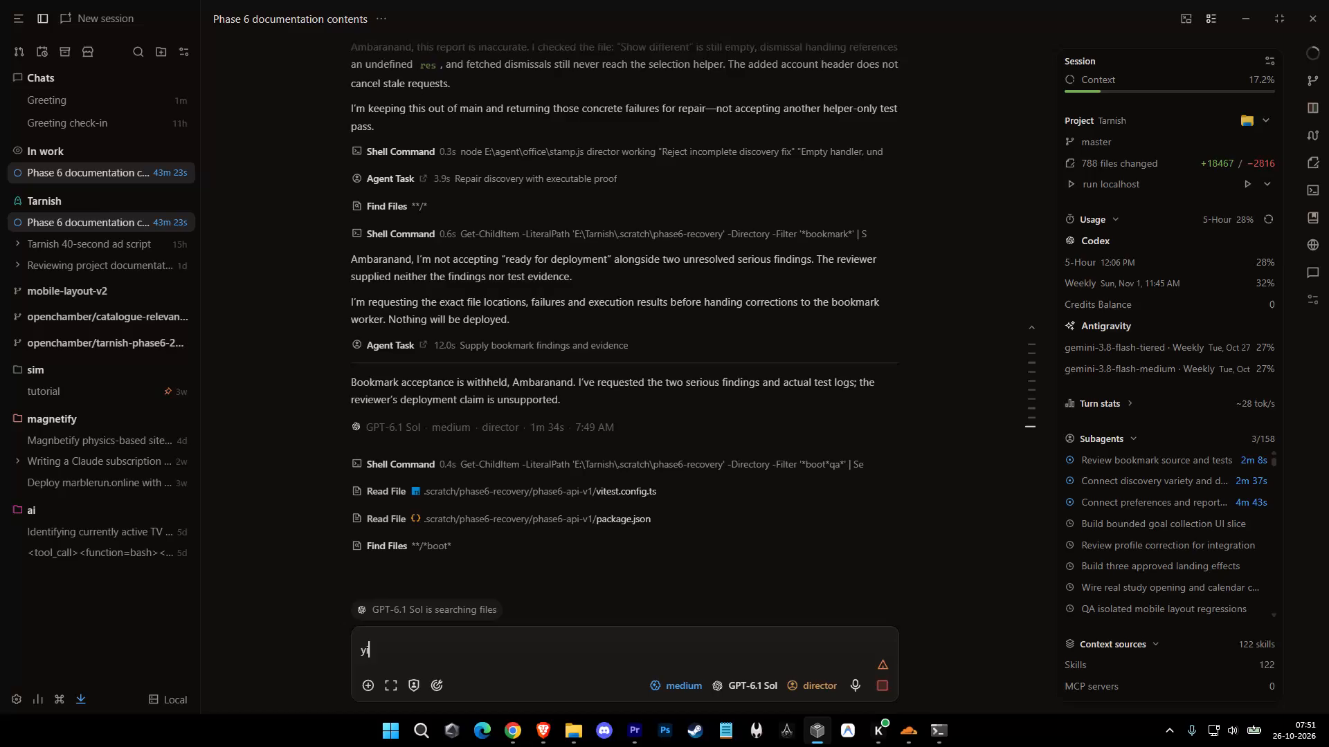
type("our agents using my cmd g")
key("BackSpace")
type("again")
type(". tell them tio")
key("space")
key("BackSpace")
key("BackSpace")
key("BackSpace")
type("o use hte")
key("BackSpace")
key("BackSpace")
key("BackSpace")
type("openchamber ther")
key("BackSpace")
key("BackSpace")
key("BackSpace")
type("erminak")
key("BackSpace")
key("l")
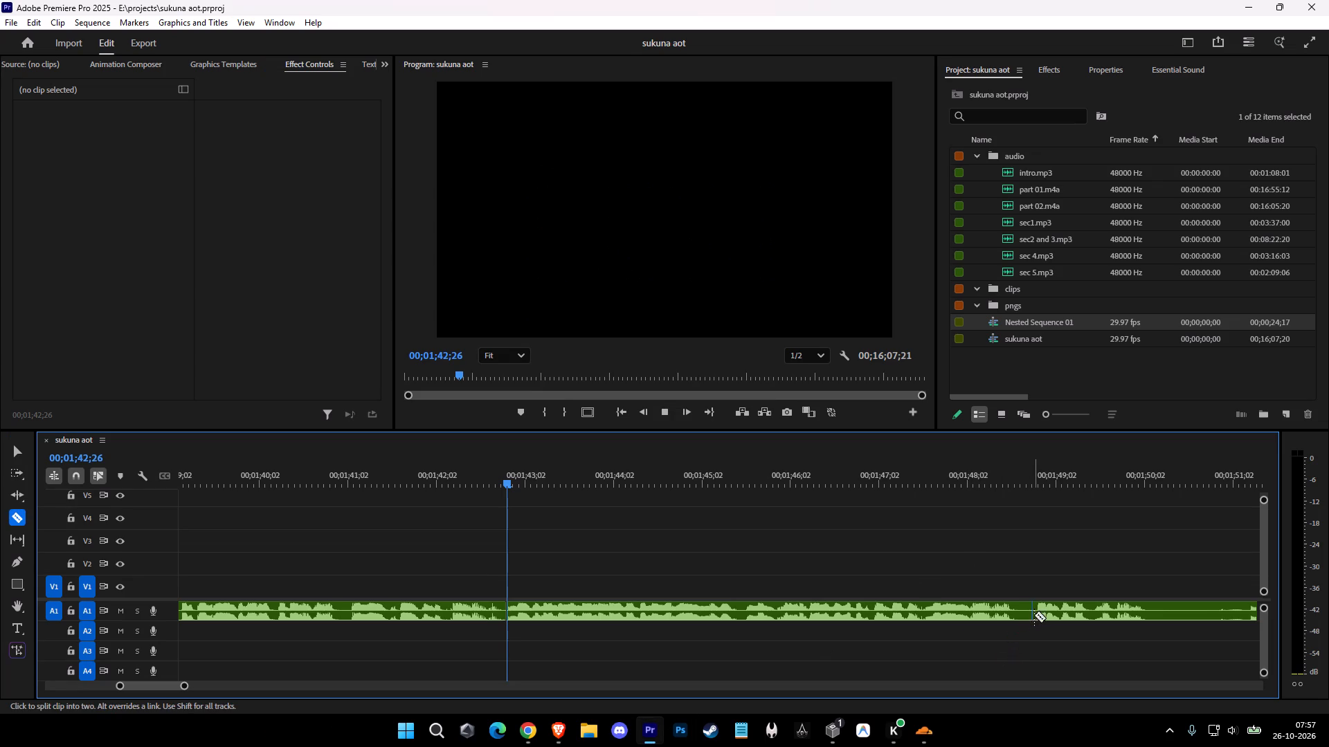
left_click(1036, 614)
left_click(1017, 612)
key("v")
left_click(1029, 647)
left_click(1022, 607)
left_click(1025, 619)
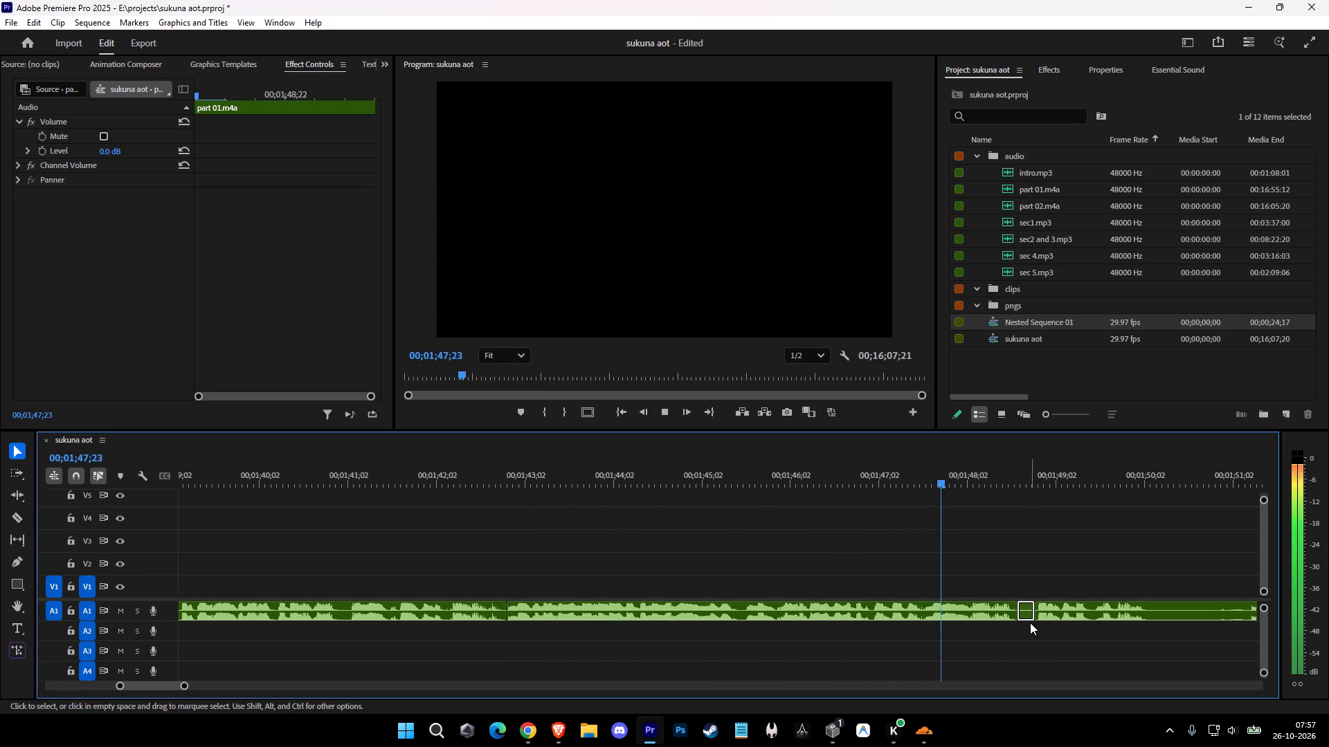
type("D c")
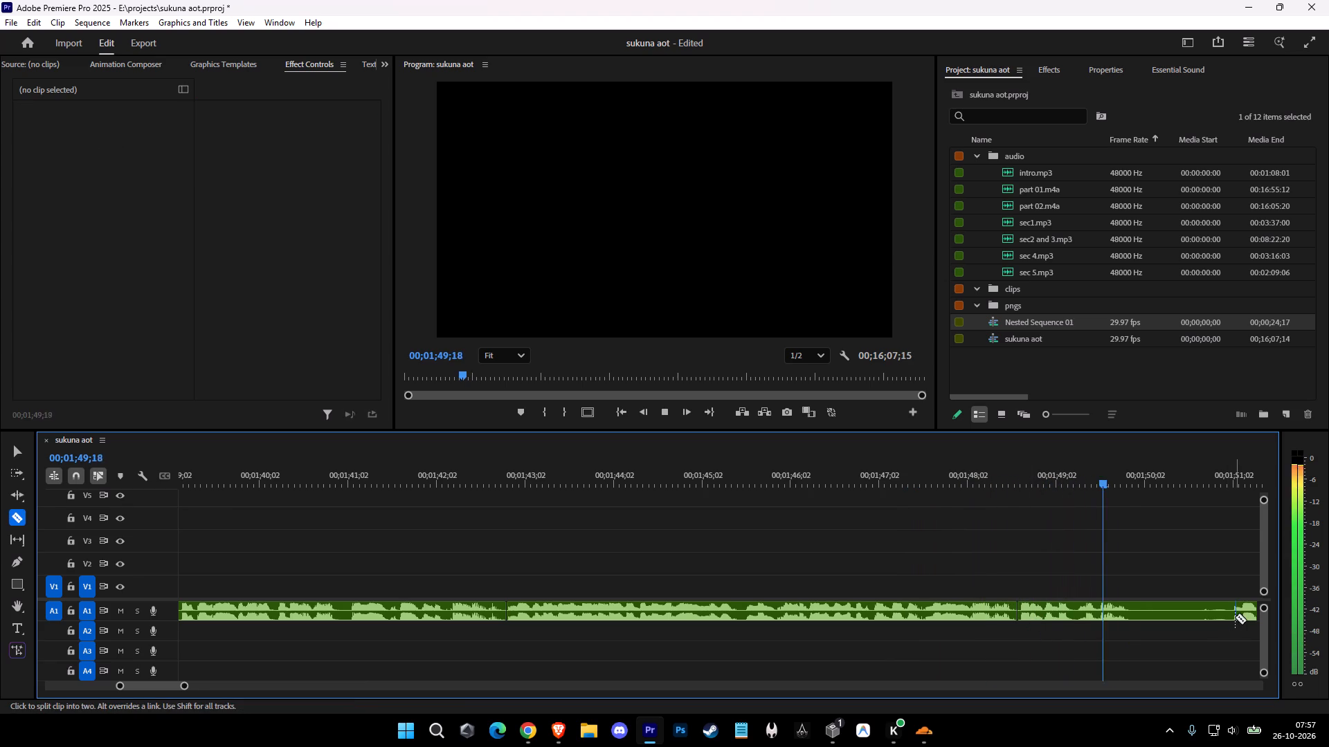
Cut out the long pause from about 00;01;49;29 to 00;01;51;01 in the A1 narration and ripple delete it.
left_click(1230, 612)
key("space")
left_click(1134, 620)
key("v")
key("ctrl+z")
key("c")
left_click(1136, 614)
key("v")
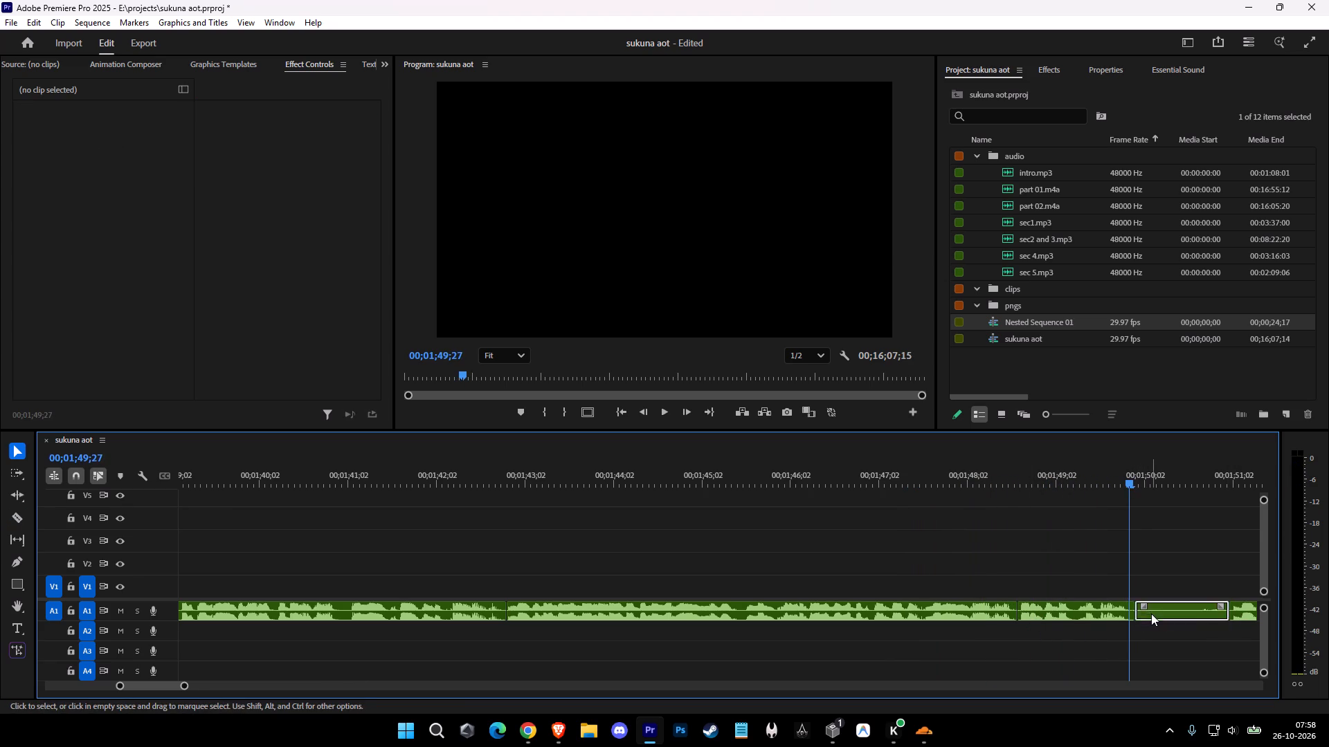
left_click(1151, 614)
key("shift+d")
Split the A1 narration at about 00;01;51;18 and ripple delete the segment from about 00;01;49;29 up to that cut.
key("space")
key("c")
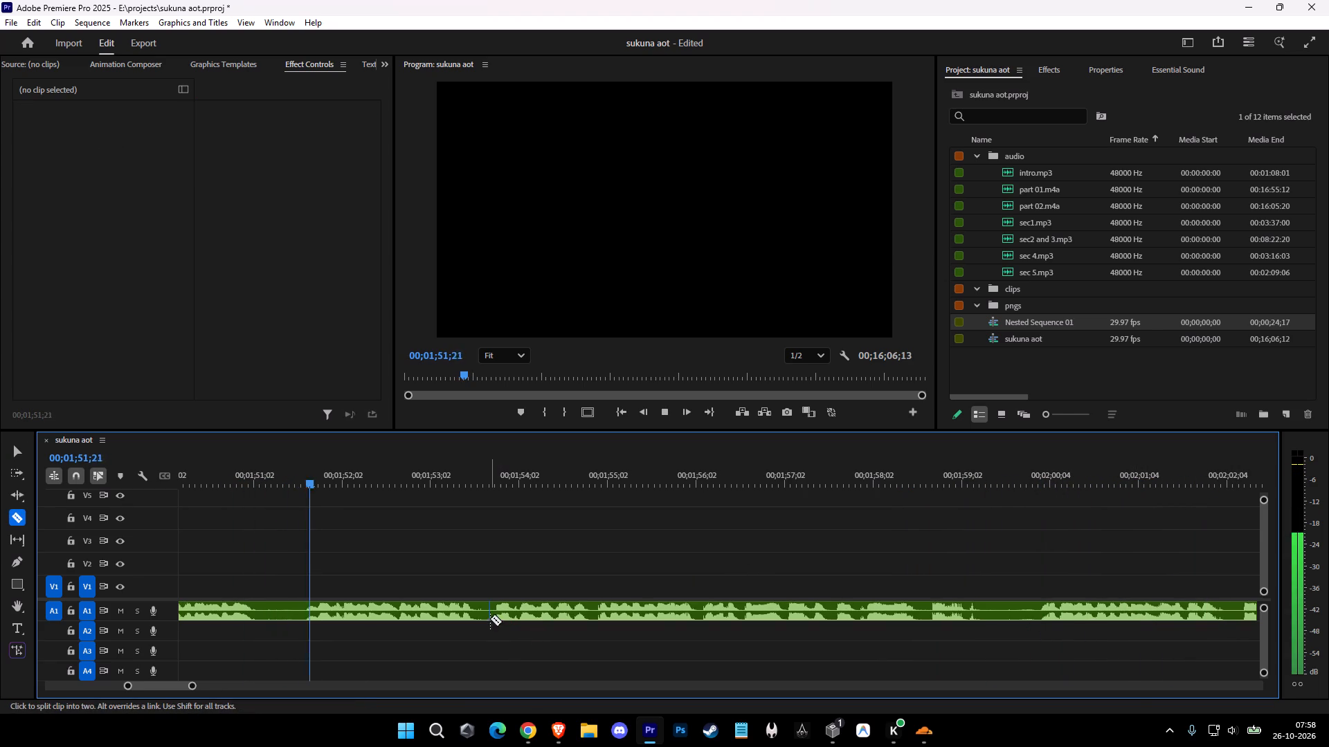
left_click(302, 616)
key("v")
left_click(257, 614)
key("shift+d")
Cut out the short pause at about 00;01;51;28 in the A1 narration and ripple delete it.
key("space")
key("c")
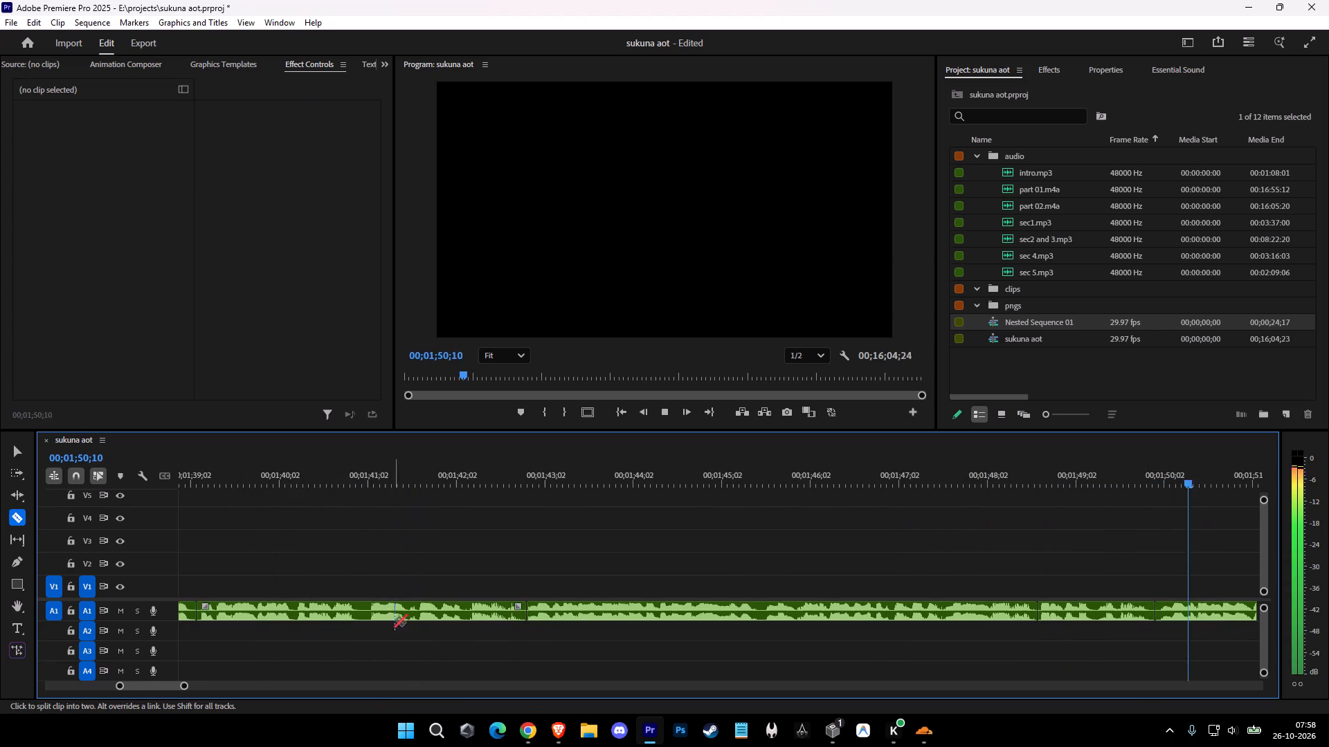
key("space")
left_click(369, 616)
left_click(351, 612)
key("v")
key("space")
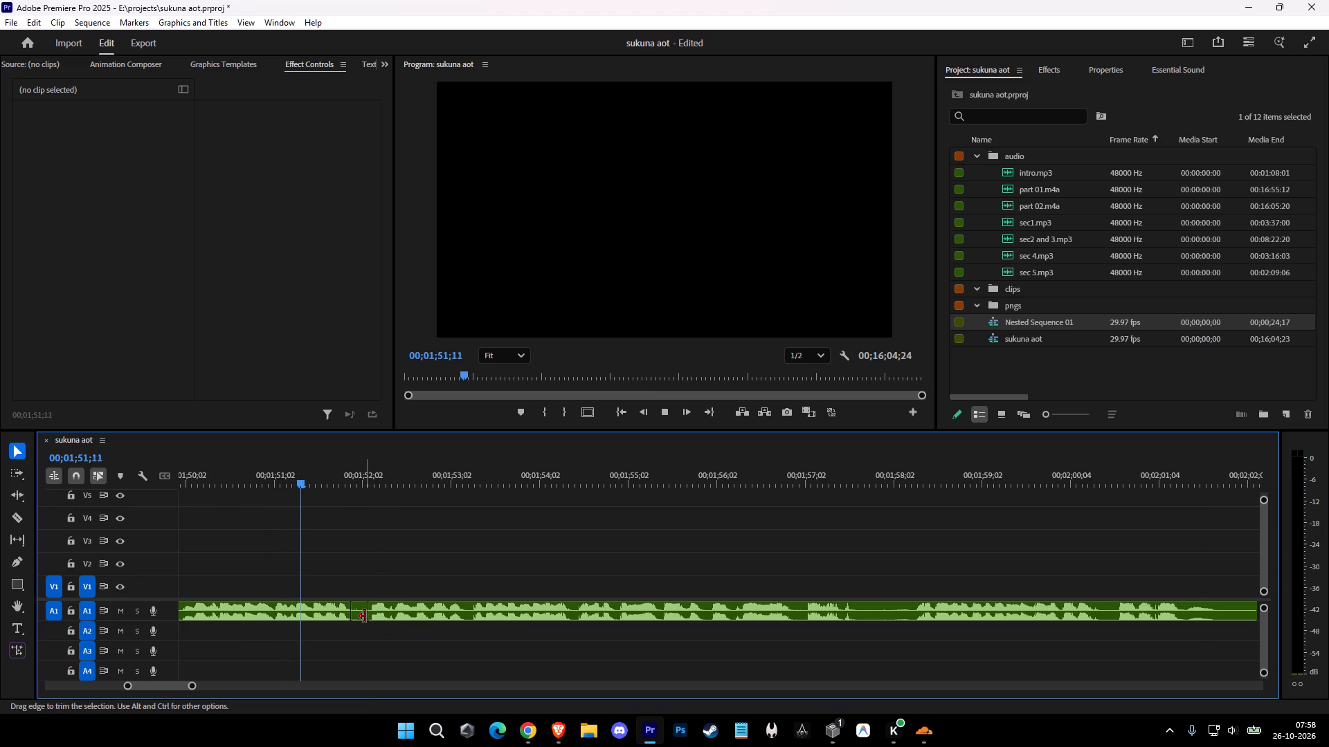
left_click(365, 616)
key("shift+d")
left_click(363, 617)
key("shift+d")
Cut out the pause at about 00;01;57;13 in the A1 narration and ripple delete it.
key("space")
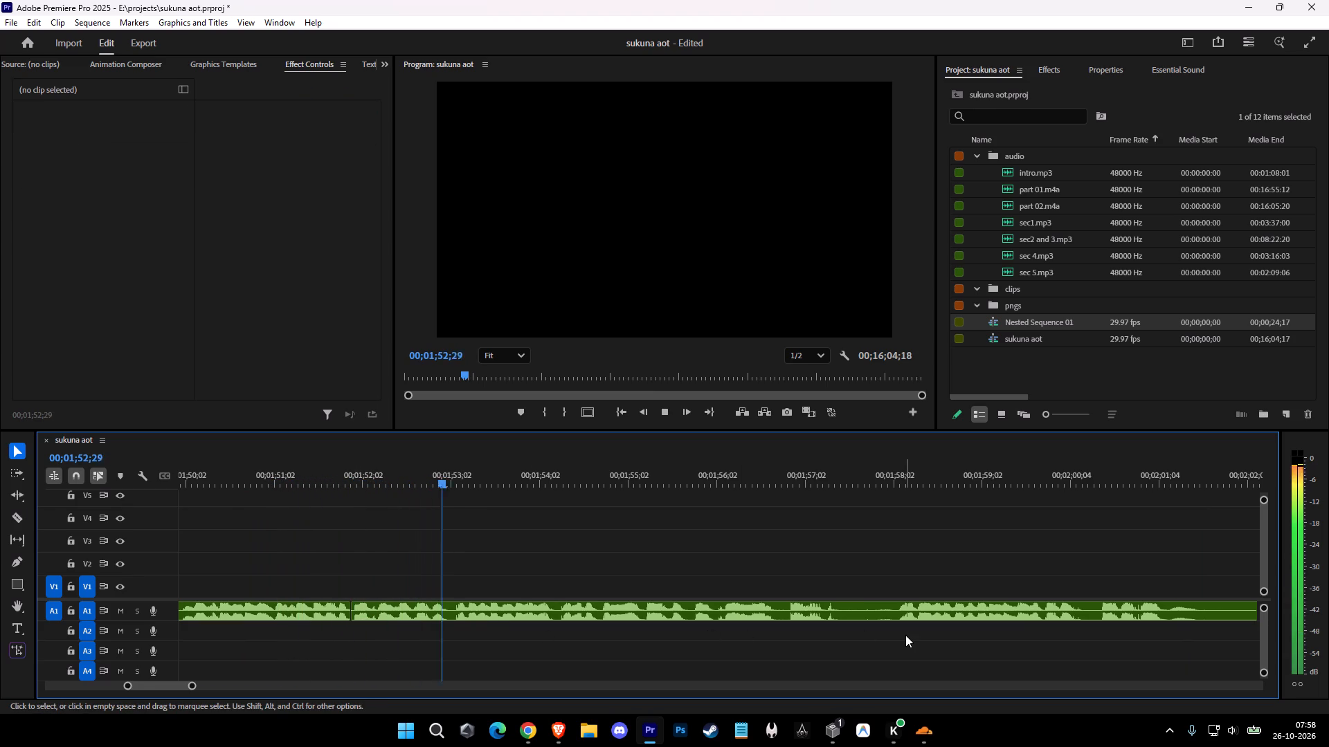
key("c")
left_click(895, 619)
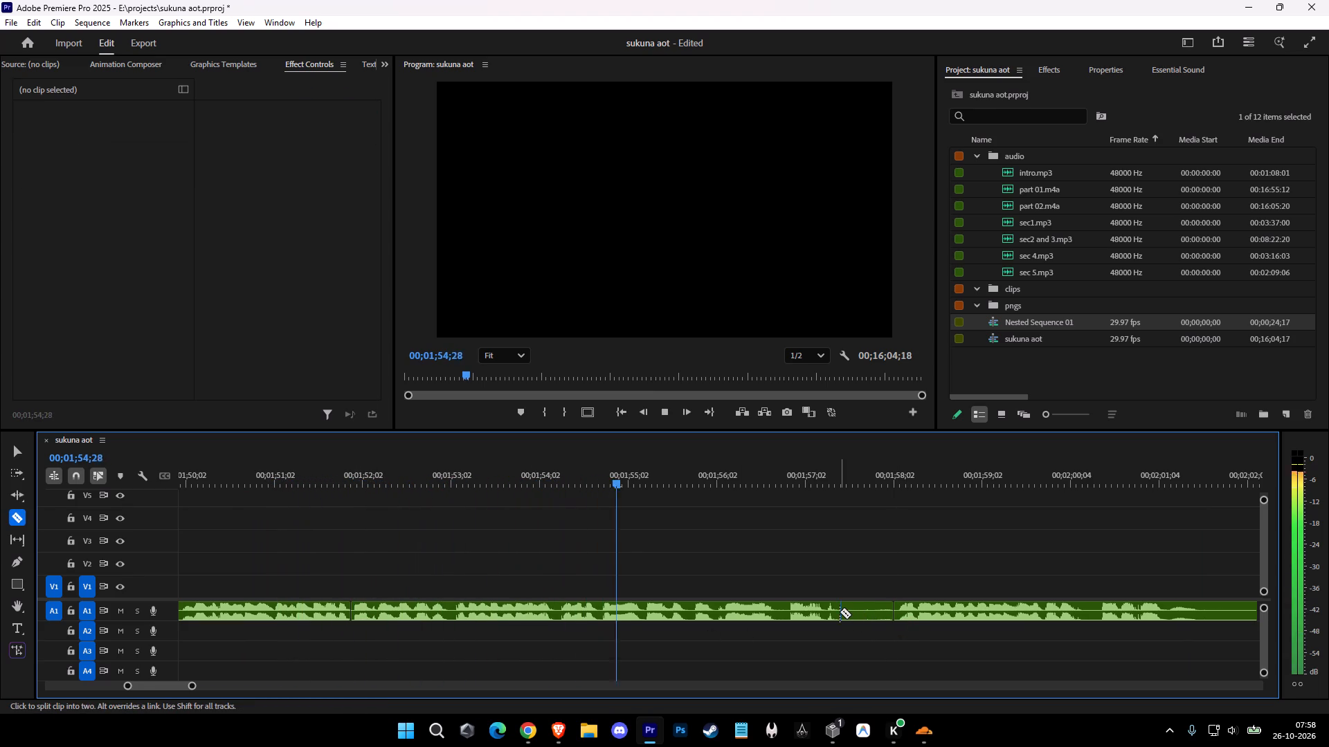
left_click(840, 611)
key("v")
key("c")
key("v")
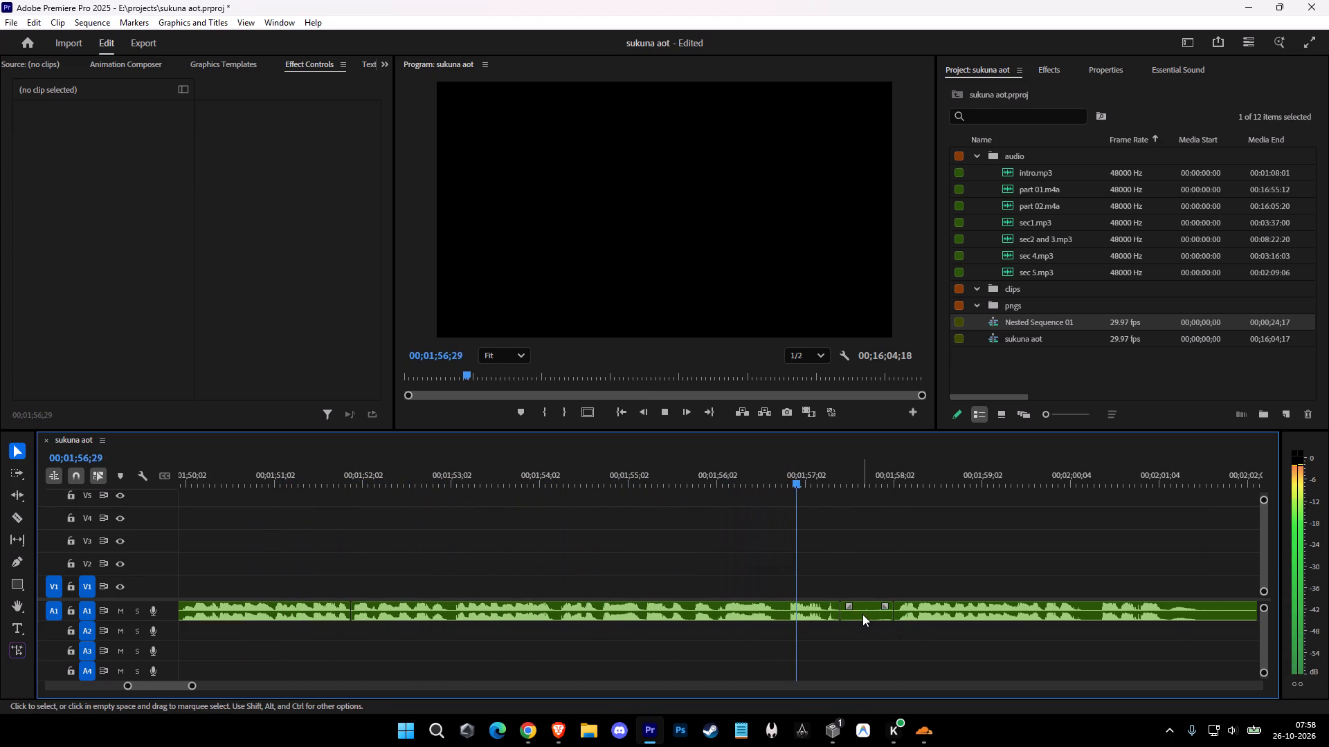
left_click(862, 614)
key("shift+d")
Cut out the very short pause at about 00;01;59;18 in the A1 narration and ripple delete it.
key("space")
key("c")
left_click(1048, 618)
left_click(1031, 611)
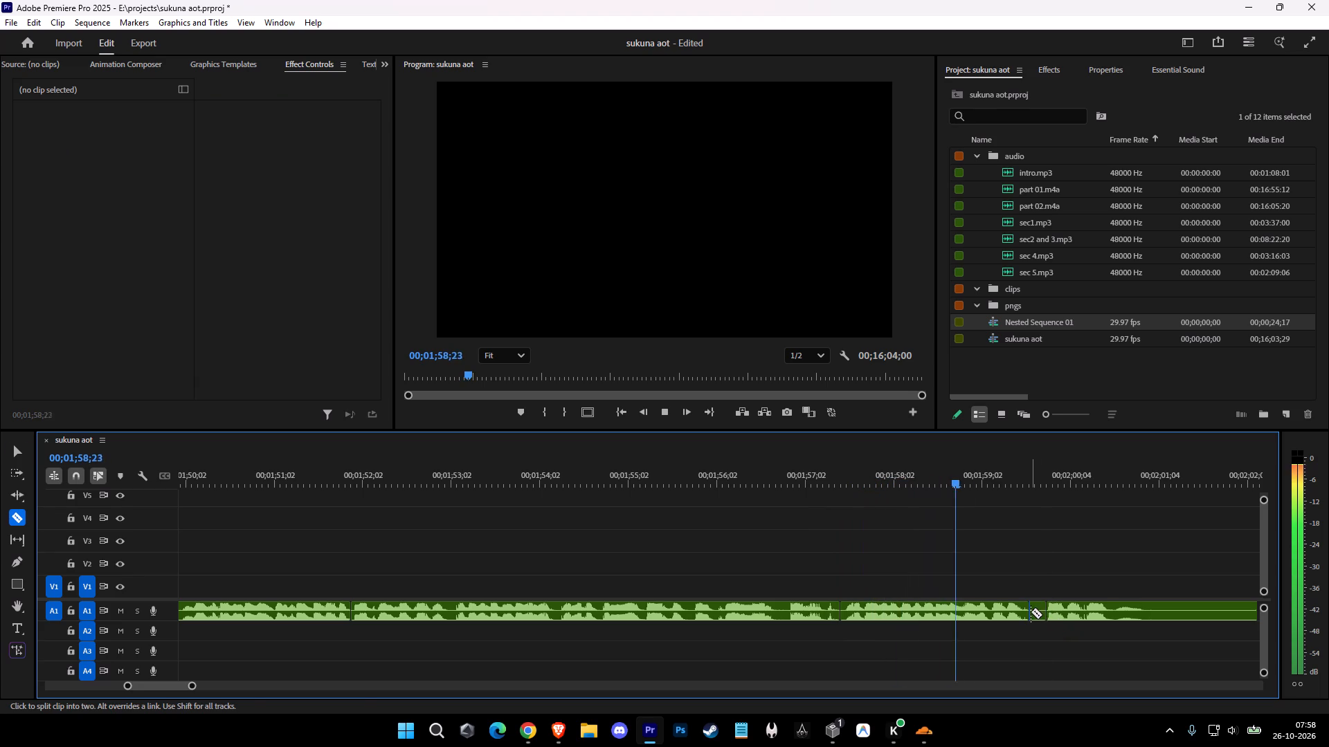
key("v")
left_click(1038, 612)
key("shift+d")
Split the A1 narration at about 00;02;01;29 and ripple delete the segment from about 00;01;59;18 up to that cut.
key("space")
key("c")
left_click(1235, 615)
key("v")
left_click(1087, 618, "shift")
key("shift+d")
Ripple delete the A1 narration segment running from about 00;01;57;13 to 00;01;59;18.
key("space")
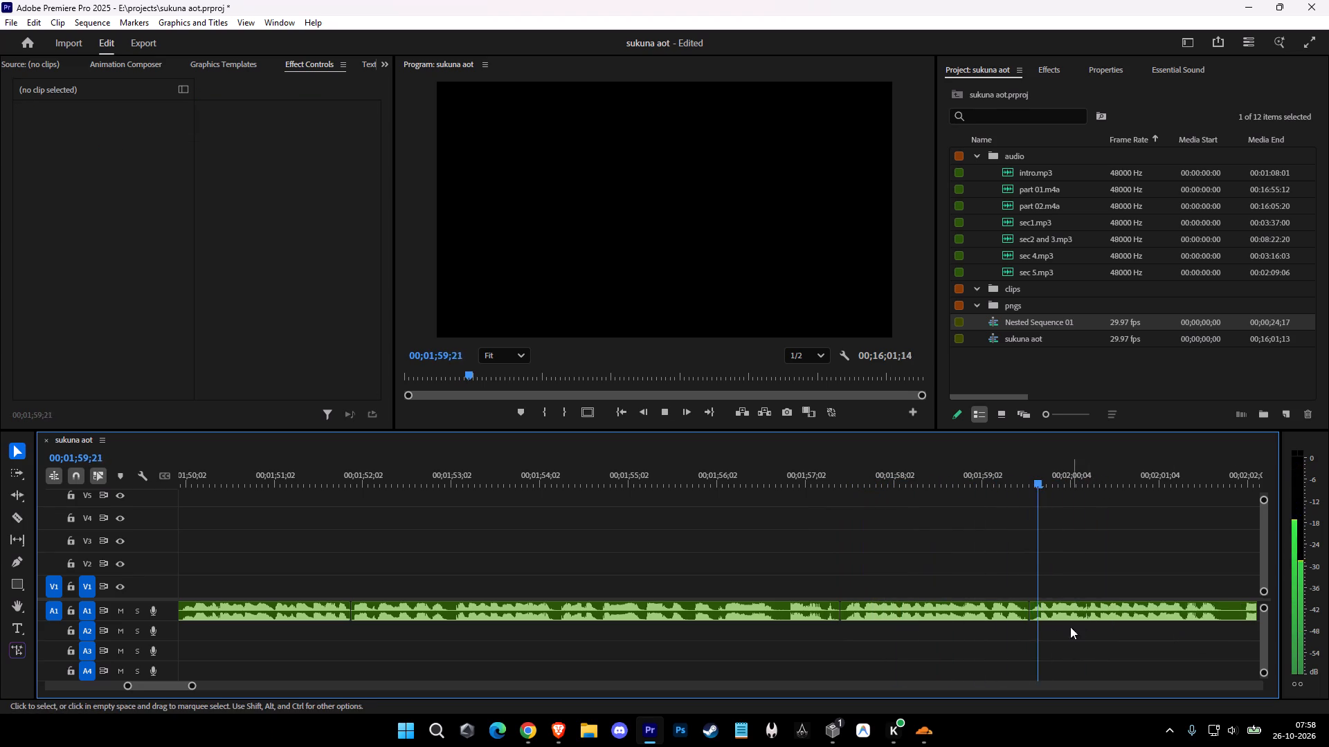
left_click(945, 619)
key("shift+d")
Cut out the short pause at about 00;01;59;18 in the A1 narration and ripple delete it.
key("space")
key("c")
left_click(1054, 616)
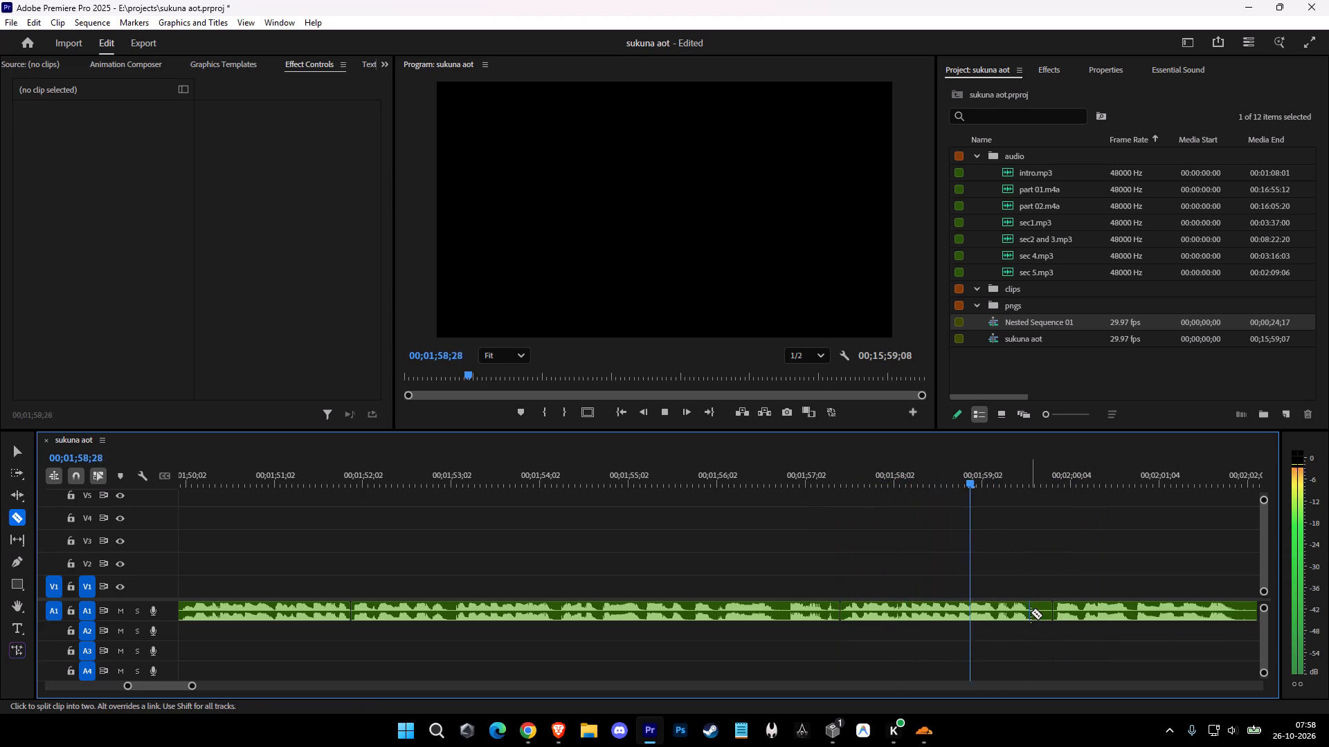
left_click(1031, 612)
key("v")
left_click(1038, 614)
key("shift+d")
Split the A1 narration at about 00;02;02;18 and ripple delete the segment from about 00;01;59;18 up to that cut.
key("space")
key("c")
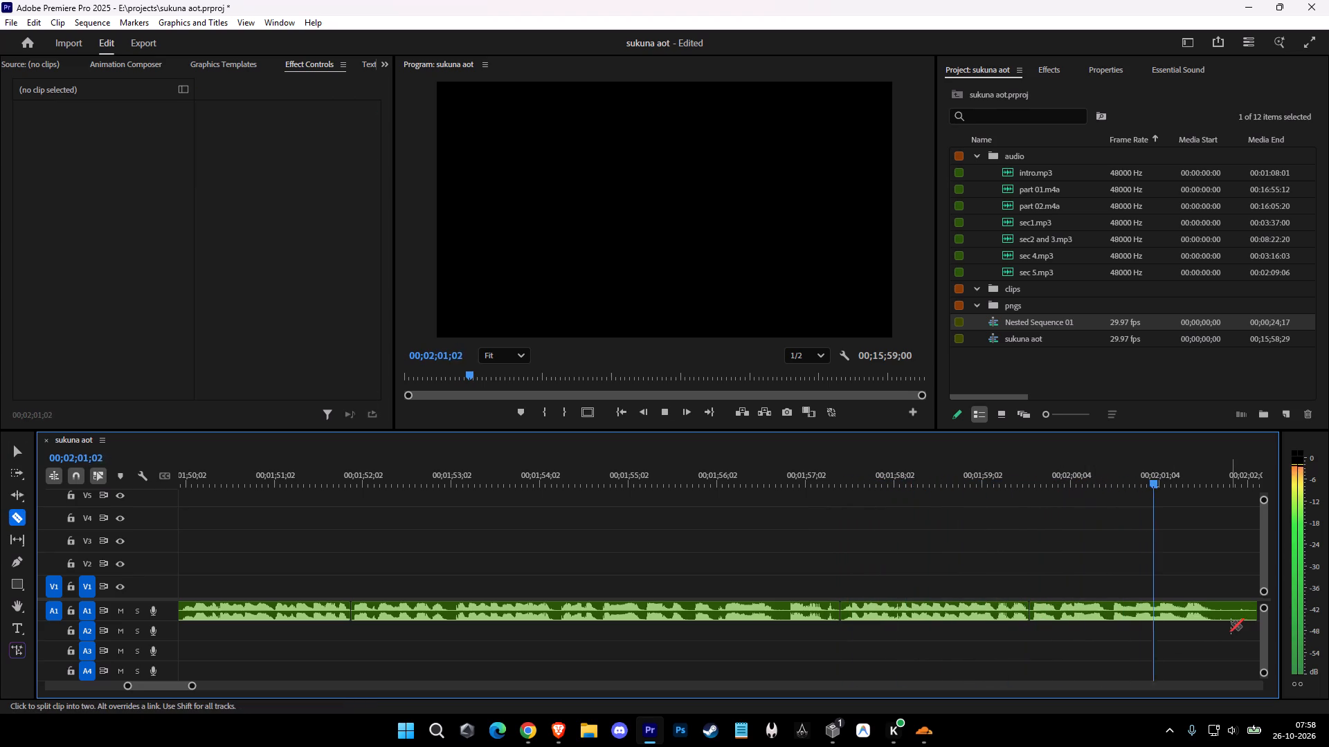
key("space")
key("space")
key("space")
left_click(311, 616)
key("v")
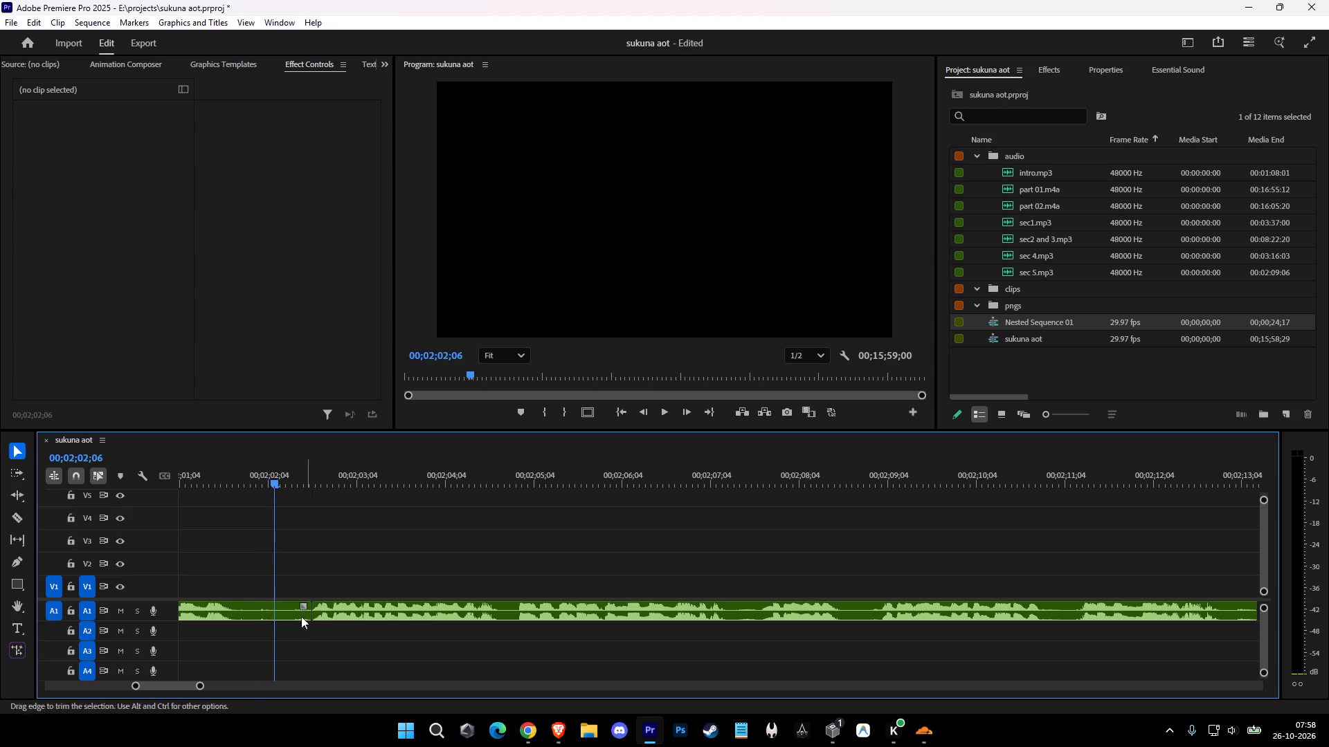
left_click(255, 614)
key("shift+d")
Ripple delete the A1 narration segment running from about 00;01;57;13 to 00;01;59;18.
key("space")
key("space")
left_click(658, 611)
key("shift+d")
Cut out the short pause at about 00;01;59;17 in the A1 narration and ripple delete it.
key("space")
key("c")
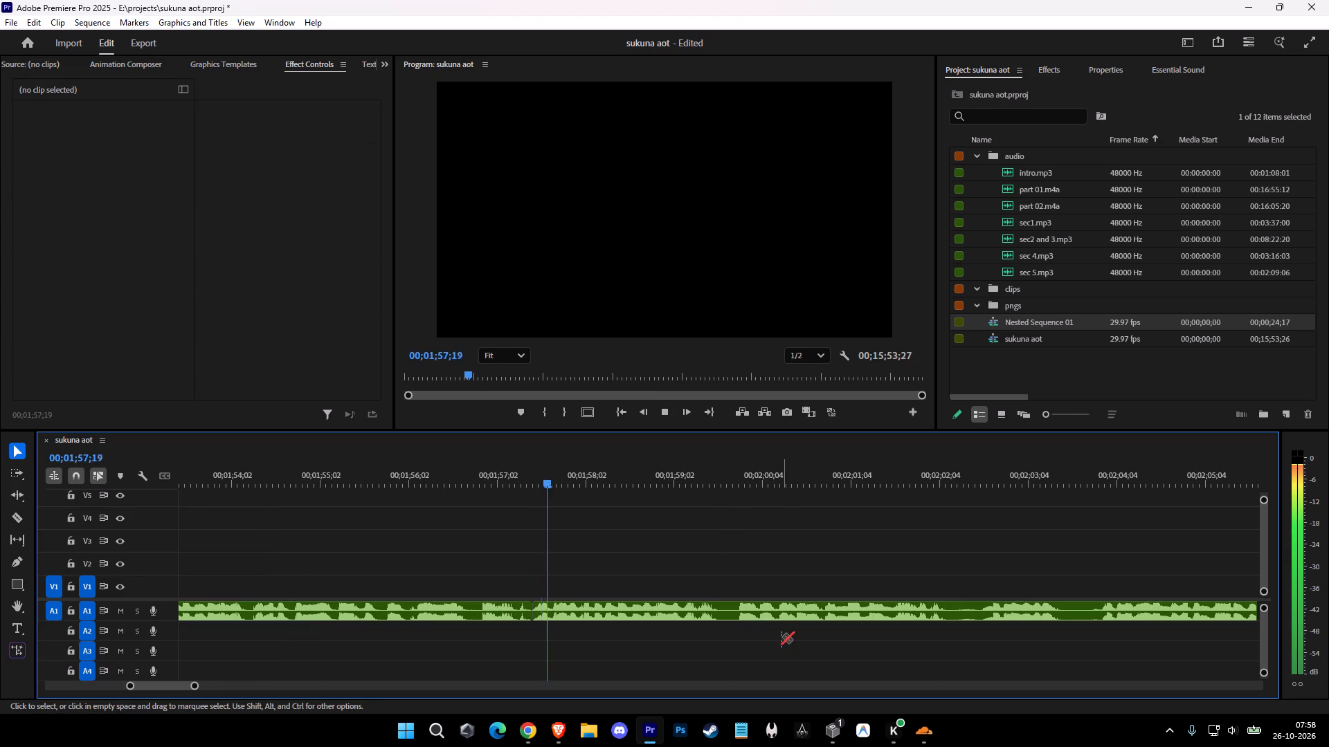
left_click(735, 610)
left_click(716, 611)
key("ctrl+z")
left_click(720, 613)
key("v")
left_click(728, 613)
key("shift+d")
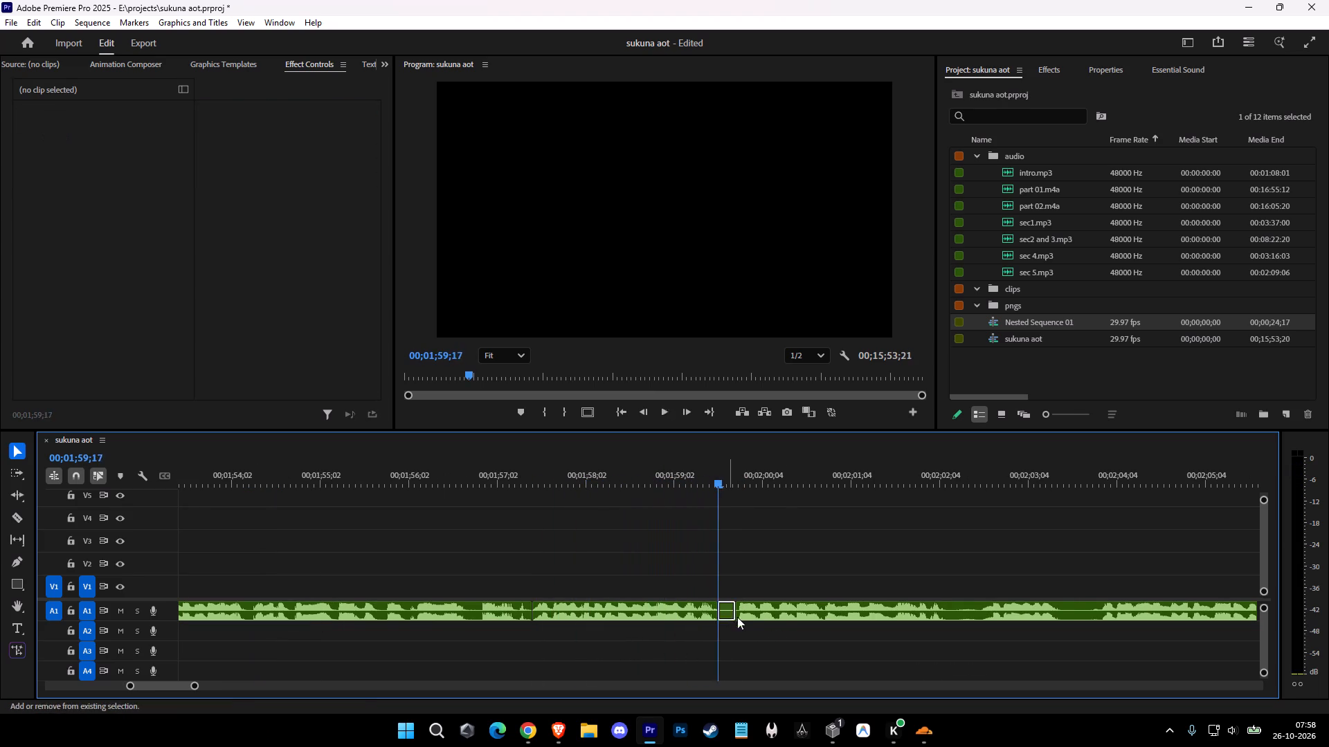
Cut out the short pause from about 00;02;02;01 to 00;02;02;12 in the A1 narration and ripple delete it.
key("space")
key("c")
left_click(963, 614)
left_click(930, 616)
key("v")
left_click(941, 616)
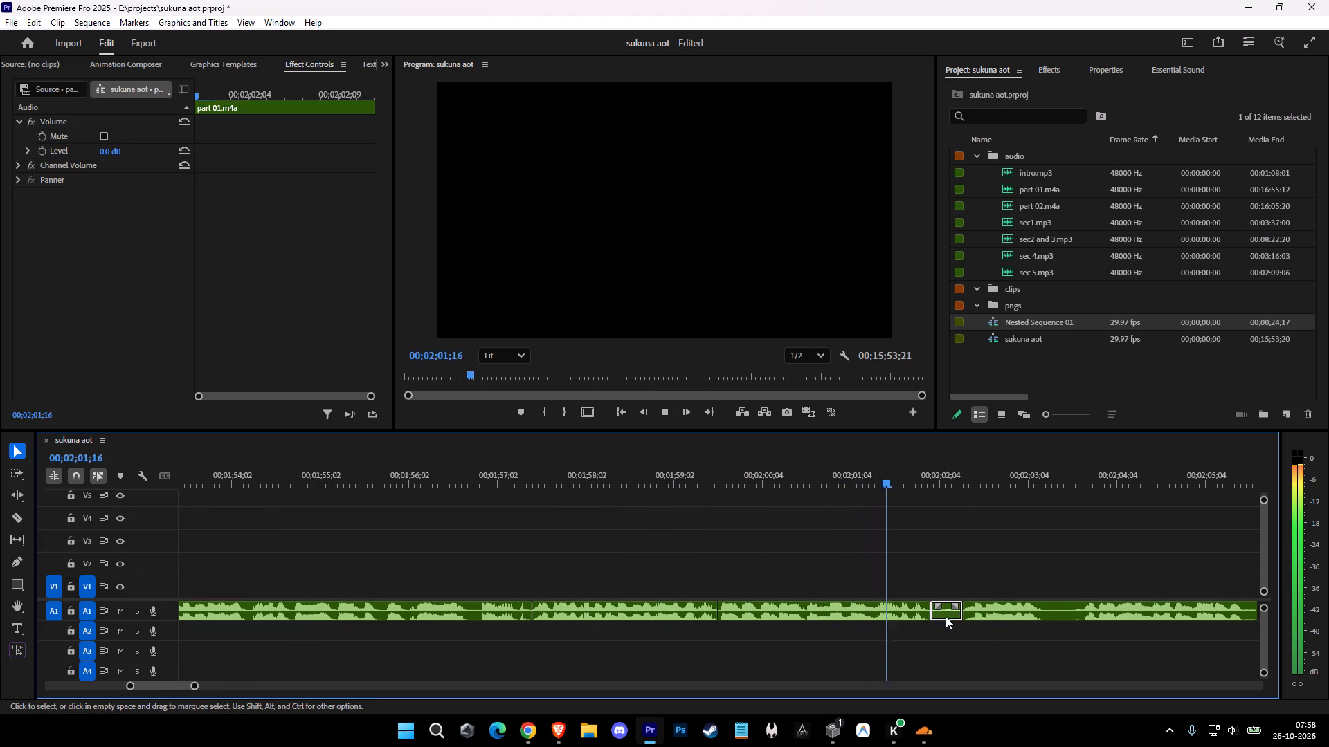
key("shift+d")
key("space")
Split the A1 narration at about 00;02;03;11 and ripple delete the segment from 00;02;02;01 up to that cut.
key("c")
left_click(1048, 616)
key("v")
left_click(1011, 610)
key("space")
type("D c")
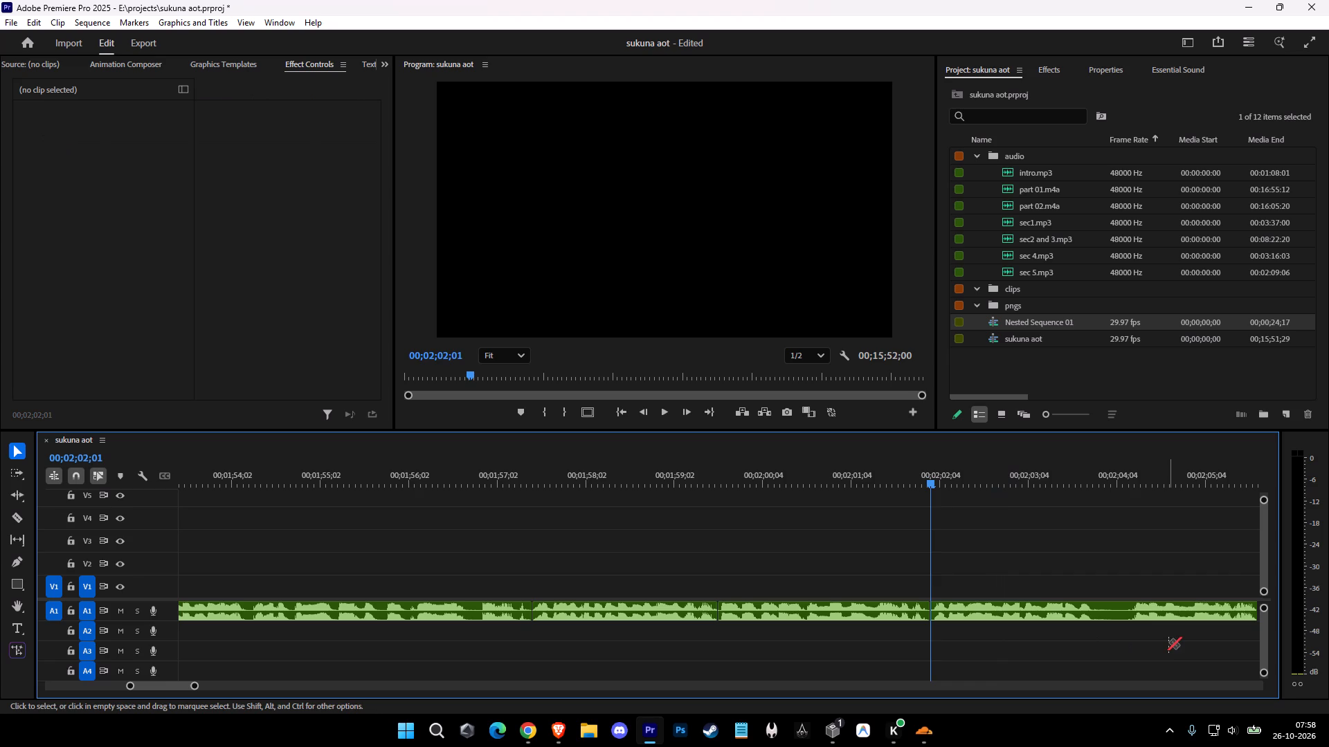
Cut out the short pause from about 00;02;03;27 to 00;02;04;07 in the A1 narration and ripple delete it.
key("space")
left_click(1127, 620)
left_click(1097, 615)
key("v")
left_click(1103, 614)
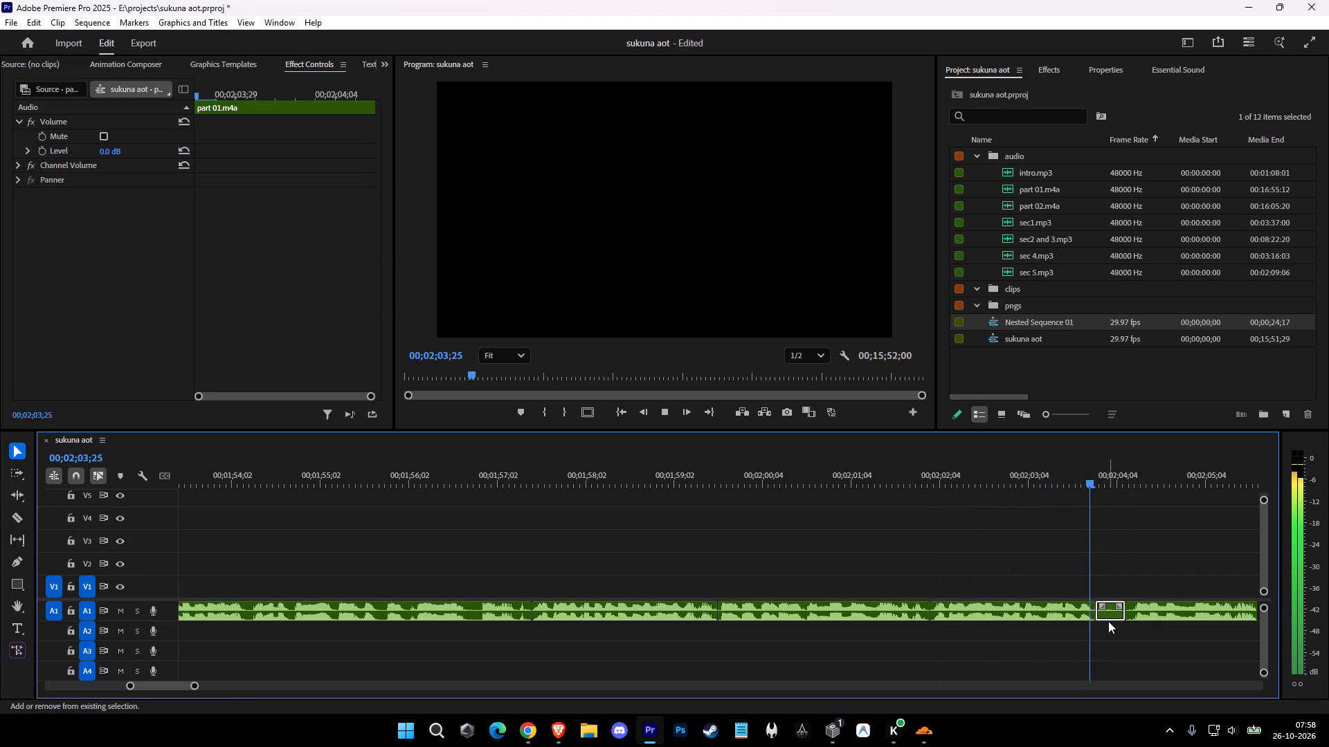
key("space")
key("d")
key("space")
type("D s")
key("space")
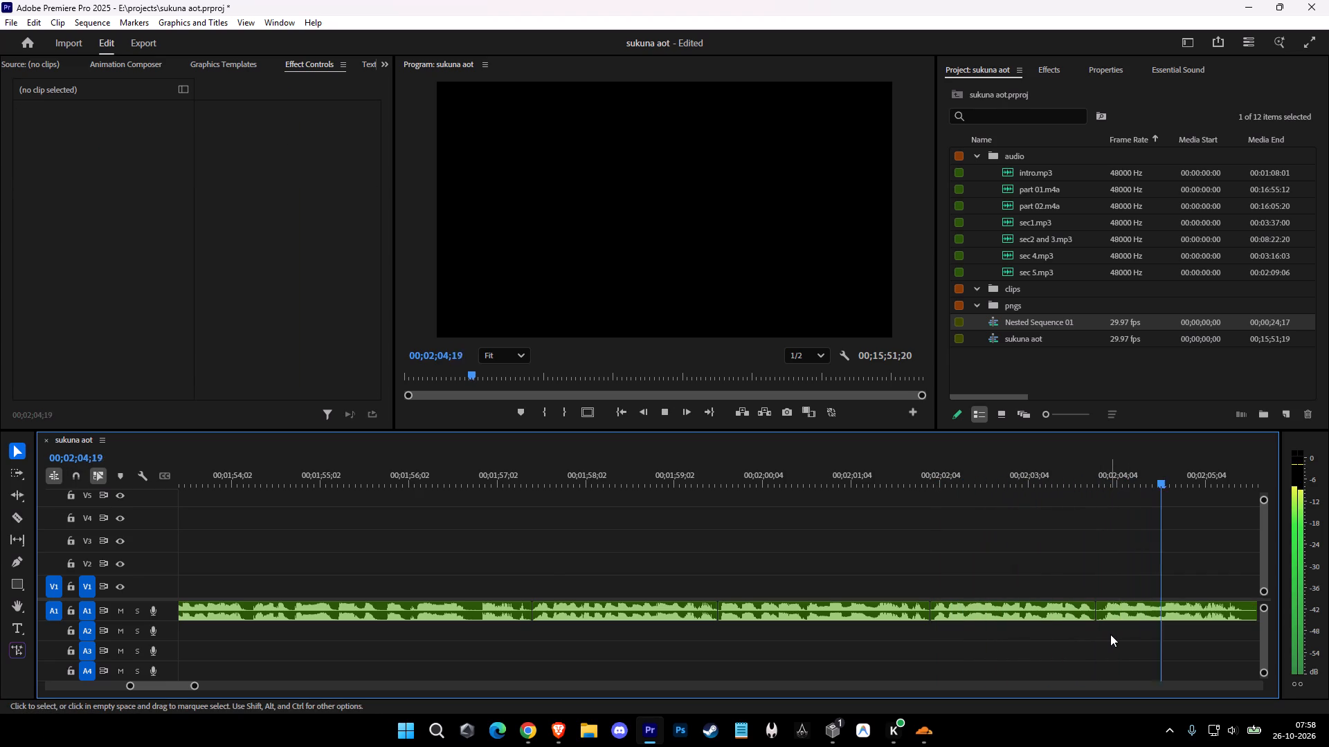
Cut out the pause from about 00;02;05;18 to 00;02;06;05 in the A1 narration and ripple delete it.
key("c")
left_click(267, 619)
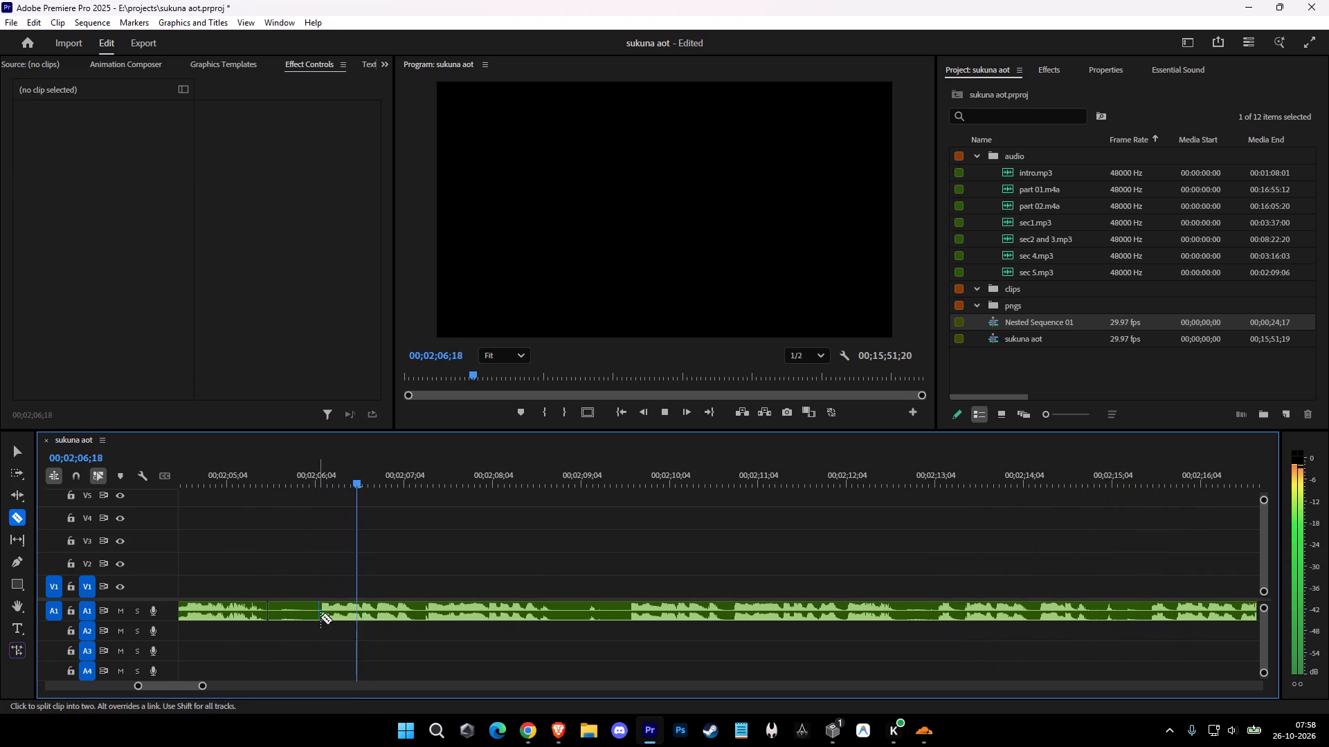
left_click(320, 617)
key("ctrl+z")
left_click(317, 615)
key("v")
left_click(302, 615)
key("shift+d")
key("space")
Split the A1 narration at about 00;02;09;03 and ripple delete the segment from about 00;02;05;18 up to that cut.
key("c")
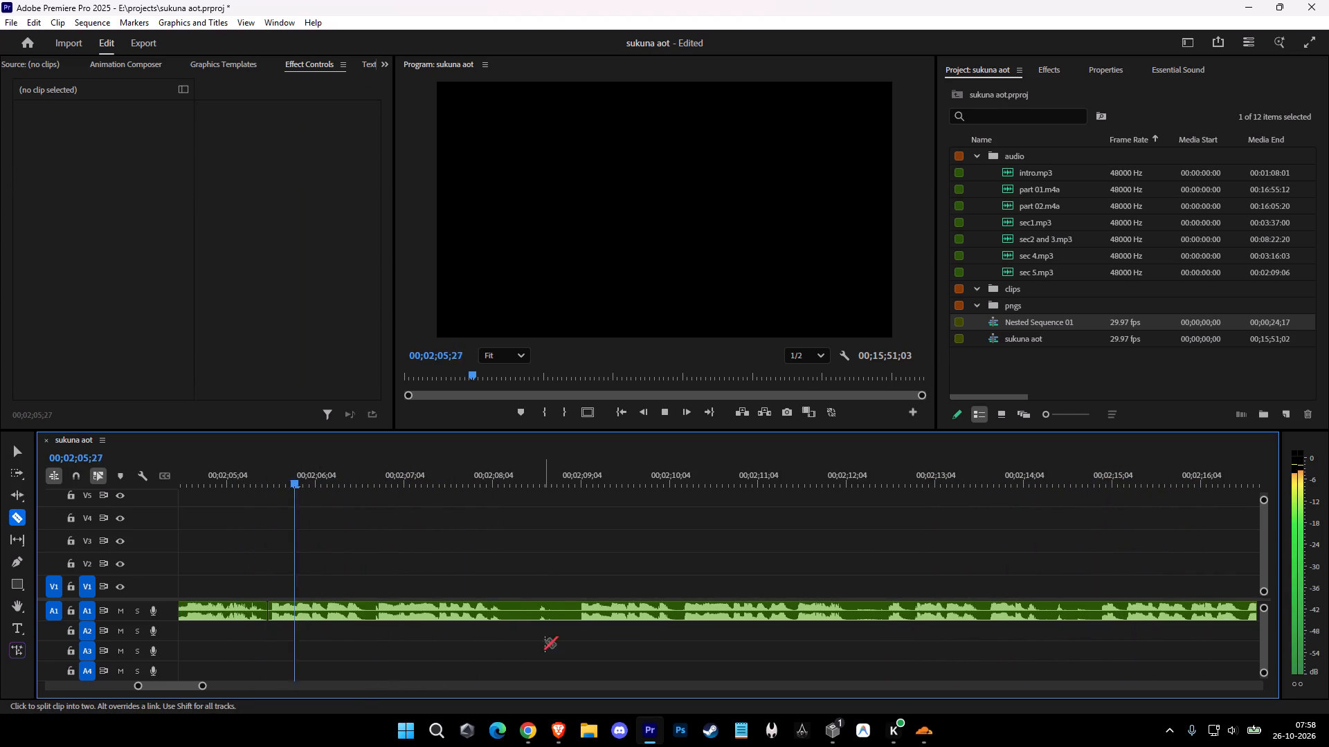
left_click(578, 614)
key("v")
left_click(532, 611)
key("shift+d")
key("space")
Cut out the short pause from about 00;02;08;19 to 00;02;09;01 in the A1 narration and ripple delete it.
key("c")
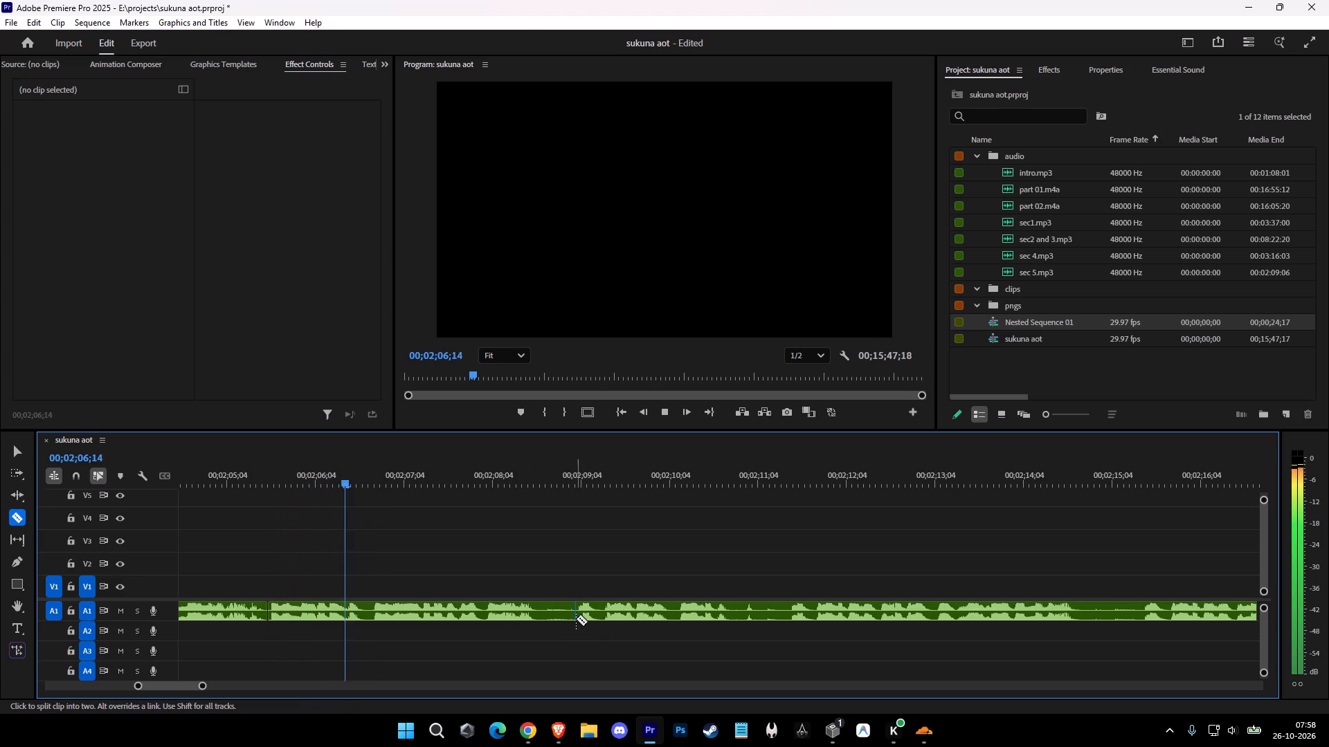
left_click(576, 618)
left_click(537, 612)
key("v")
left_click(543, 612)
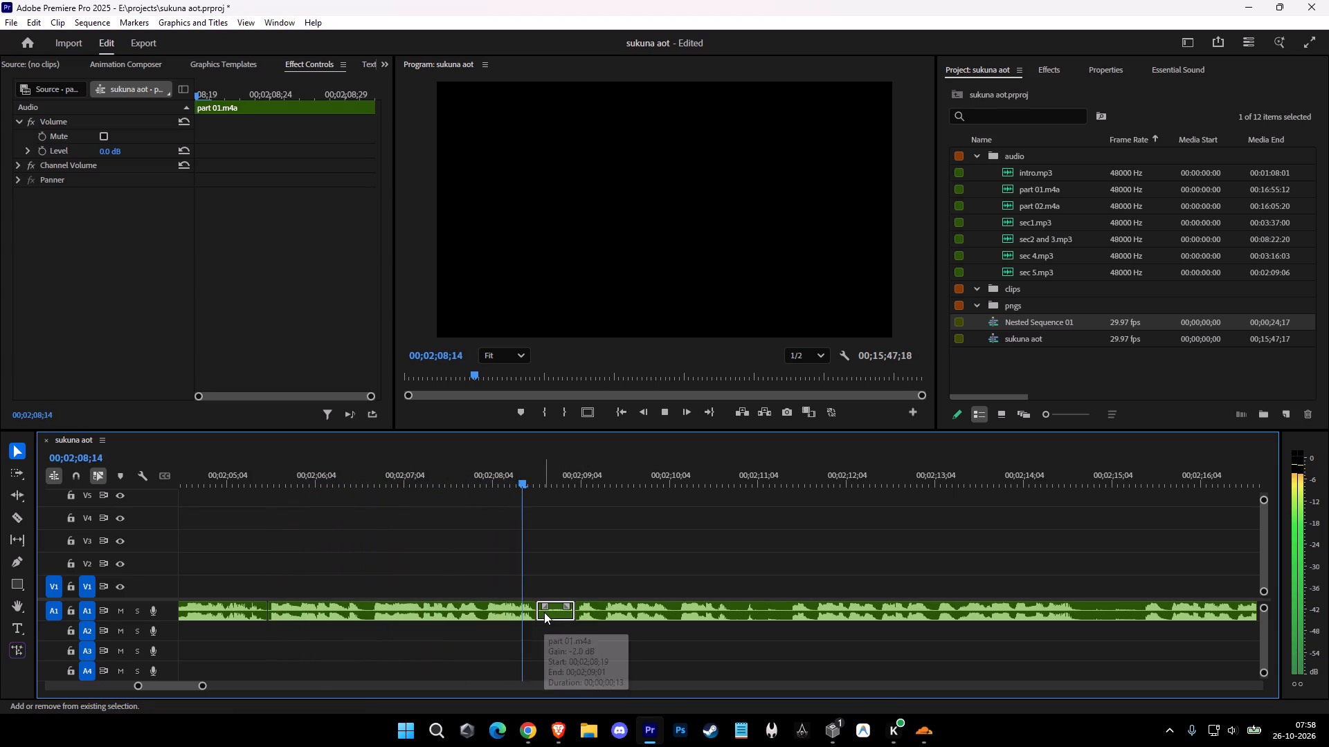
type("D c")
Split the A1 narration at about 00;02;11;02 and ripple delete the segment from 00;02;08;19 up to that cut.
left_click(751, 615)
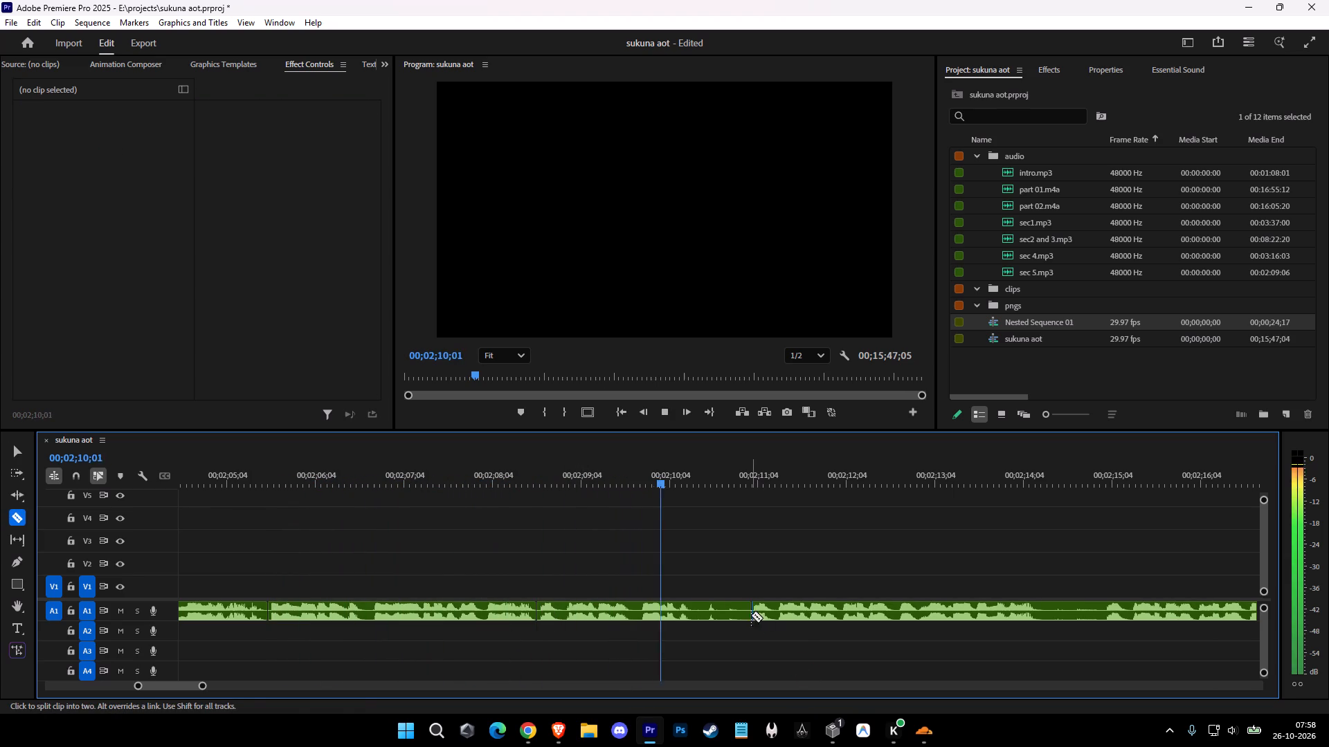
key("v")
left_click(683, 614)
key("shift+d")
key("space")
Cut out the pause from about 00;02;11;27 to 00;02;12;19 in the A1 narration and ripple delete it.
key("c")
left_click(889, 614)
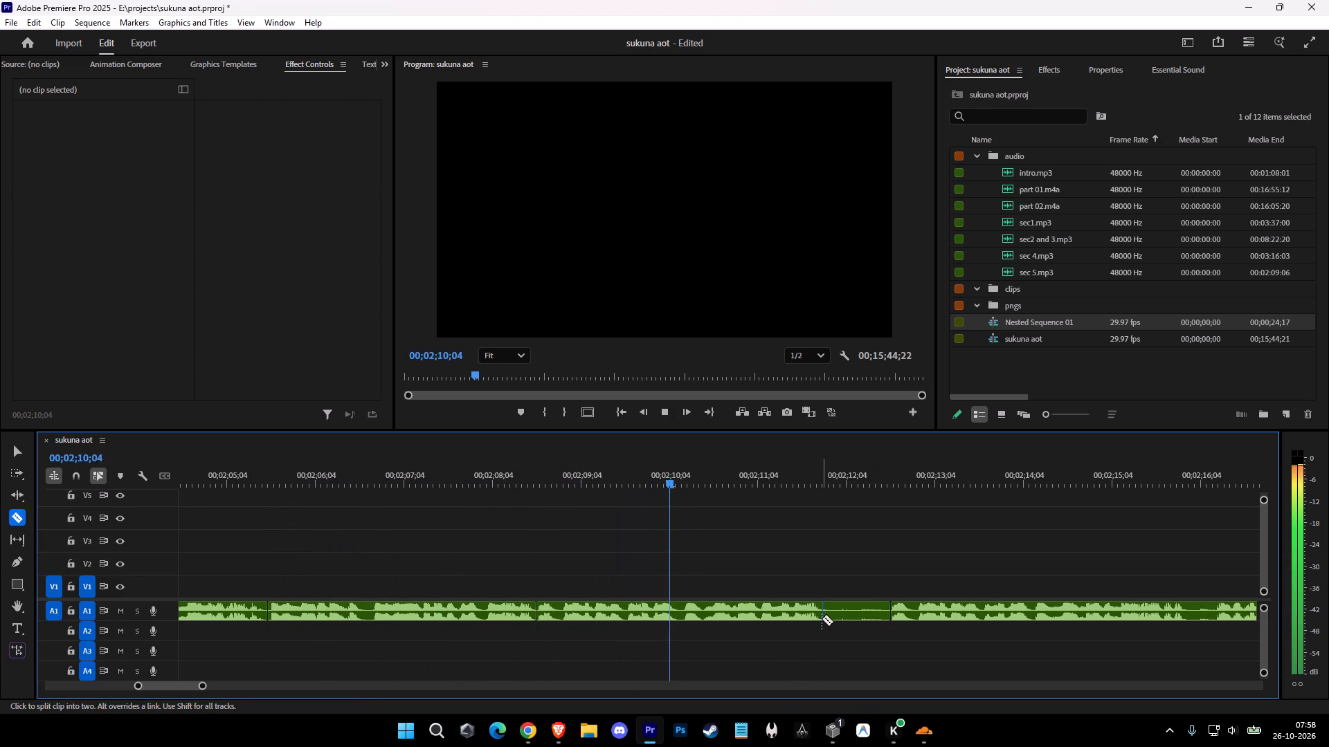
left_click(827, 618)
key("v")
left_click(851, 616)
key("shift+d")
key("space")
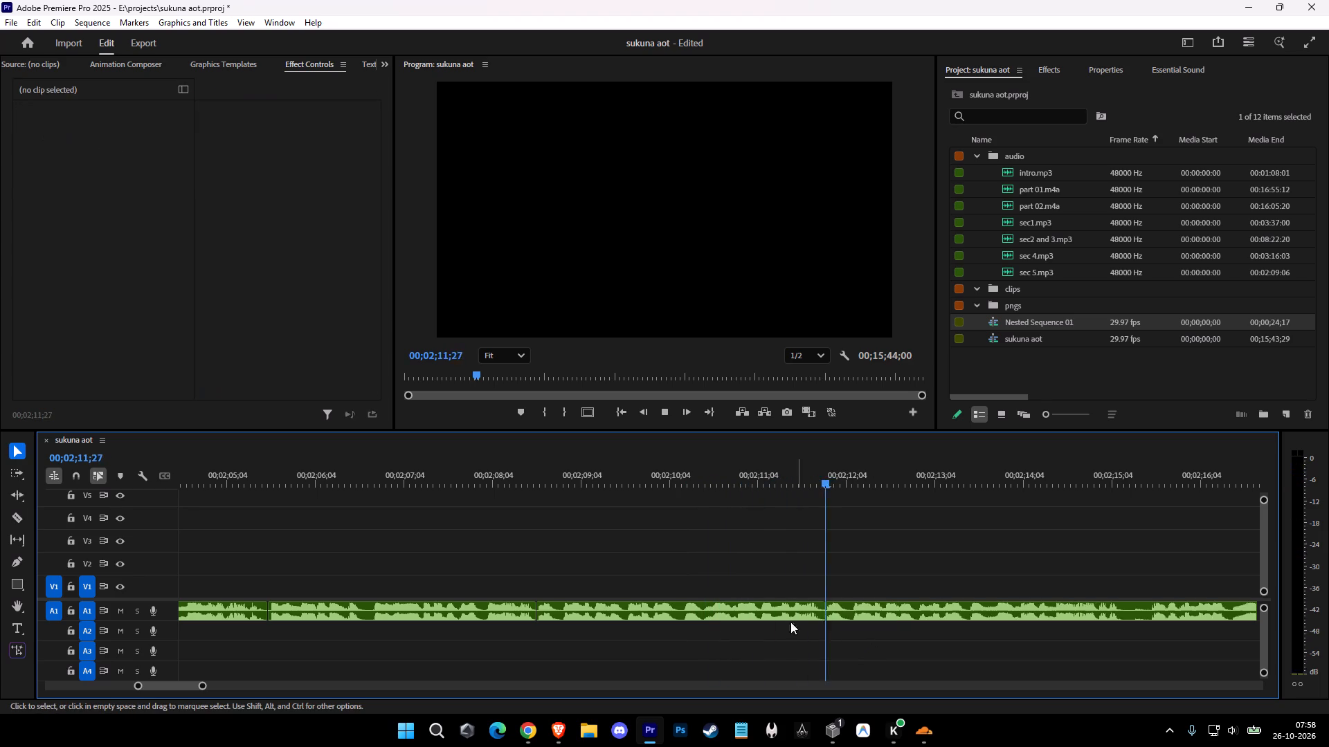
Ripple delete the A1 narration segment running from about 00;02;08;19 to 00;02;11;27.
left_click(751, 605)
key("shift+d")
key("shift+space")
Cut out the short pause from 00;02;12;00 to 00;02;12;07 in the A1 narration and ripple delete it.
key("c")
key("space")
left_click(858, 618)
left_click(834, 613)
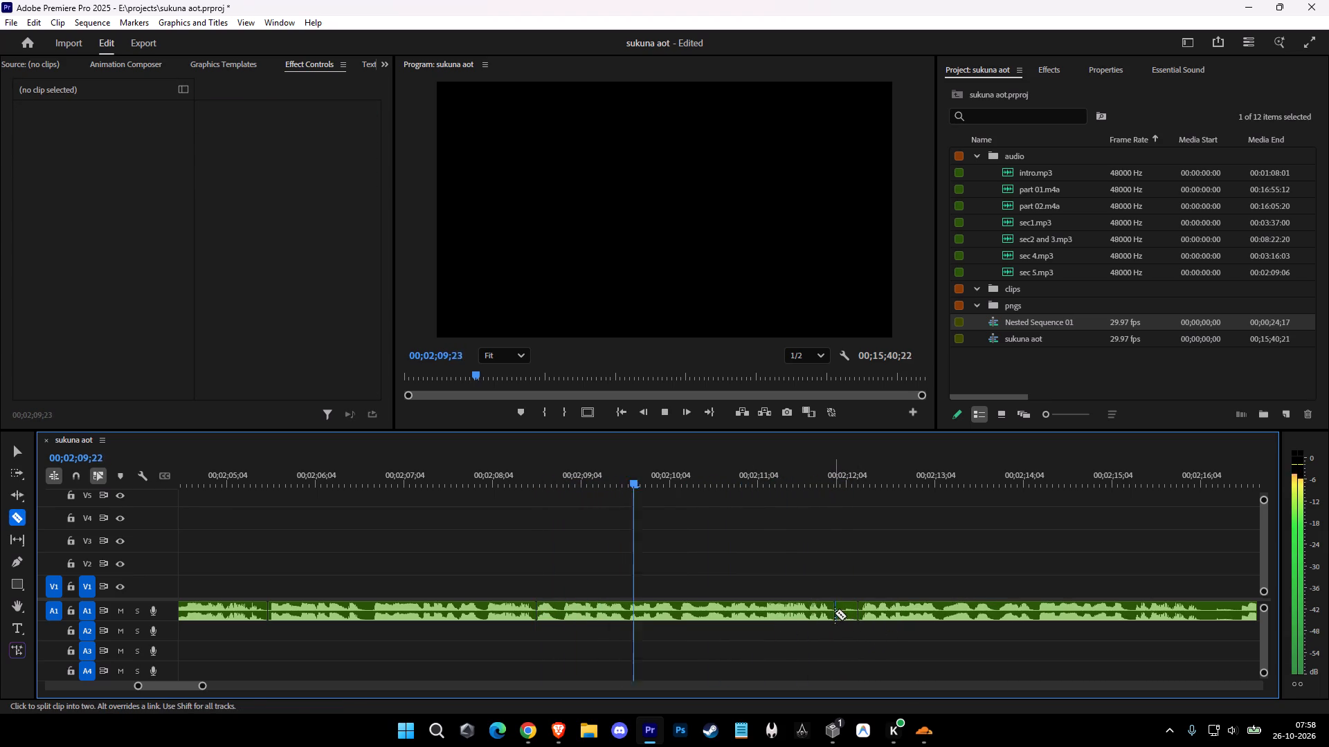
key("v")
left_click(843, 615)
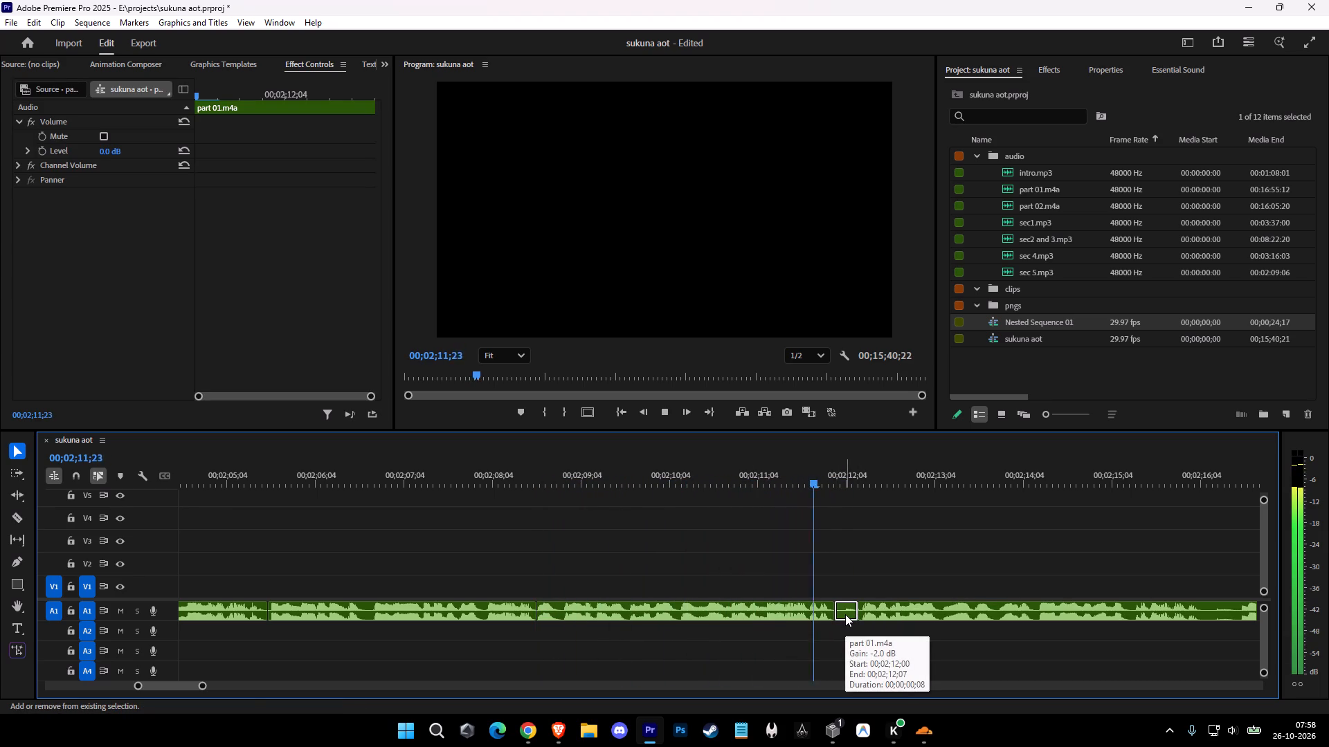
type("D")
key("space")
key("space")
Split the A1 narration on both sides of the pause, at about 00;02;15;27 and 00;02;16;10.
key("c")
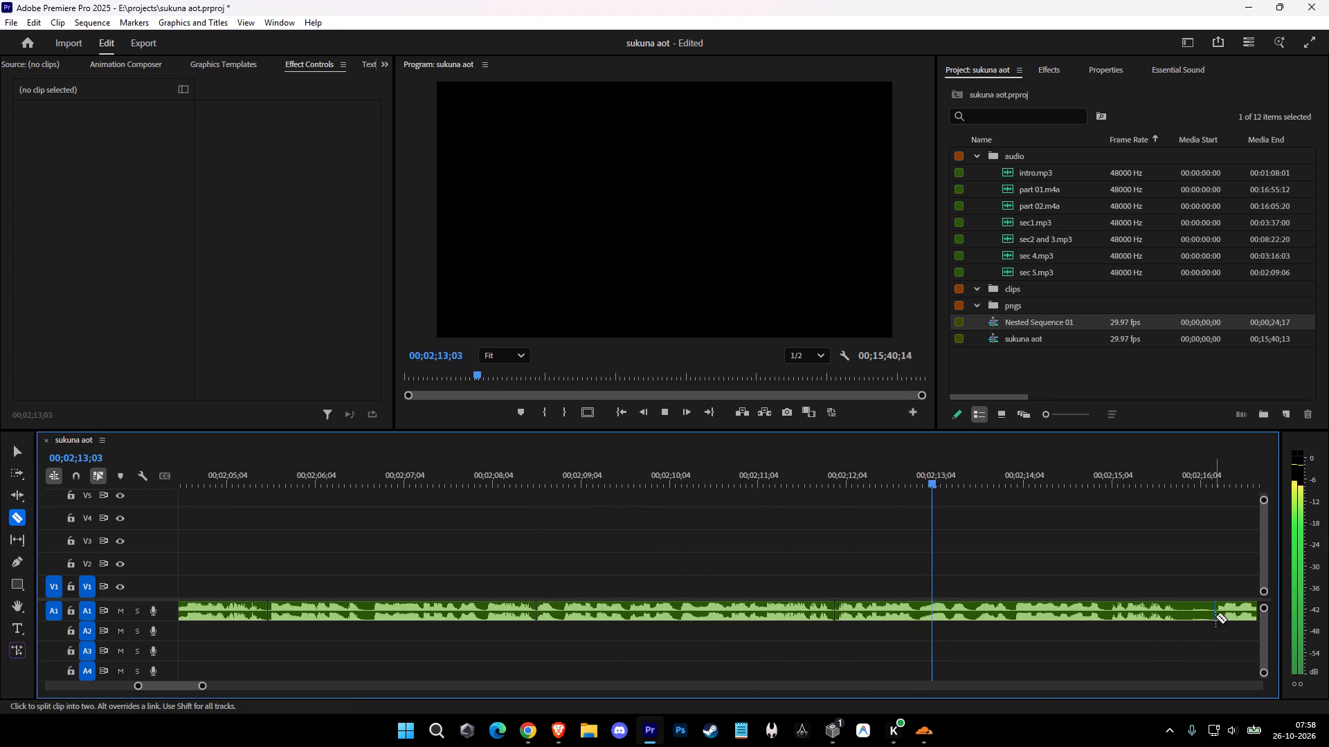
left_click(1217, 616)
left_click(1180, 614)
key("v")
left_click(569, 728)
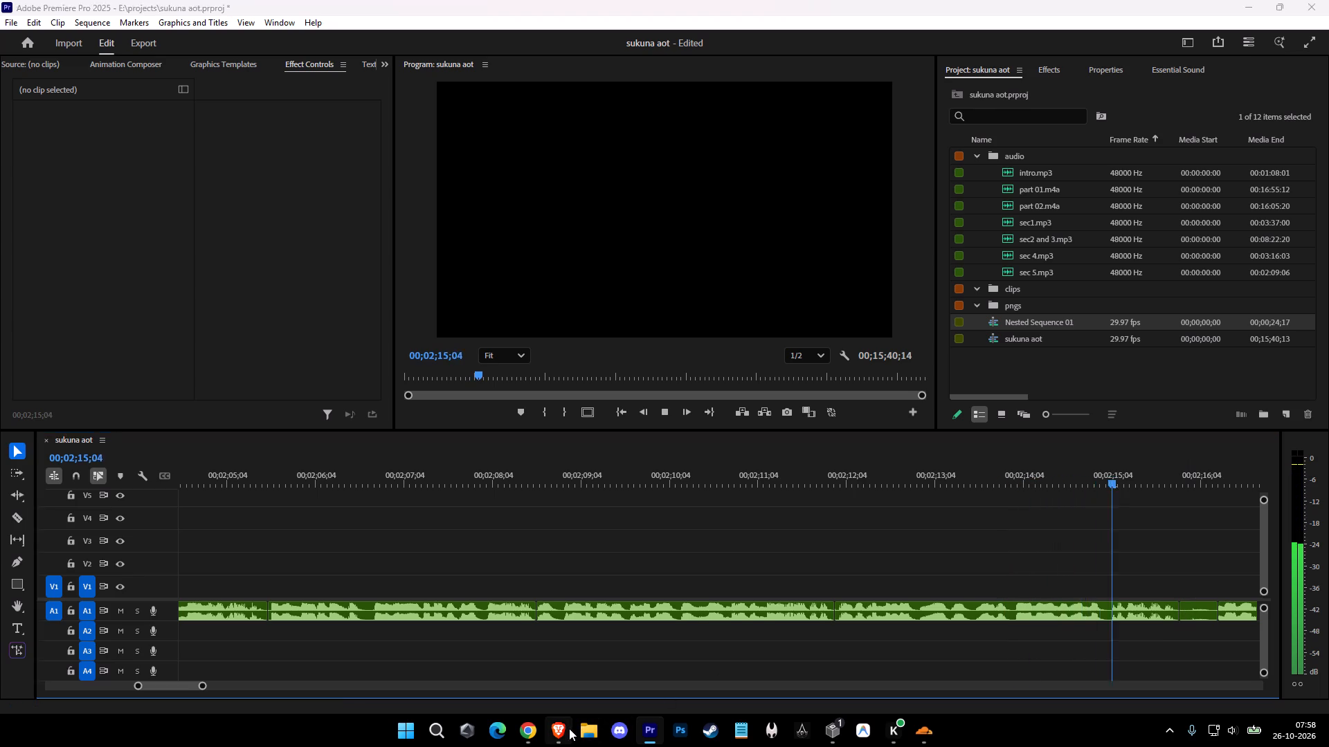
left_click(645, 718)
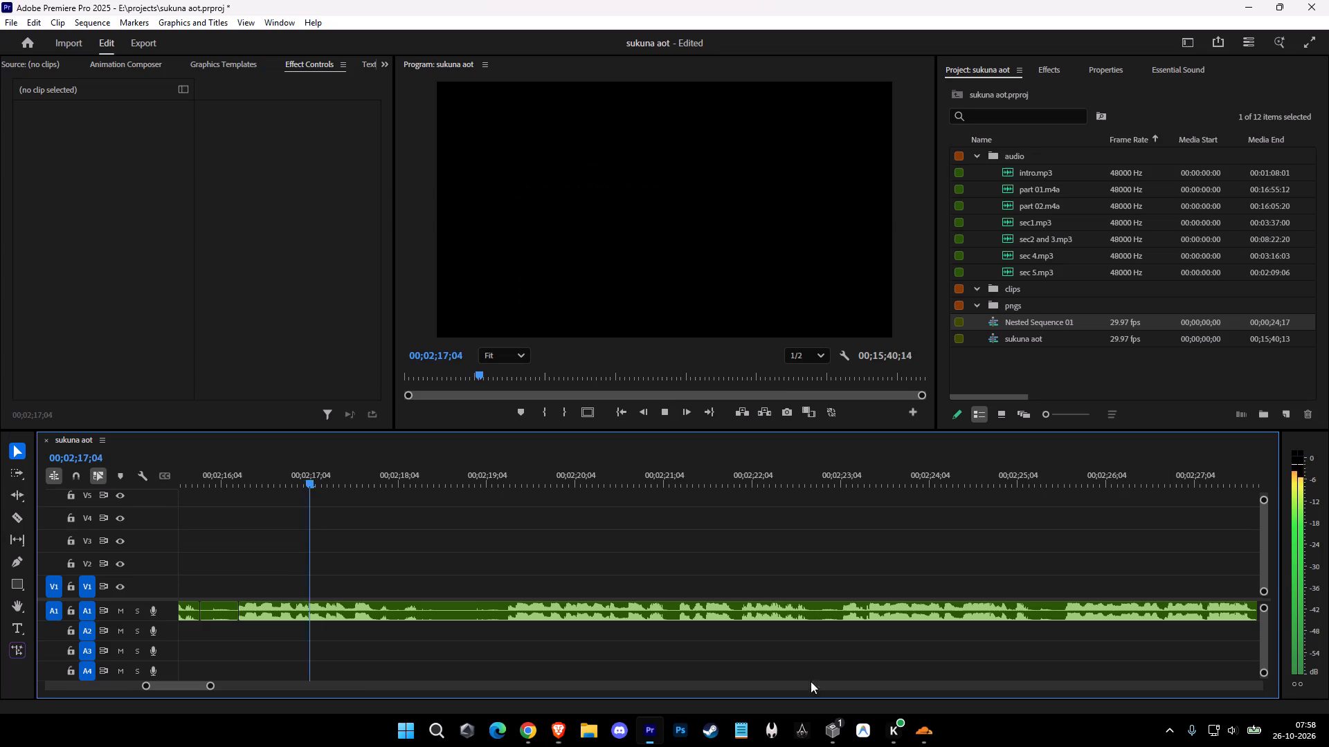
Split the A1 narration at about 00;02;19;10 and ripple delete the segment from 00;02;16;10 up to that cut.
key("shift+d")
key("space")
key("c")
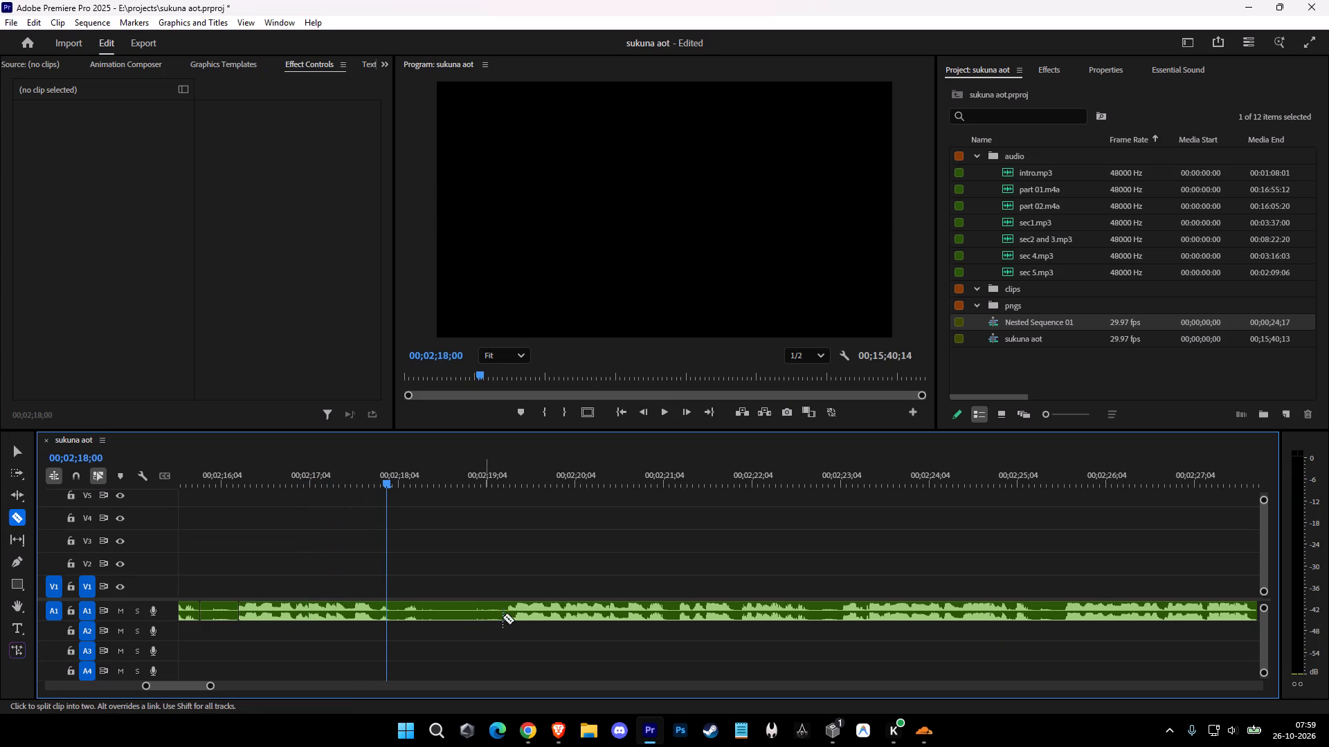
left_click(506, 616)
key("v")
left_click(437, 616, "shift")
key("shift+d")
Ripple delete the isolated pause from about 00;02;15;27 to 00;02;16;10 in the A1 narration and save the project.
left_click(216, 616)
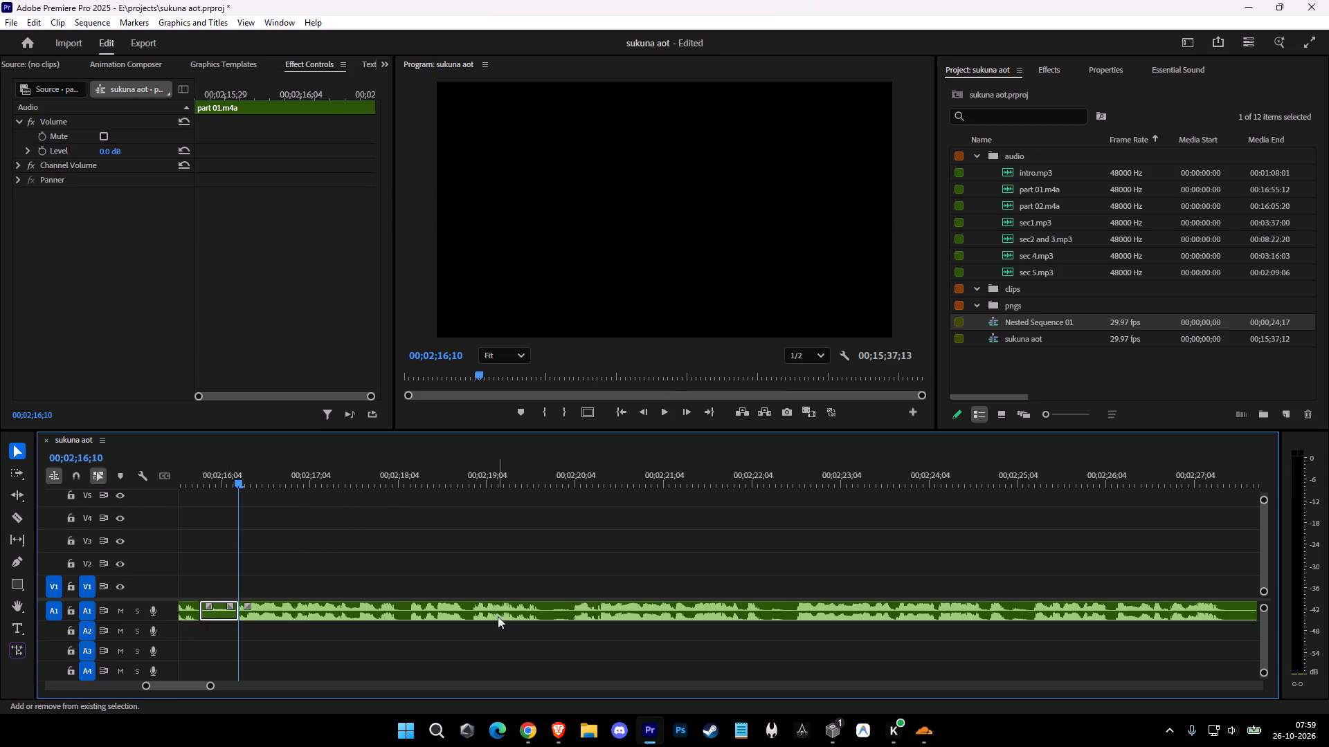
key("shift+d")
key("ctrl+s")
Play from about 00;02;15;16, cut out the short pause at about 00;02;19;11 in the A1 narration and ripple delete it.
left_click_drag(202, 479, 314, 488)
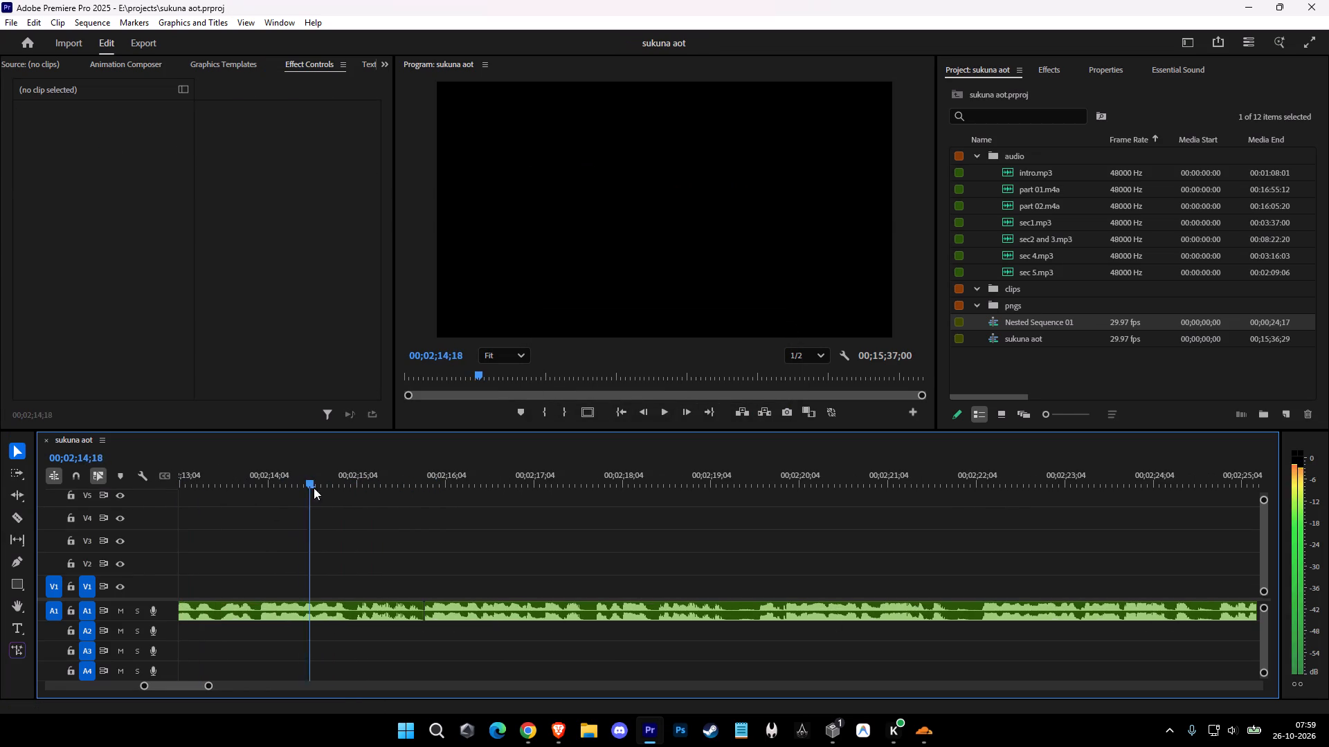
left_click_drag(314, 488, 394, 488)
key("space")
left_click_drag(444, 513, 456, 516)
key("c")
left_click(754, 616)
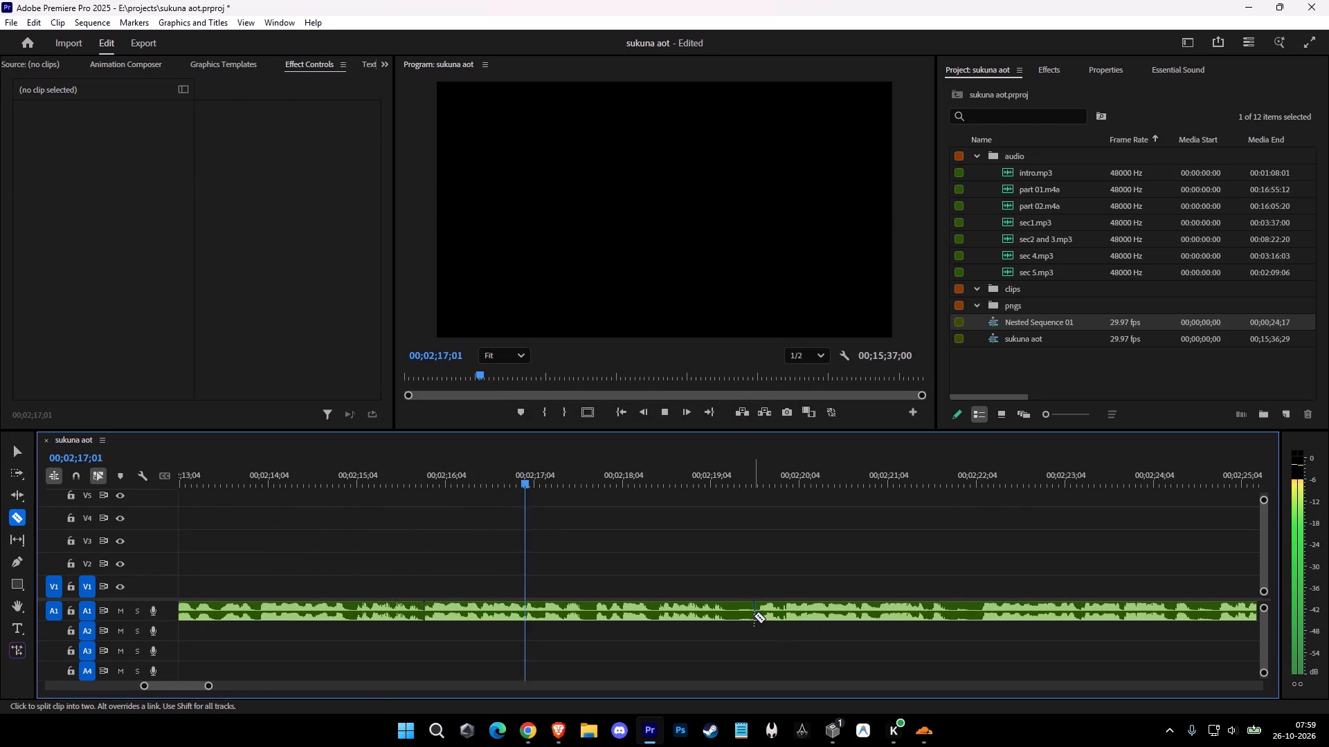
left_click(727, 617)
key("ctrl+z")
left_click(730, 616)
key("v")
left_click(750, 616)
left_click(745, 616)
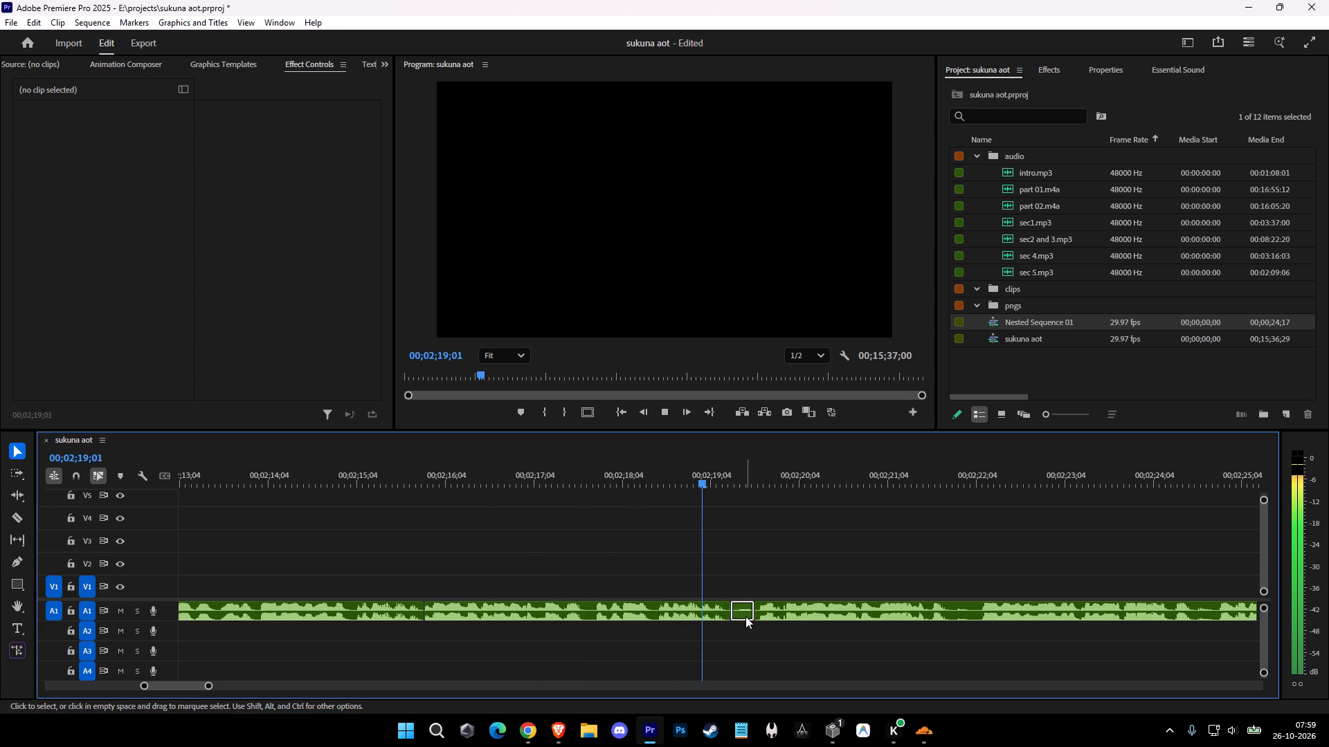
key("shift+d")
key("space")
Cut out the short pause from about 00;02;21;18 to 00;02;21;27 in the A1 narration and ripple delete it.
key("c")
left_click(956, 614)
left_click(929, 614)
key("v")
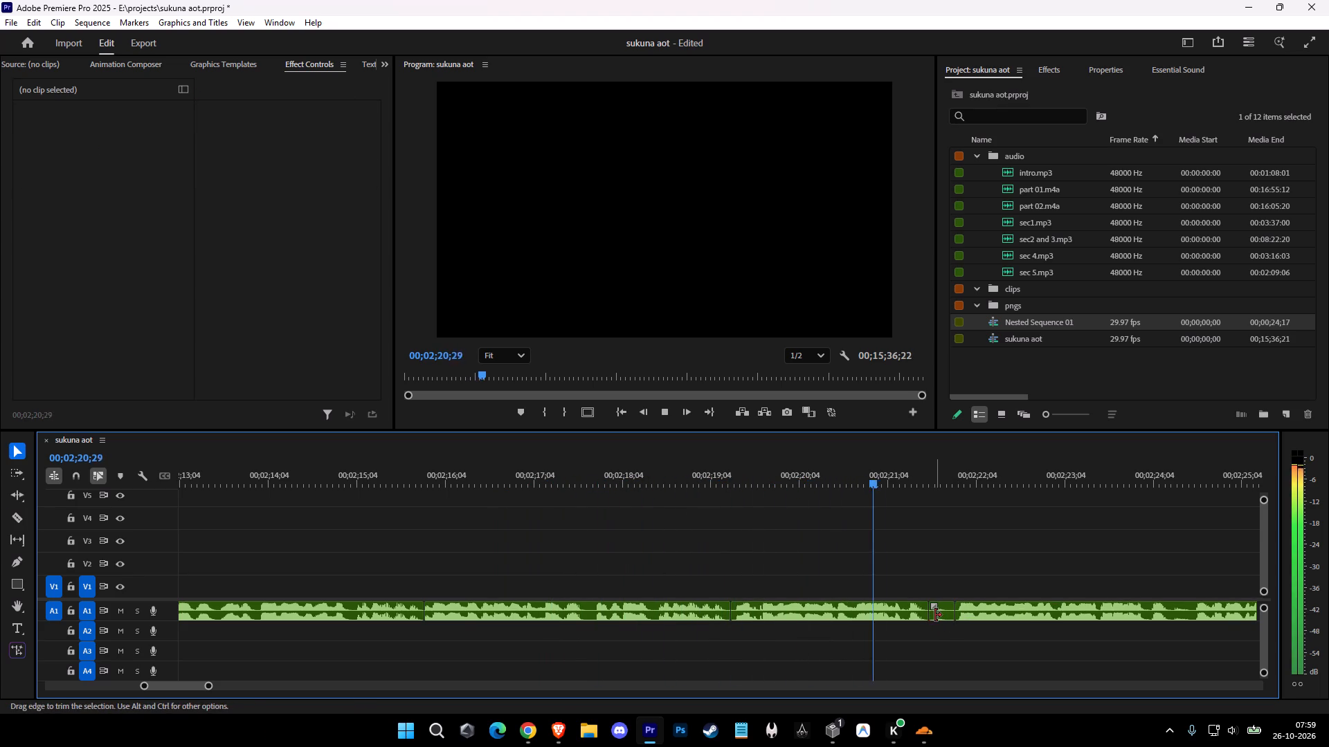
left_click(935, 615)
left_click(941, 615)
key("shift+d")
key("space")
Cut out the short pause from about 00;02;24;01 to 00;02;24;08 in the A1 narration and ripple delete it.
key("c")
left_click(1165, 620)
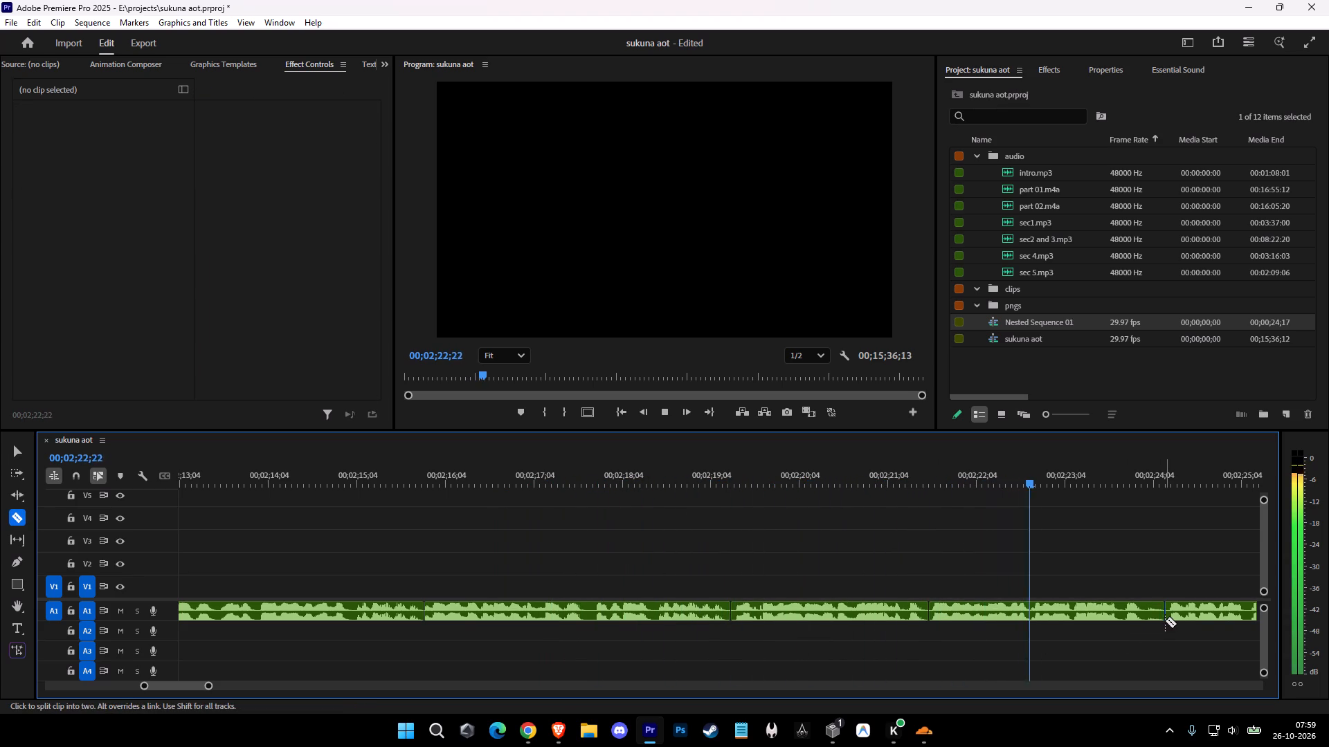
left_click(1144, 616)
key("v")
left_click(1153, 616)
type("D c")
Cut out the long pause from about 00;02;26;08 to 00;02;28;29 in the A1 narration and ripple delete it.
left_click(364, 618)
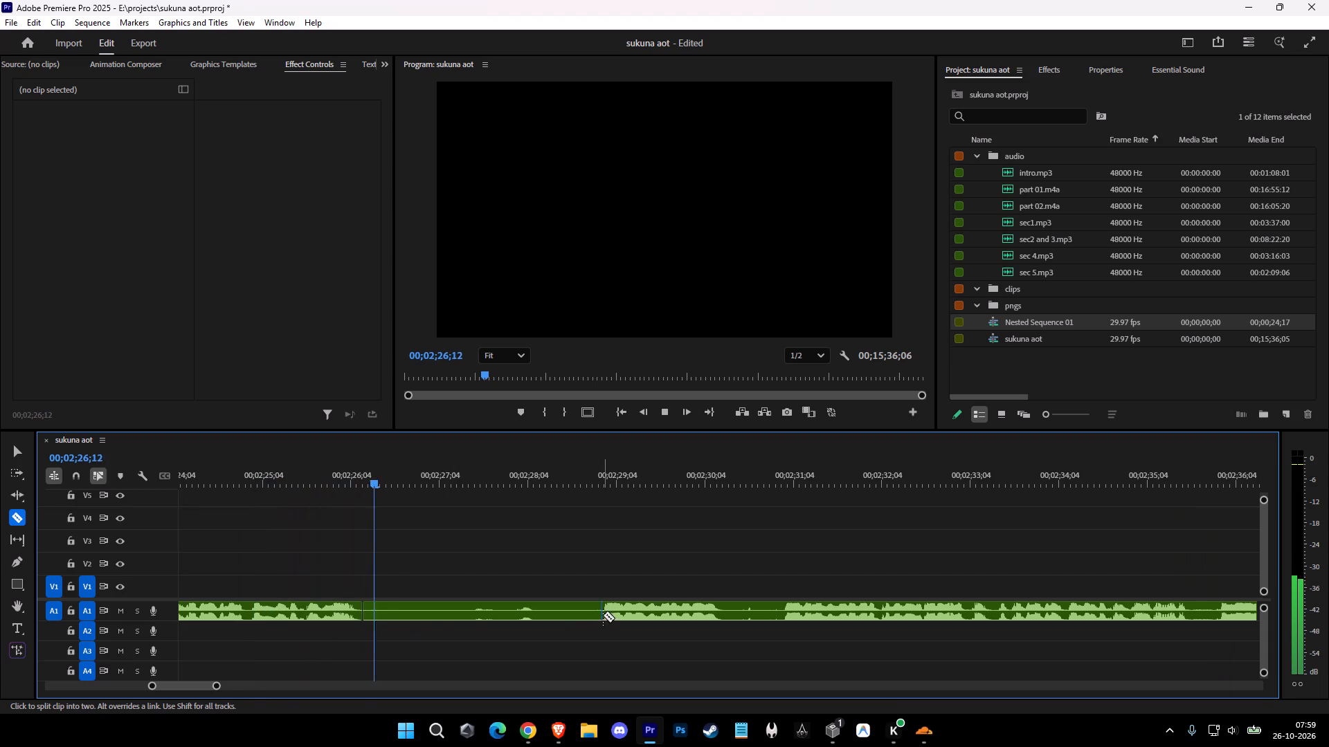
left_click(603, 615)
key("v")
left_click(549, 608)
key("shift+d")
key("space")
Ripple delete the A1 narration segment running from about 00;02;24;01 to 00;02;26;08.
left_click(343, 607)
key("shift+d")
key("space")
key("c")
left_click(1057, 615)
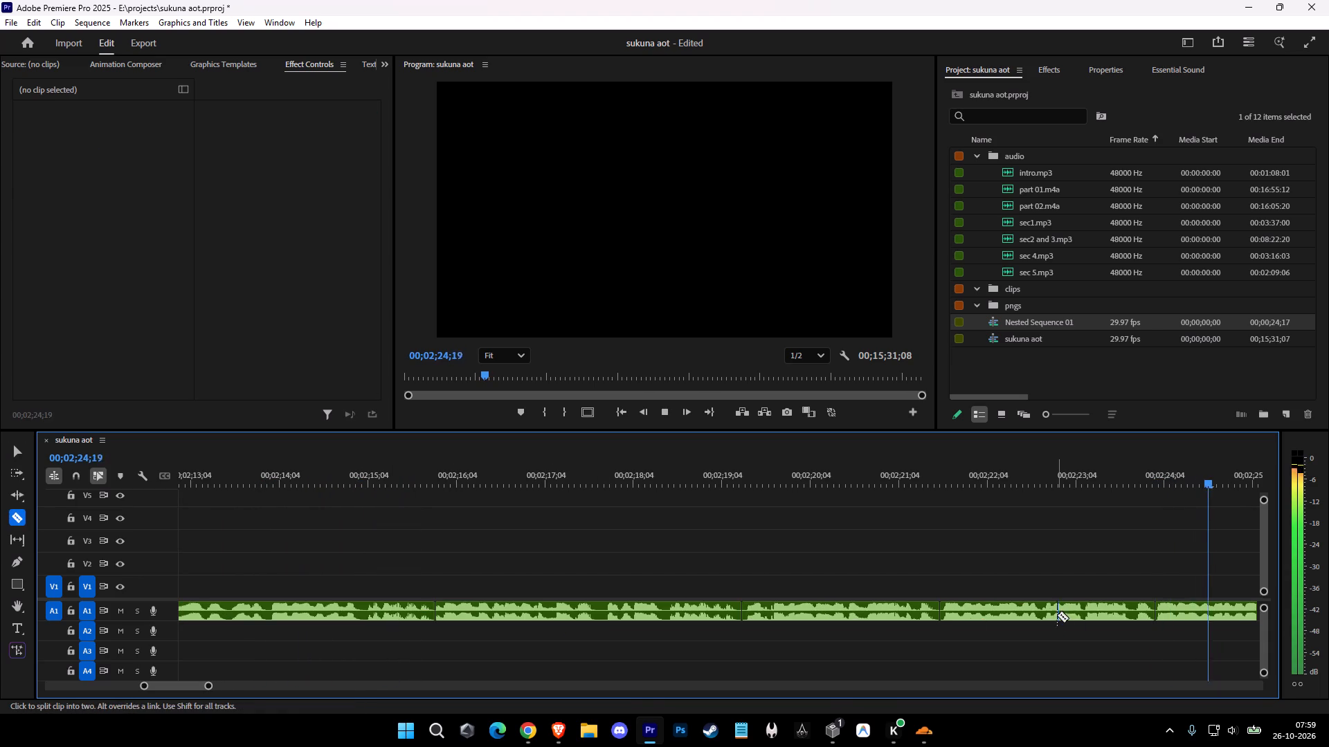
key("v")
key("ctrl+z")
Split the A1 narration at about 00;02;26;01 and ripple delete the segment from about 00;02;24;01 up to that cut.
key("c")
left_click(356, 619)
key("v")
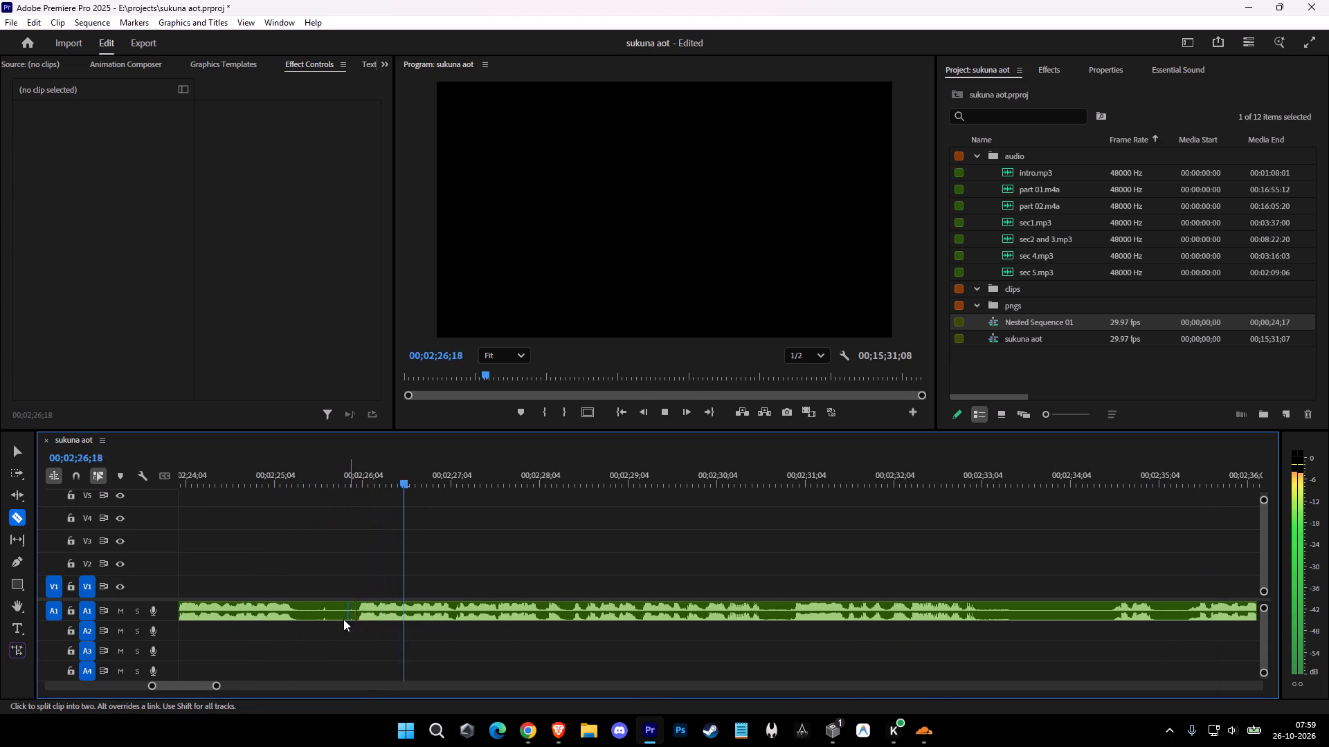
left_click(314, 617)
key("shift+d")
Ripple delete the A1 narration segment running from 00;02;21;18 to about 00;02;24;01.
left_click(993, 449)
left_click(979, 470)
key("space")
left_click_drag(1038, 524, 1043, 644)
key("shift+d")
key("space")
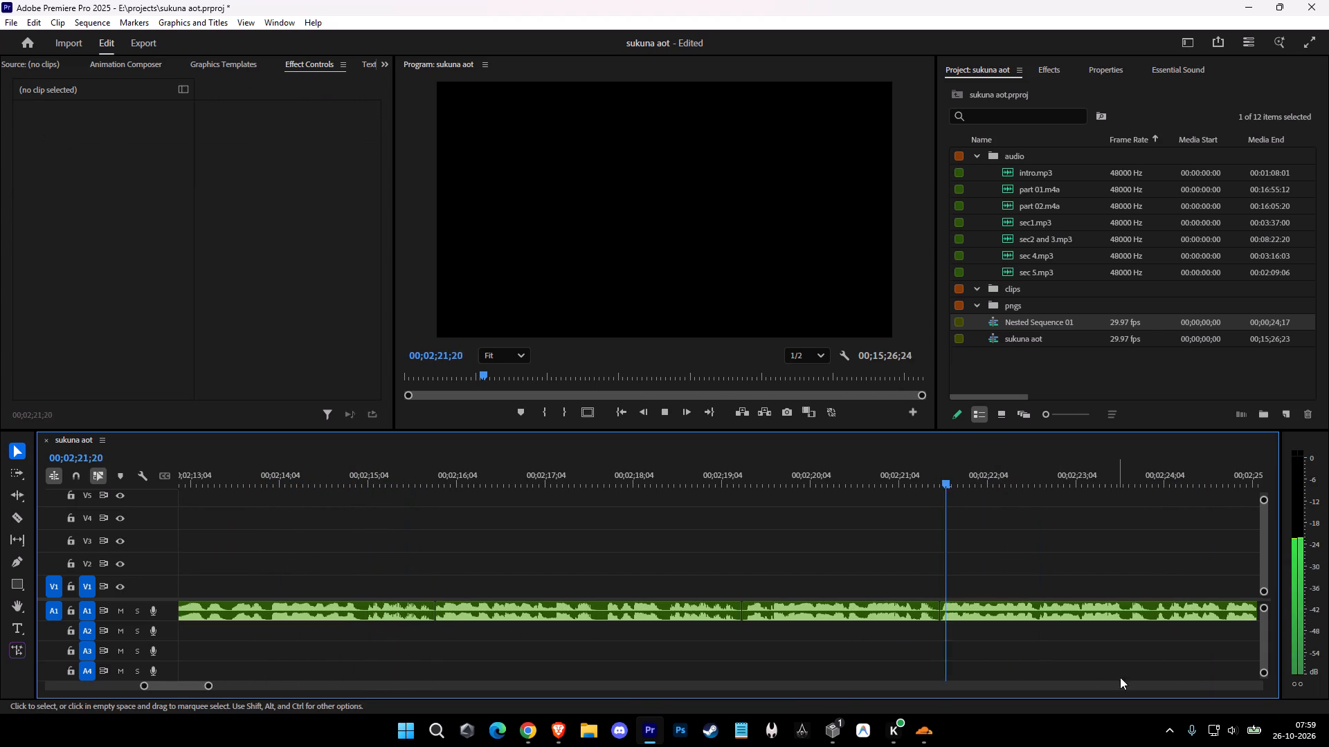
Cut out the short pause from about 00;02;26;06 to 00;02;26;15 in the A1 narration and ripple delete it.
key("c")
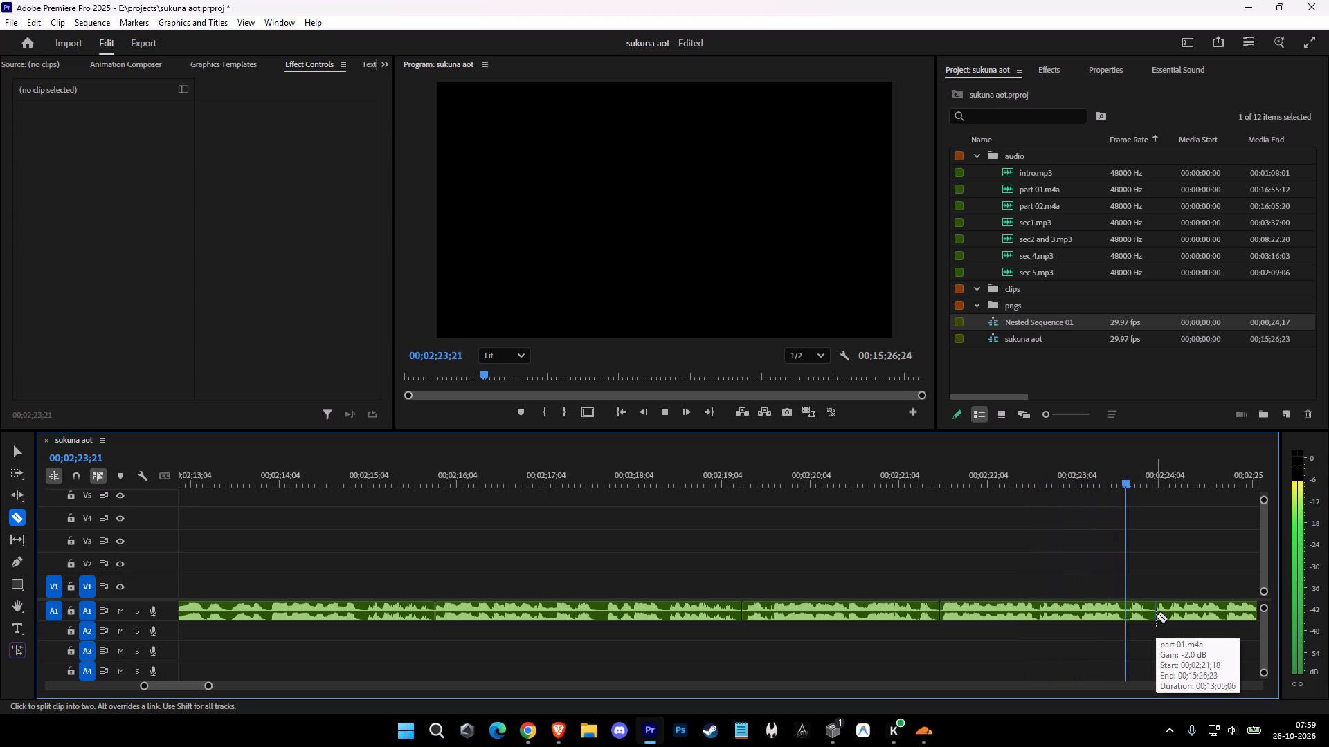
left_click(397, 620)
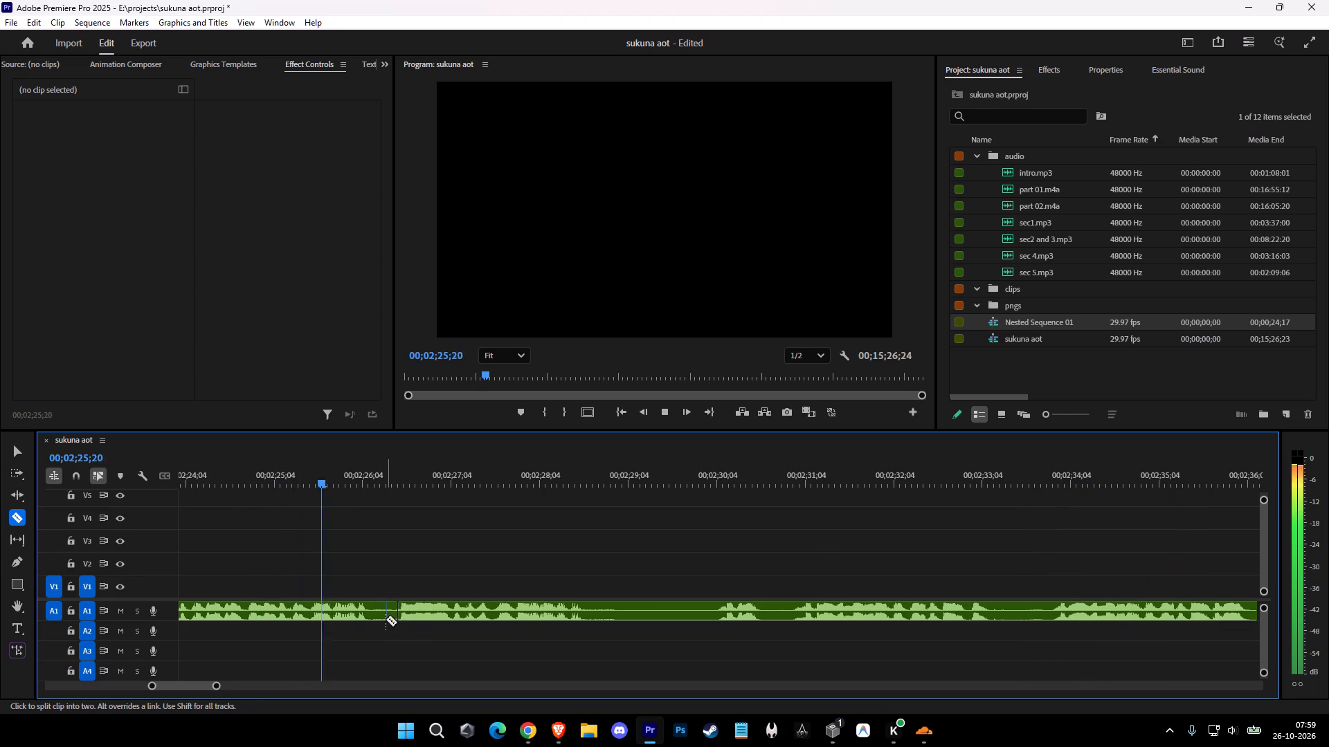
left_click(369, 615)
key("v")
left_click(377, 615)
key("shift+d")
key("space")
key("space")
key("space")
key("c")
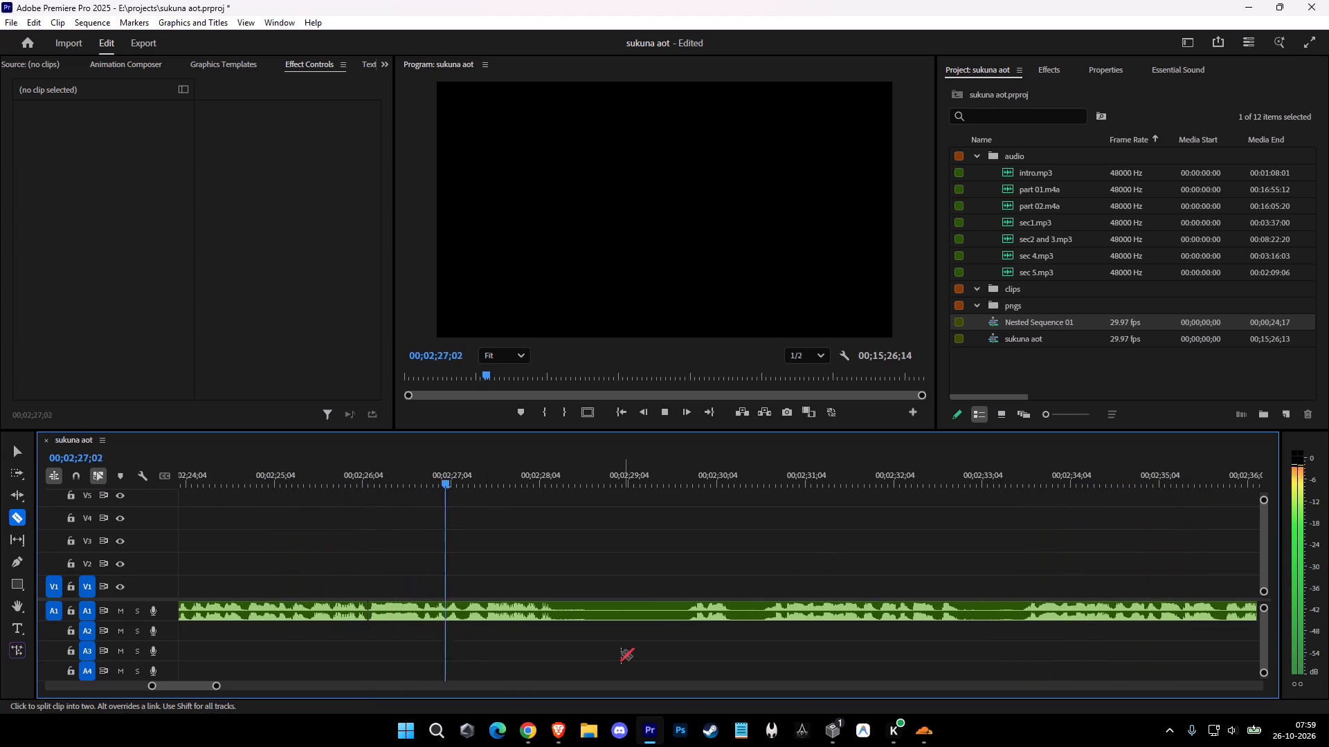
left_click(556, 618)
key("v")
key("c")
left_click(685, 612)
key("v")
left_click(653, 610)
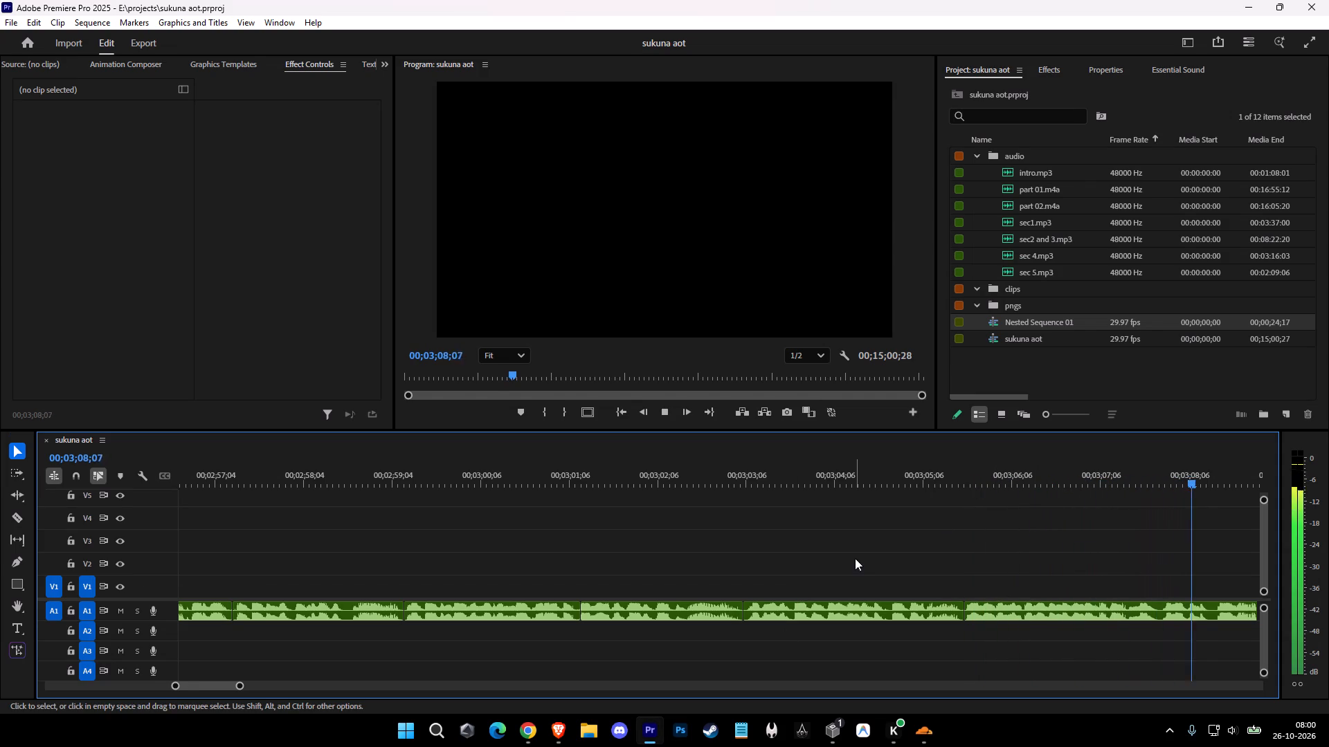
key("c")
key("space")
left_click(348, 619)
left_click(309, 615)
key("v")
key("space")
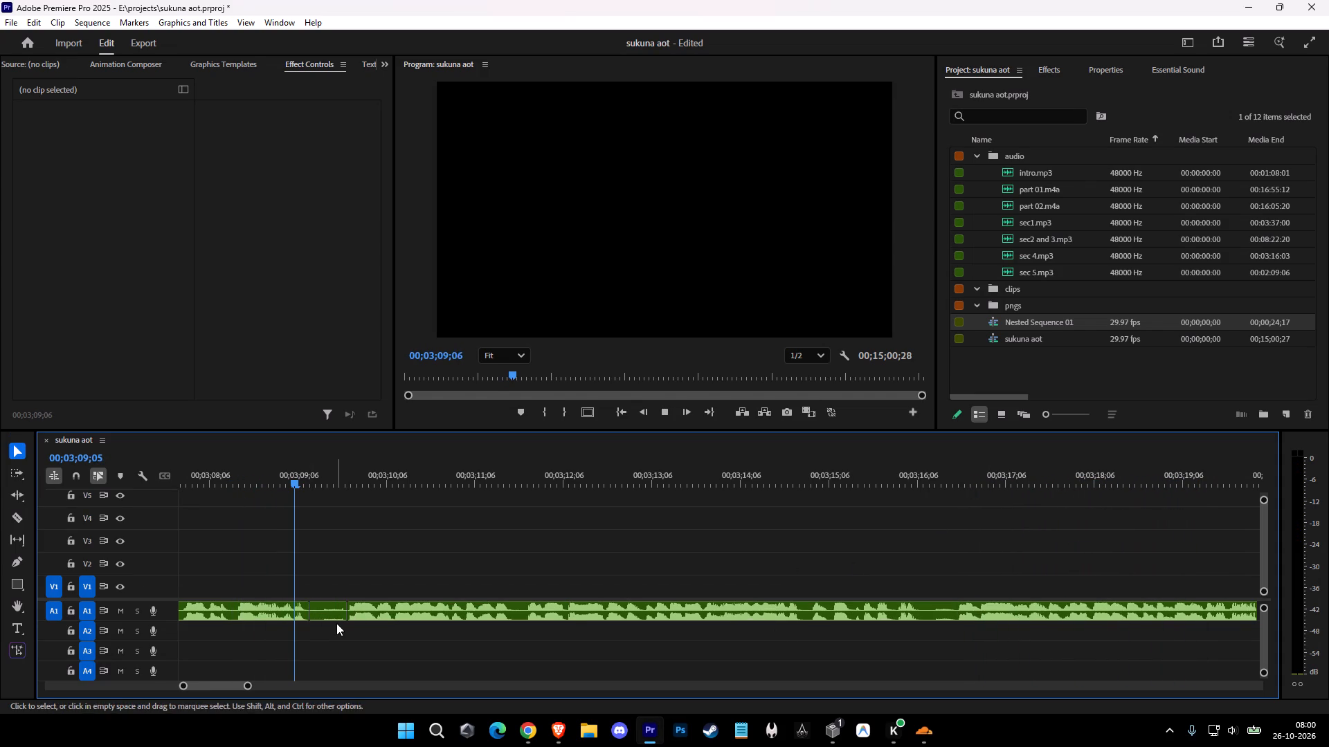
left_click(336, 623)
key("shift+d")
left_click(343, 617)
key("shift+d")
left_click(332, 615)
key("shift+d")
key("shift+space")
Cut out the short pause from about 00;03;11;06 to 00;03;11;11 in the A1 narration and ripple delete it.
key("c")
key("space")
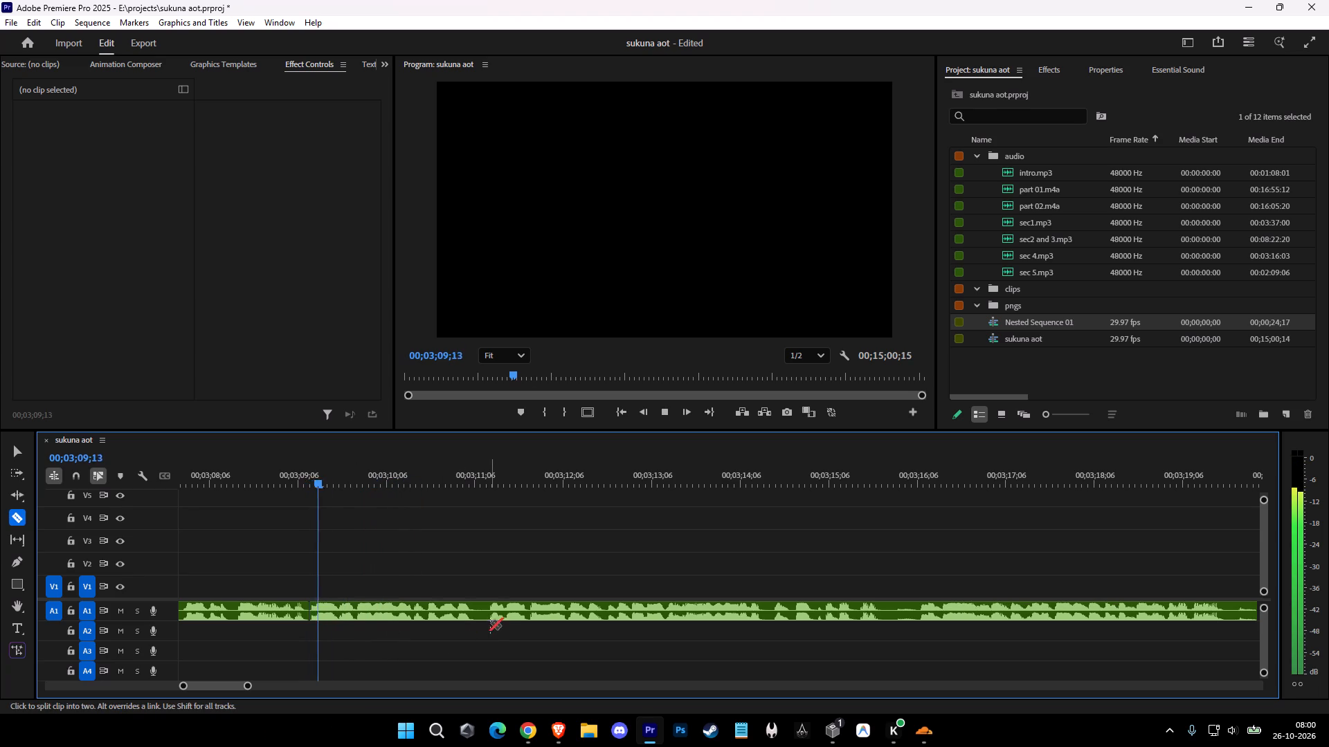
left_click(489, 616)
left_click(474, 617)
key("v")
left_click(480, 617)
key("shift+d")
key("space")
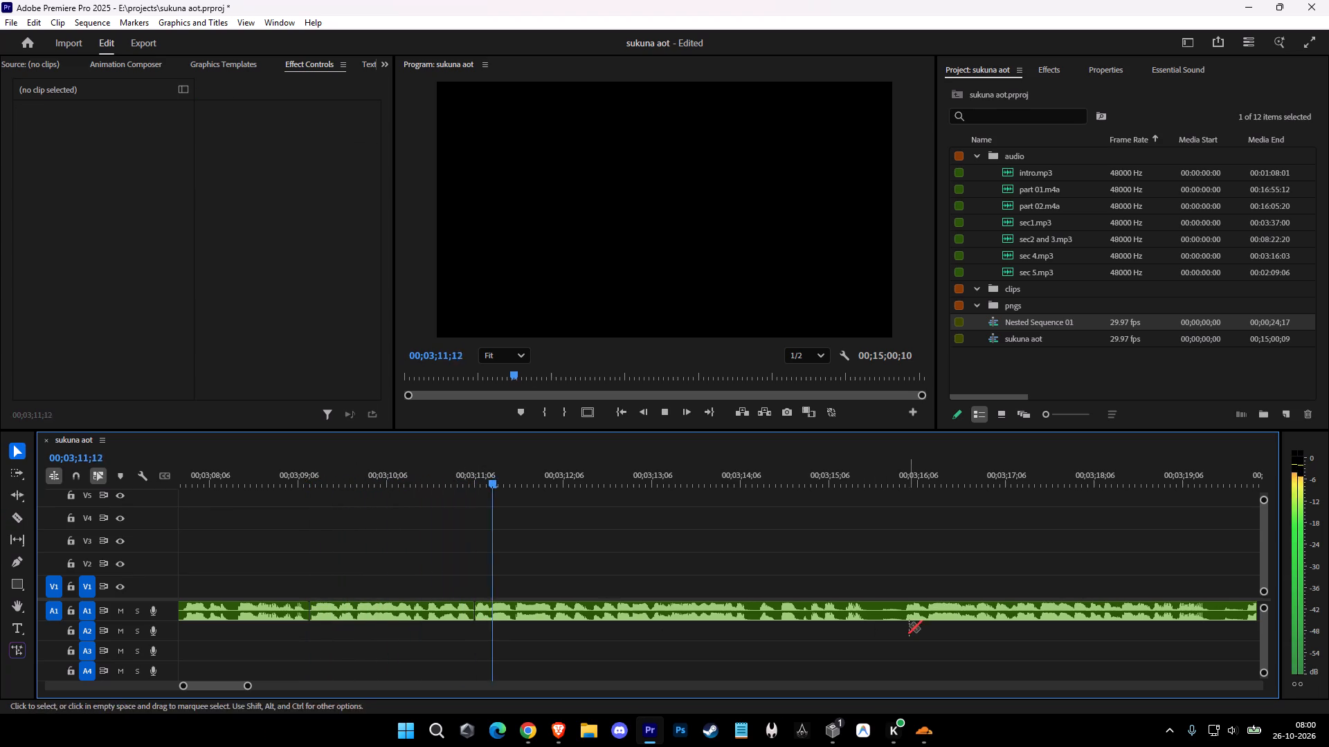
Cut out the pause from about 00;03;15;20 to 00;03;16;03 in the A1 narration and ripple delete it.
key("c")
left_click(904, 616)
left_click(868, 613)
key("v")
left_click(880, 614)
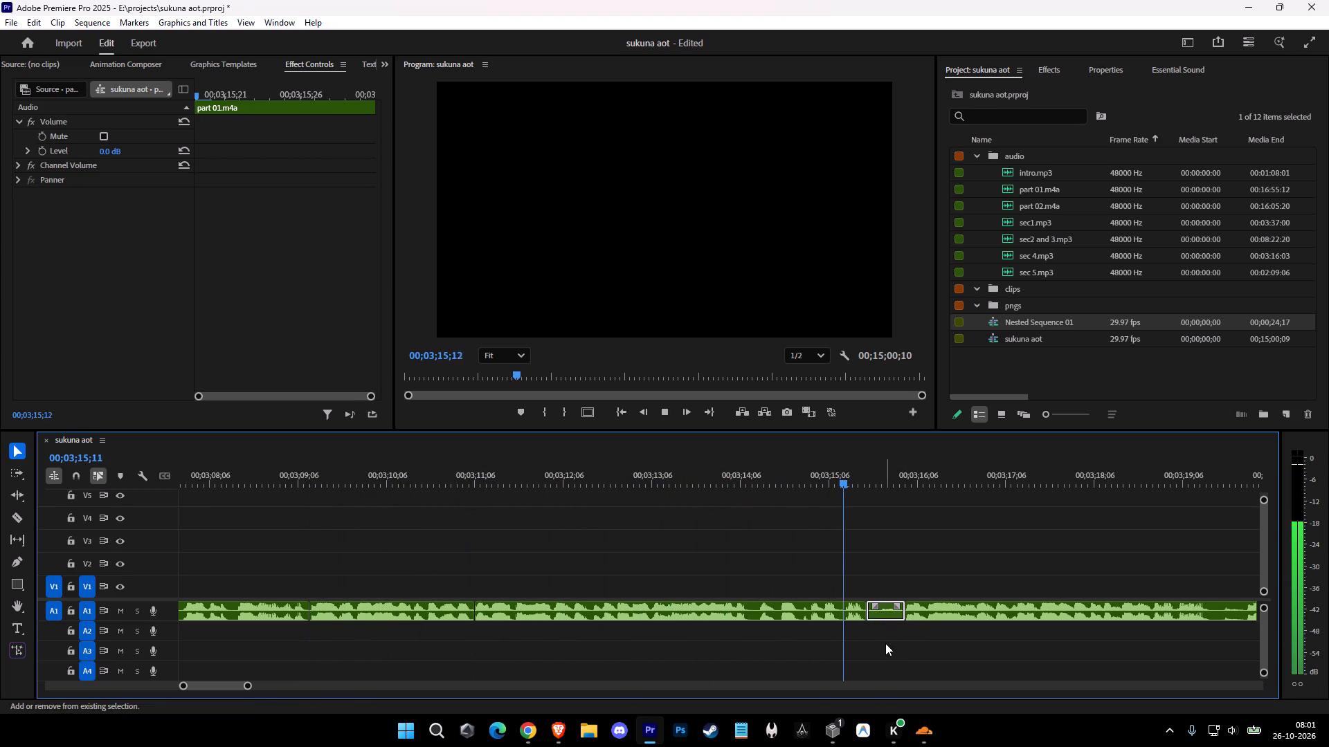
key("shift+d")
key("space")
Cut out the pause from about 00;03;19;03 to 00;03;19;14 in the A1 narration and ripple delete it.
key("c")
left_click(1206, 616)
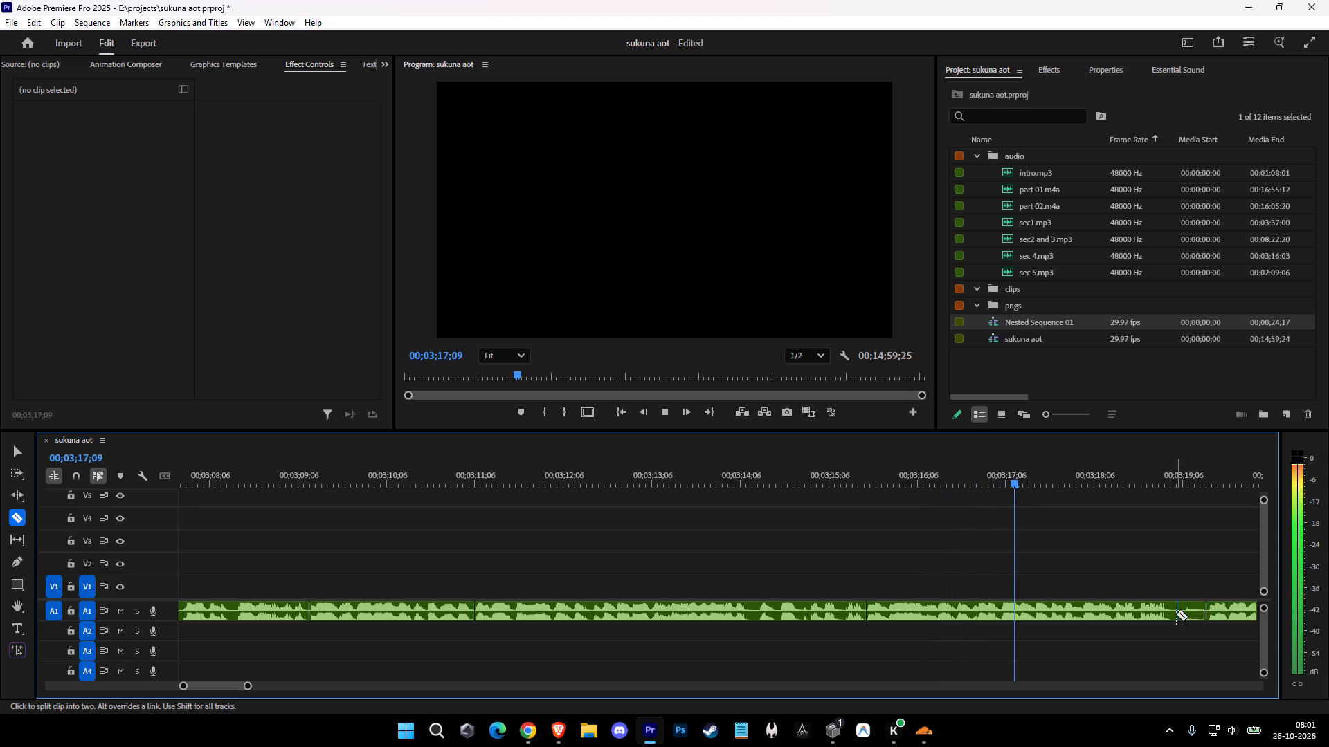
left_click(1175, 613)
key("v")
left_click(1182, 613)
type("D")
key("space")
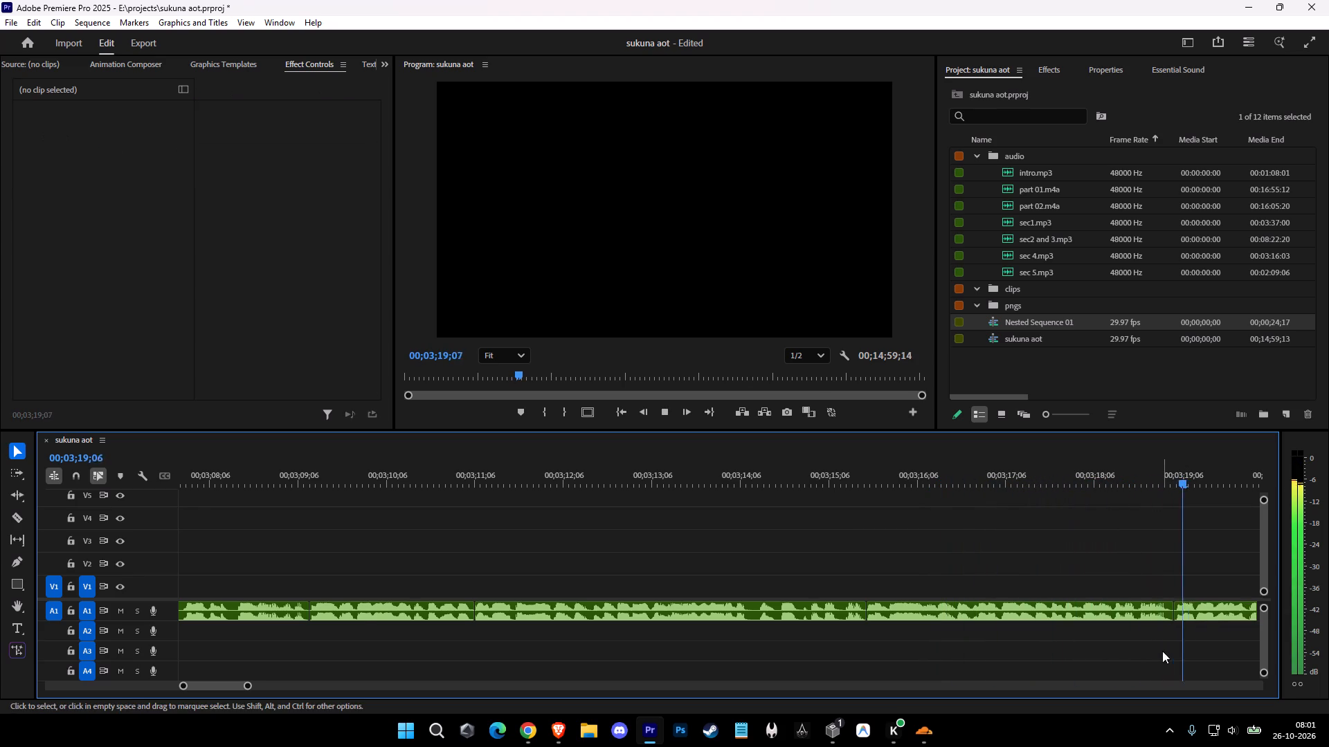
Cut out the pause from about 00;03;21;06 to 00;03;21;16 in the A1 narration and ripple delete it.
key("c")
left_click(417, 617)
key("ctrl+z")
left_click(410, 616)
key("space")
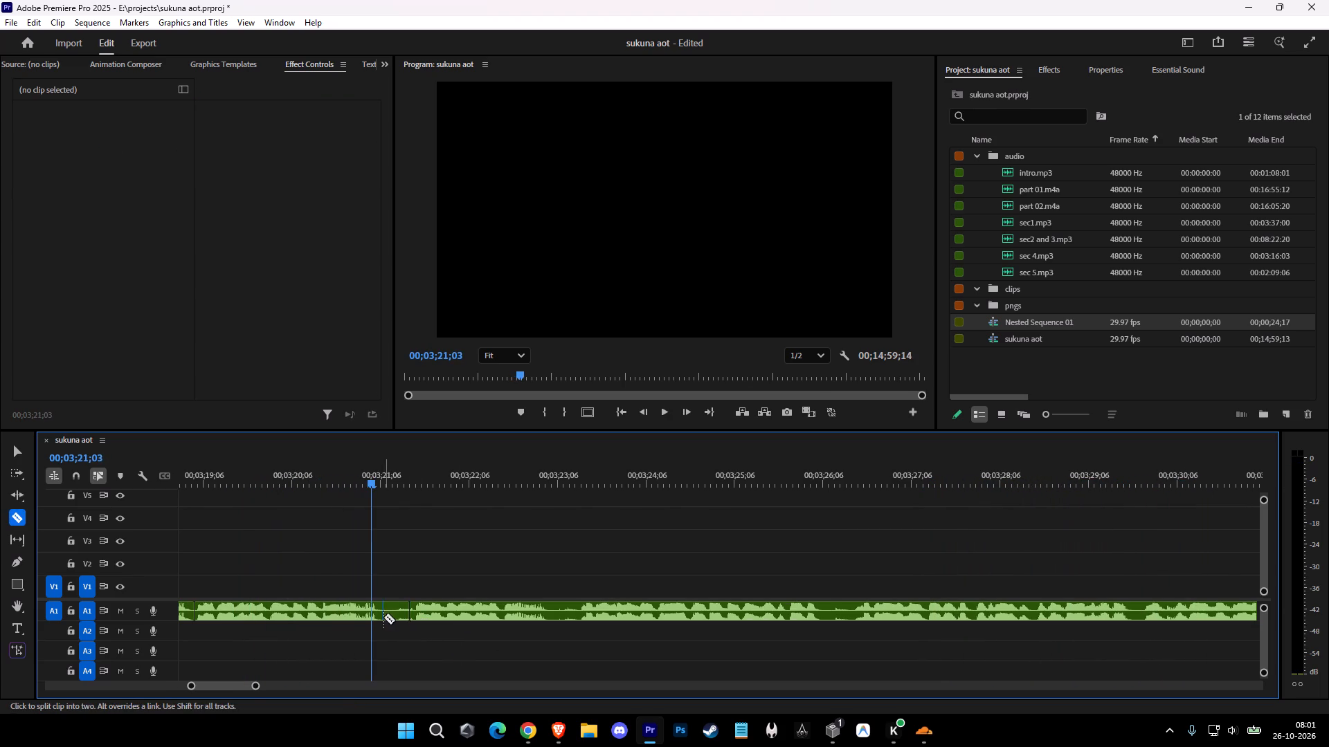
left_click(381, 616)
key("v")
key("space")
left_click(388, 616)
key("shift+d")
key("space")
Cut out the pause from about 00;03;22;24 to 00;03;23;03 in the A1 narration and ripple delete it.
key("c")
left_click(550, 615)
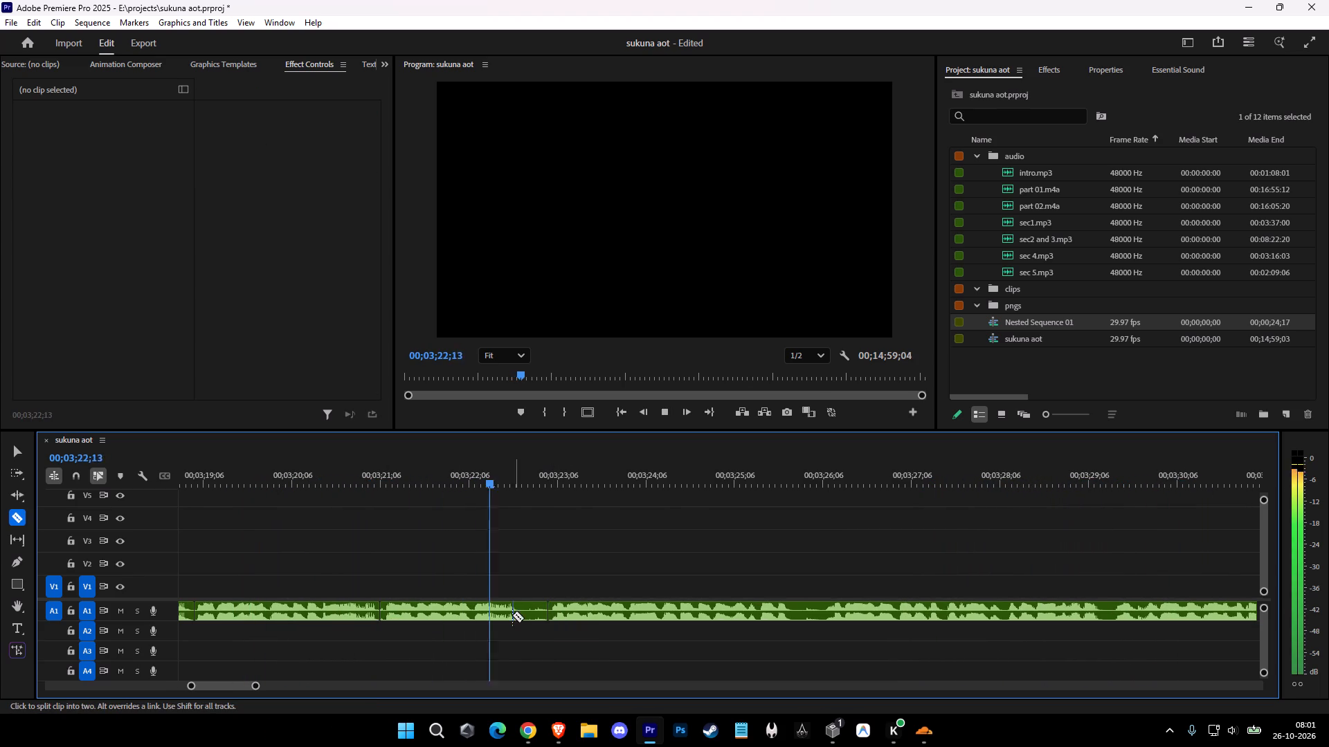
left_click(521, 614)
key("v")
left_click(538, 615)
key("shift+d")
key("space")
Cut out the pause from about 00;03;25;17 to 00;03;25;28 in the A1 narration and ripple delete it.
key("c")
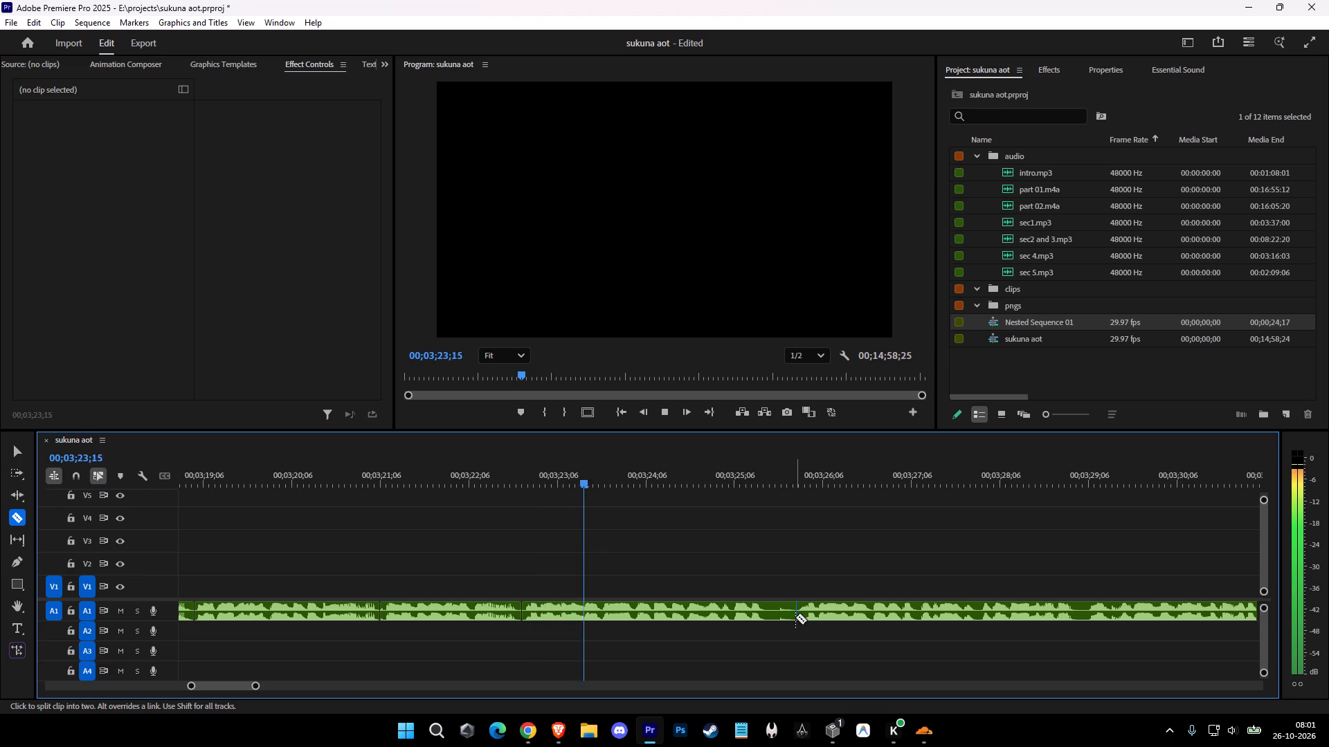
left_click(799, 615)
left_click(768, 611)
key("v")
left_click(779, 614)
key("shift+d")
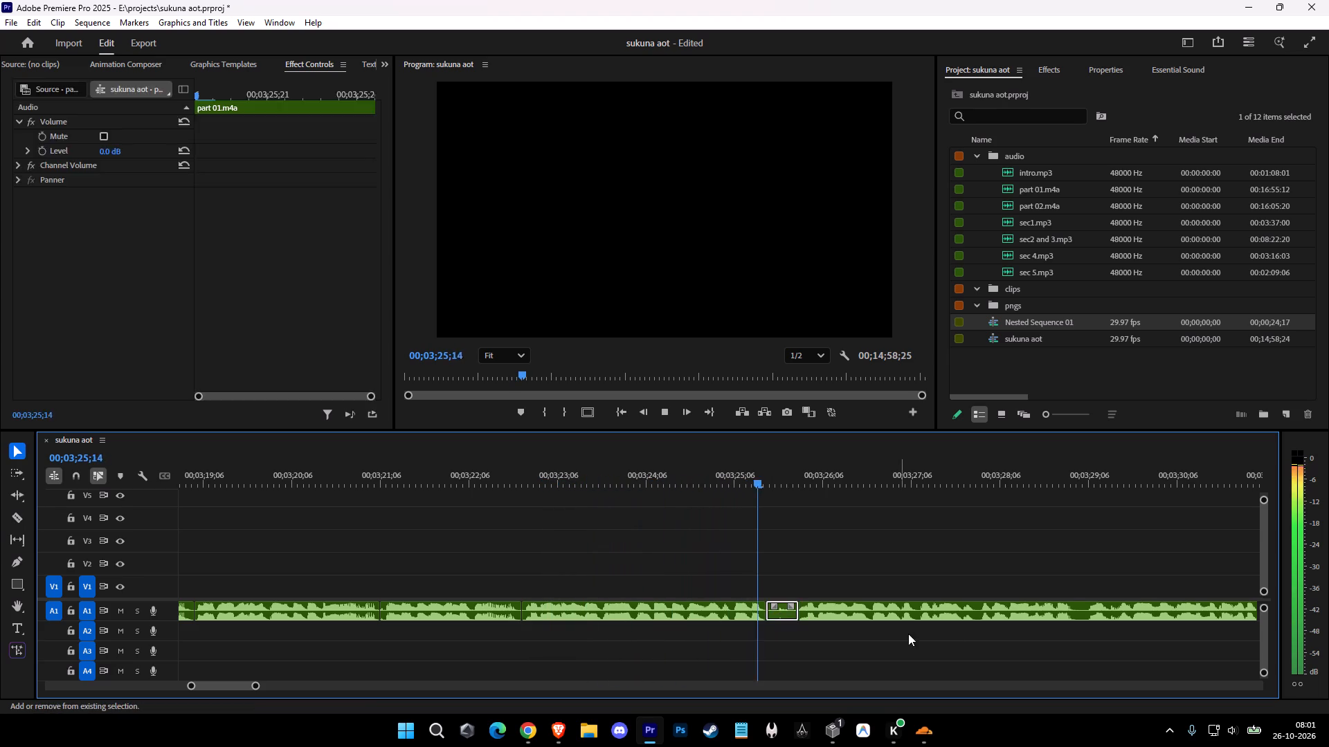
key("space")
Cut out the short pause from about 00;03;28;21 to 00;03;28;24 in the A1 narration and ripple delete it.
key("c")
left_click(1054, 614)
left_click(1043, 611)
key("v")
left_click(1047, 612)
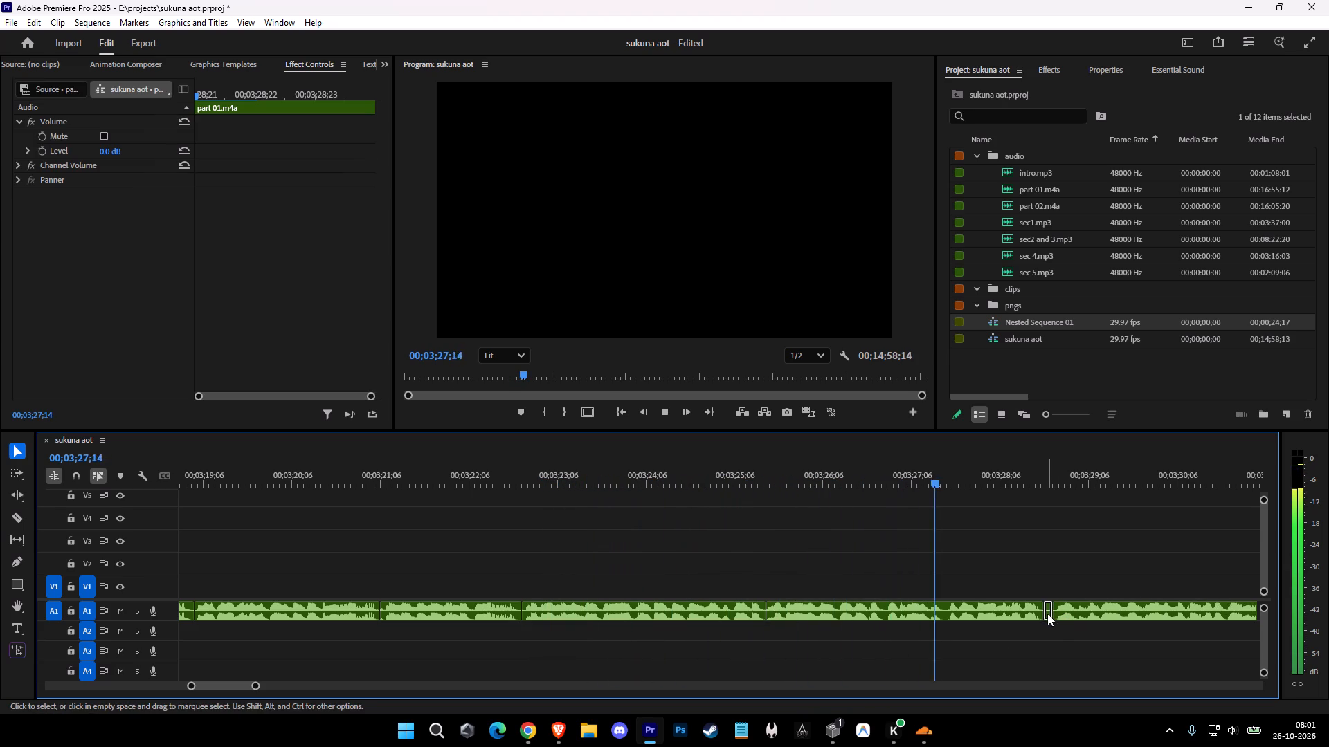
type("D")
key("space")
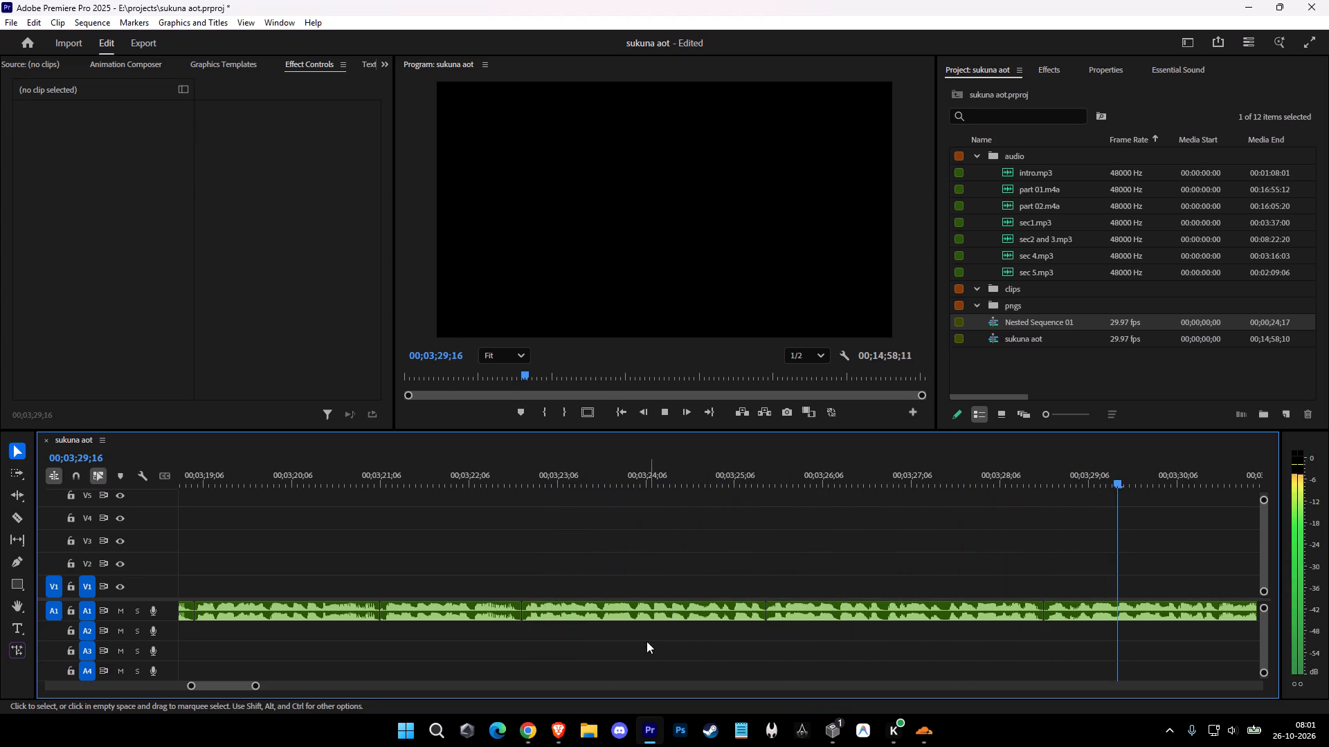
Pause playback, check the image generation in ChatGPT in Brave, and return to Premiere Pro.
key("space")
left_click(540, 723)
left_click(546, 723)
scroll(748, 393, "down", 5)
left_click(657, 718)
Cut out the pause from about 00;03;31;13 to 00;03;31;25 in the A1 narration and ripple delete it.
key("space")
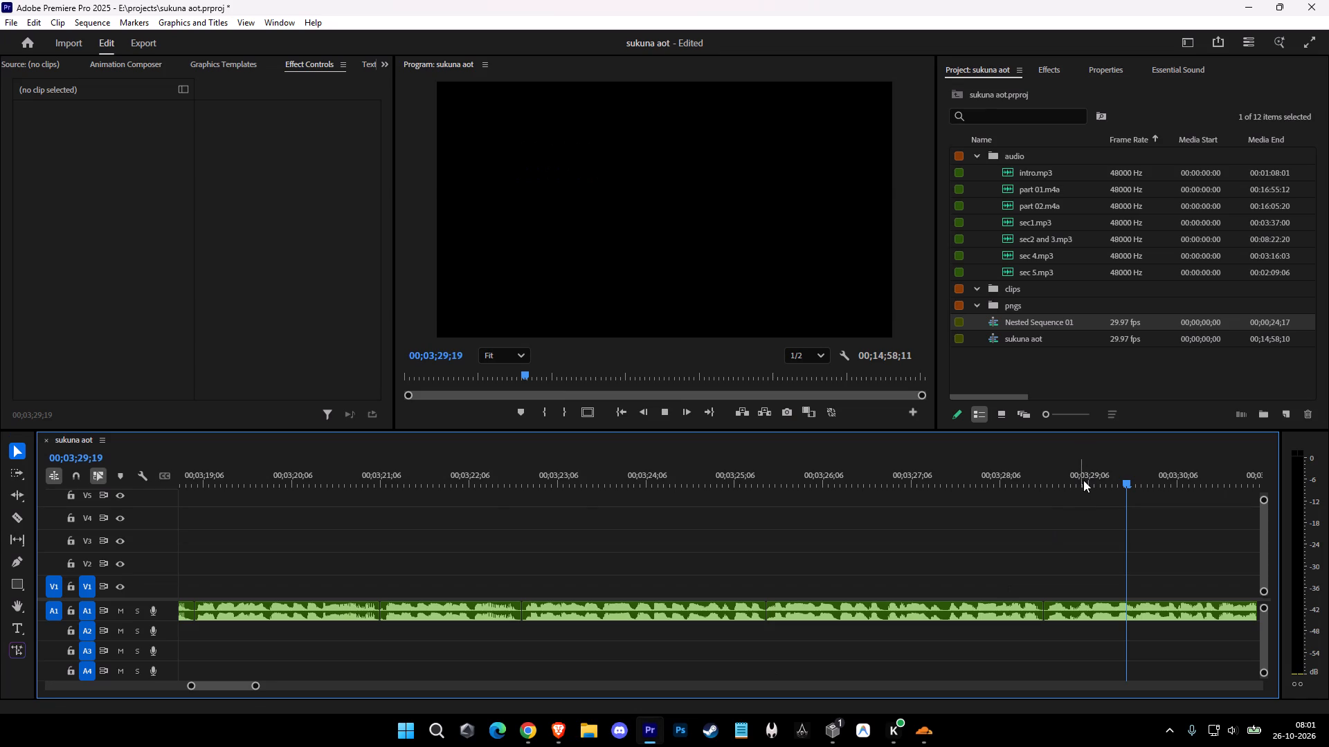
left_click(1091, 519)
key("space")
key("space")
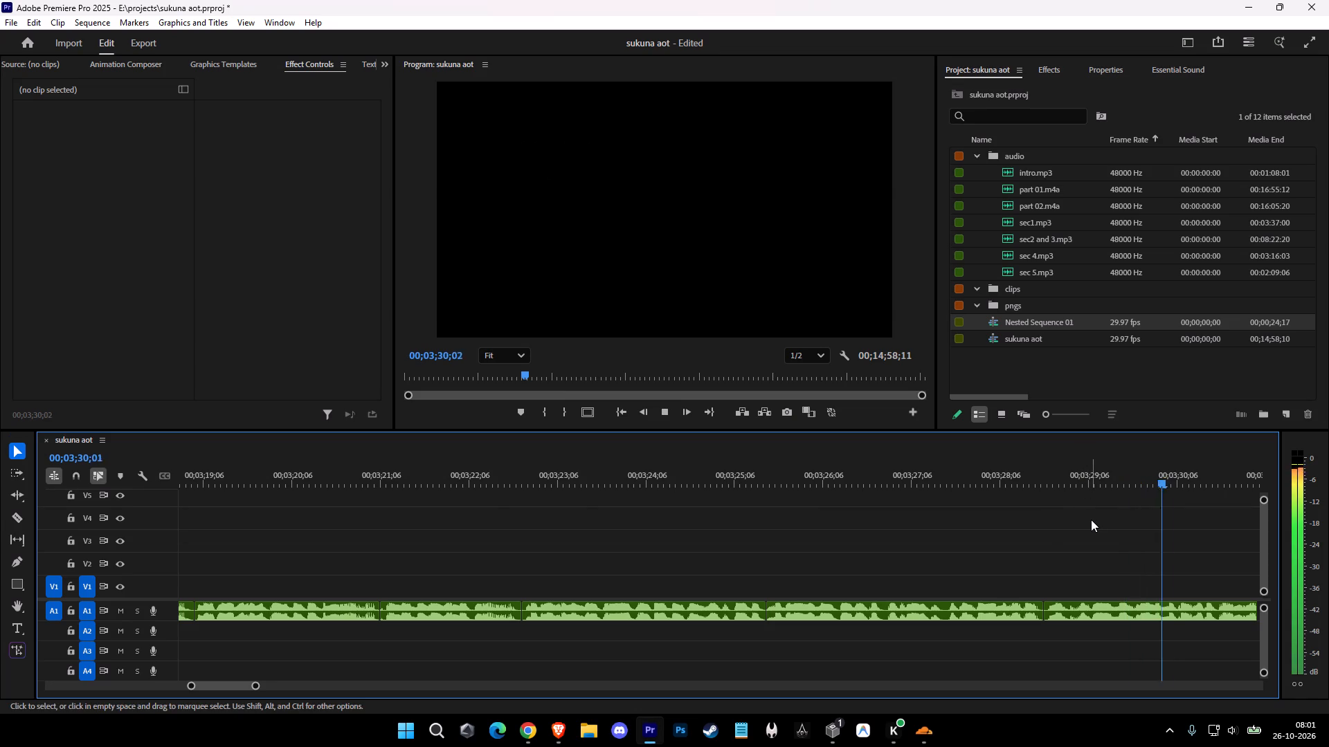
key("c")
key("space")
left_click(344, 618)
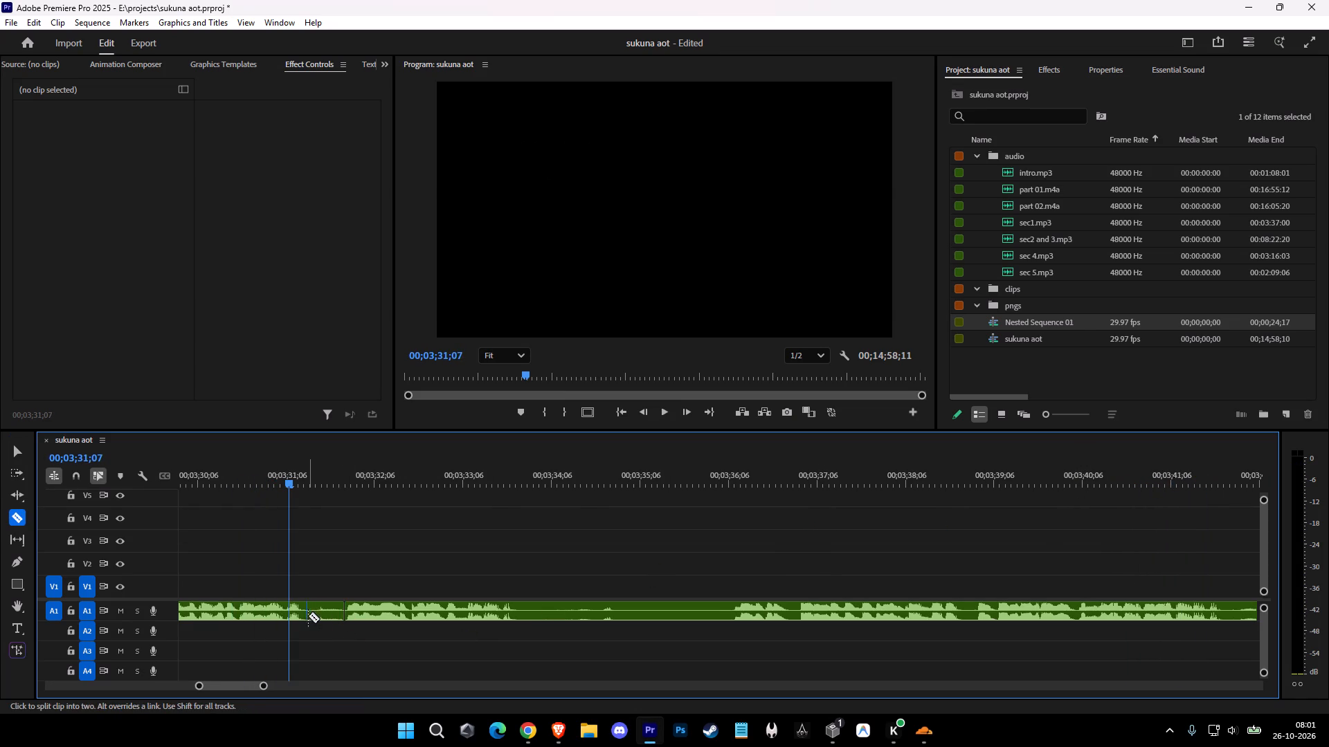
left_click(306, 614)
key("v")
key("space")
left_click(327, 617)
key("shift+d")
key("shift+space")
Split the A1 narration at about 00;03;35;23, near the end of the long pause.
key("c")
key("space")
left_click(691, 616)
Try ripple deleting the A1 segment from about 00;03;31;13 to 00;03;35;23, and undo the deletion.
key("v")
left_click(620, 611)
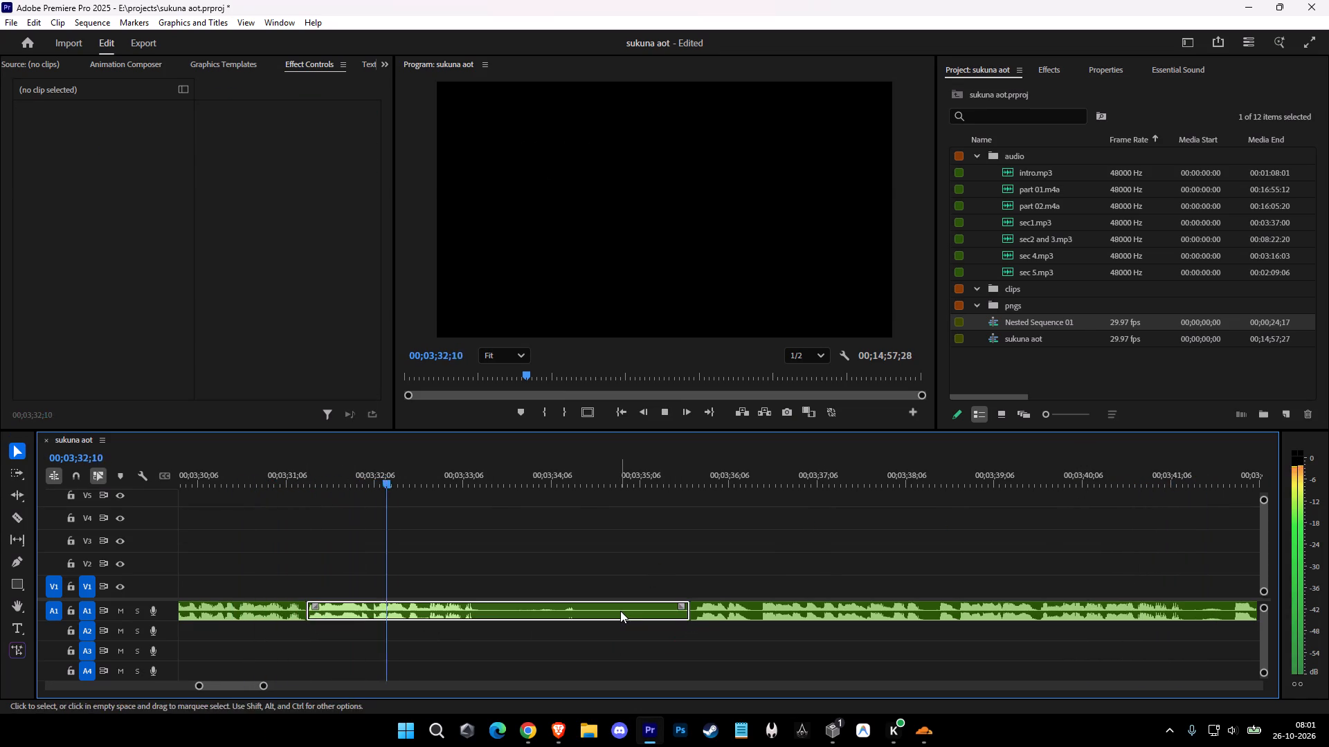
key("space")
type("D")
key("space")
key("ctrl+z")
Split the A1 narration at about 00;03;33;12 and ripple delete the pause from there to 00;03;35;23.
key("c")
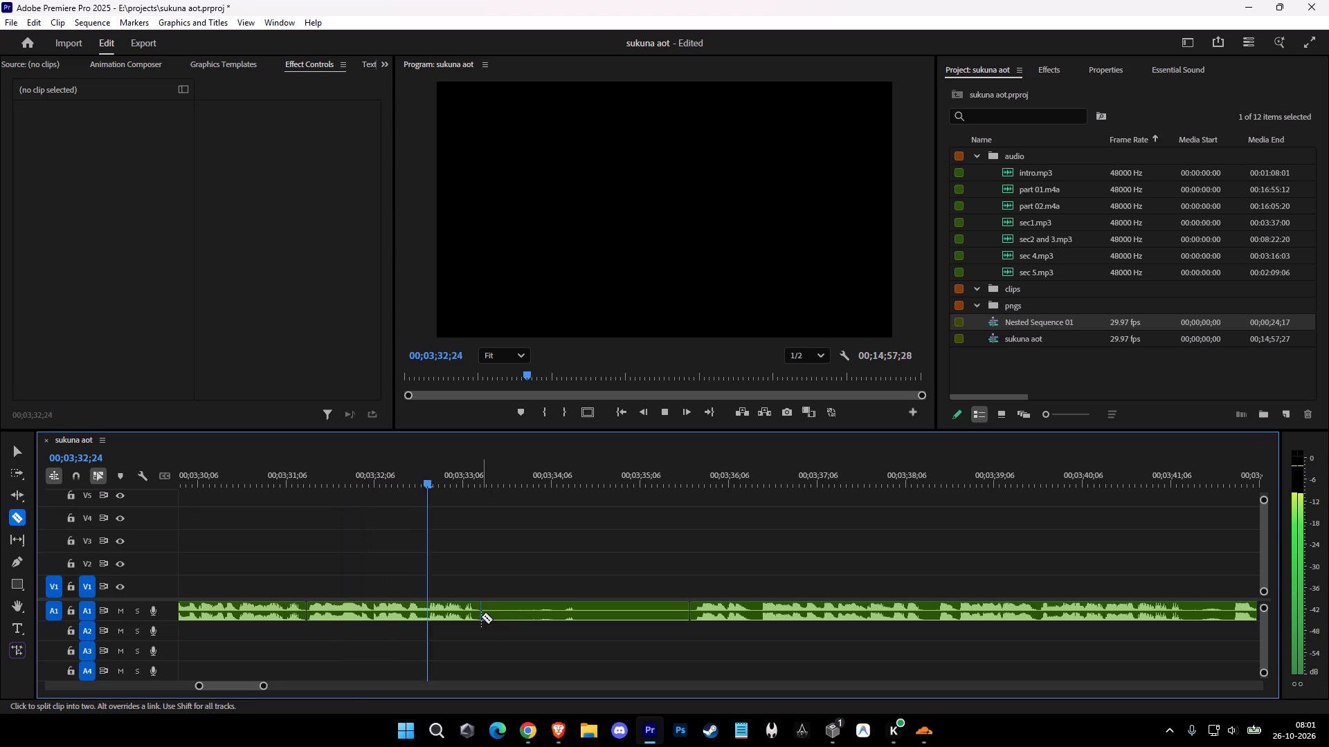
left_click(481, 616)
key("v")
left_click(525, 616)
key("shift+d")
Cut out the short gap from about 00;03;34;03 to 00;03;34;06 in the A1 narration and ripple delete it.
key("shift+space")
key("space")
key("c")
key("space")
left_click(551, 615)
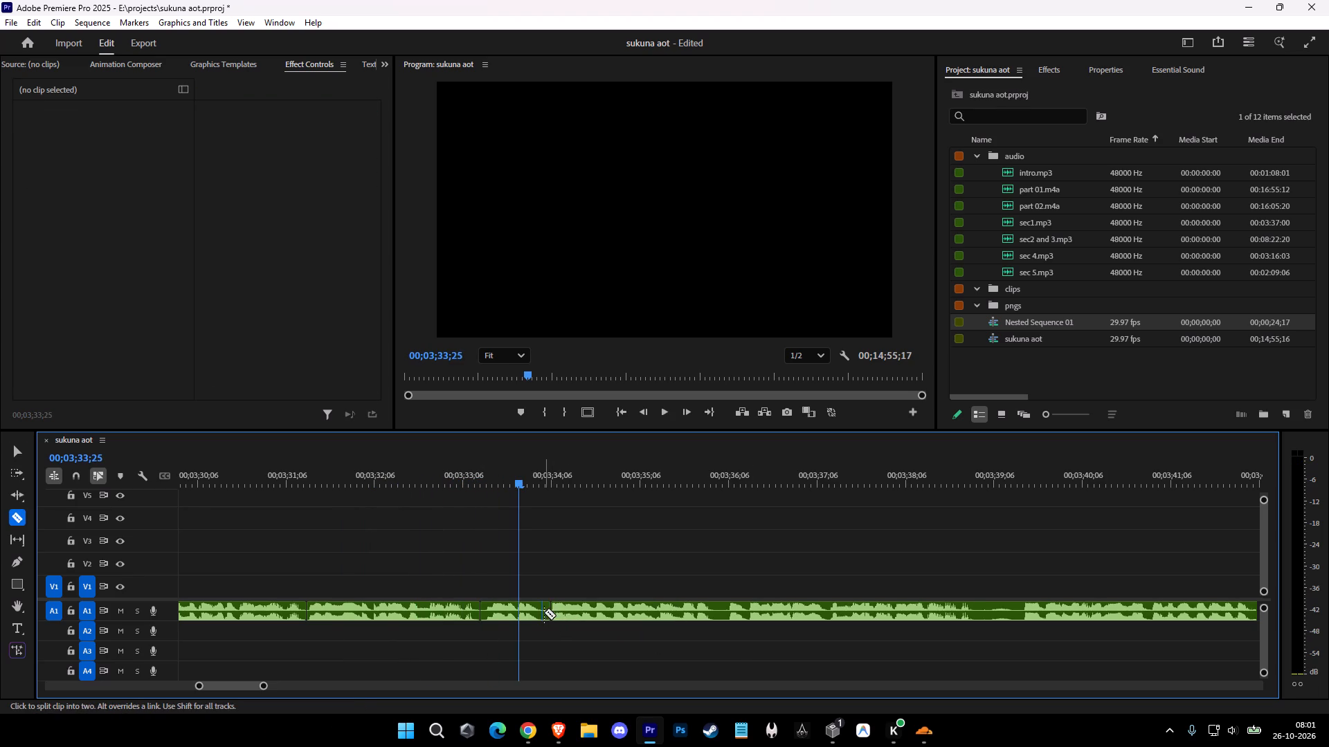
left_click(544, 612)
key("v")
key("space")
left_click(545, 612)
key("shift+d")
Cut out the gap from about 00;03;35;27 to 00;03;36;02 in the A1 narration and ripple delete it.
key("space")
key("c")
left_click(716, 618)
left_click(703, 614)
key("v")
left_click(707, 614)
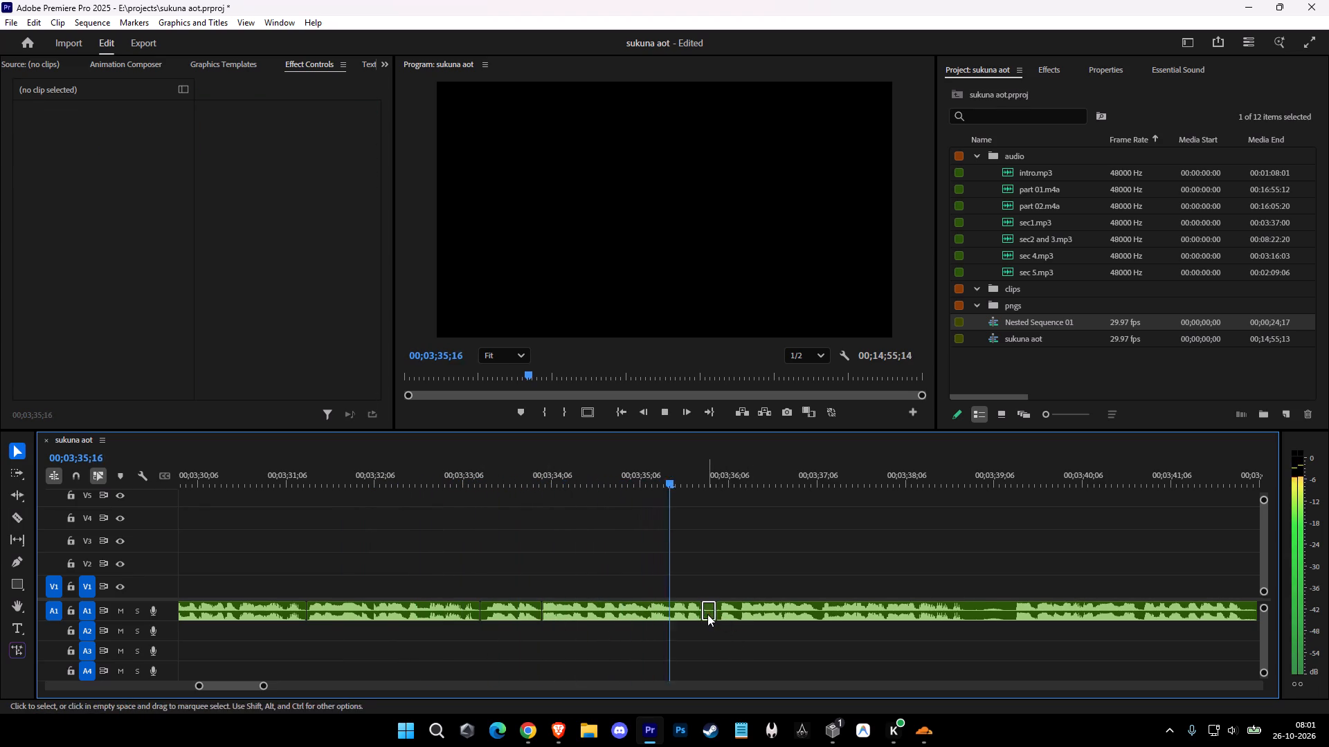
key("shift+d")
Cut out the pause from about 00;03;38;23 to 00;03;39;07 in the A1 narration and ripple delete it.
key("shift+space")
key("c")
key("space")
left_click(997, 607)
left_click(955, 610)
key("v")
left_click(966, 611)
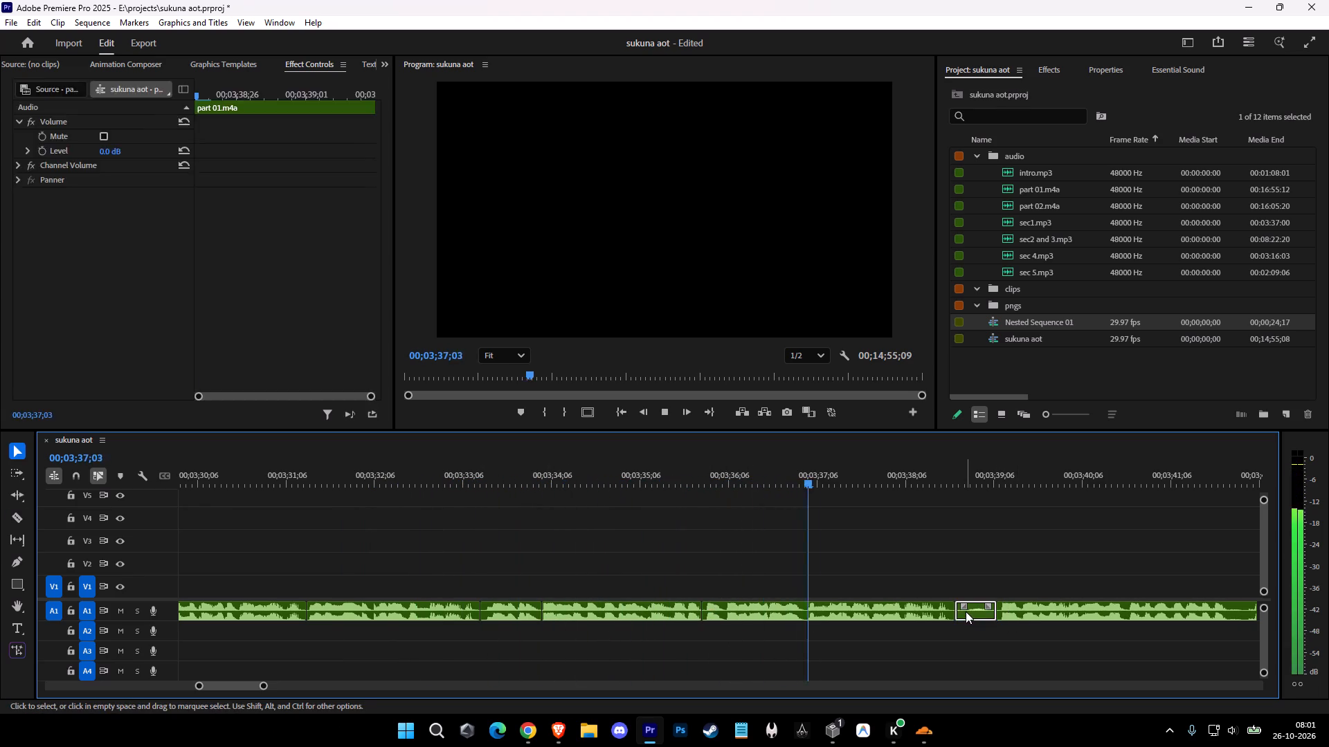
key("shift+d")
Cut out the pause from about 00;03;41;12 to 00;03;41;19 in the A1 narration and ripple delete it.
key("space")
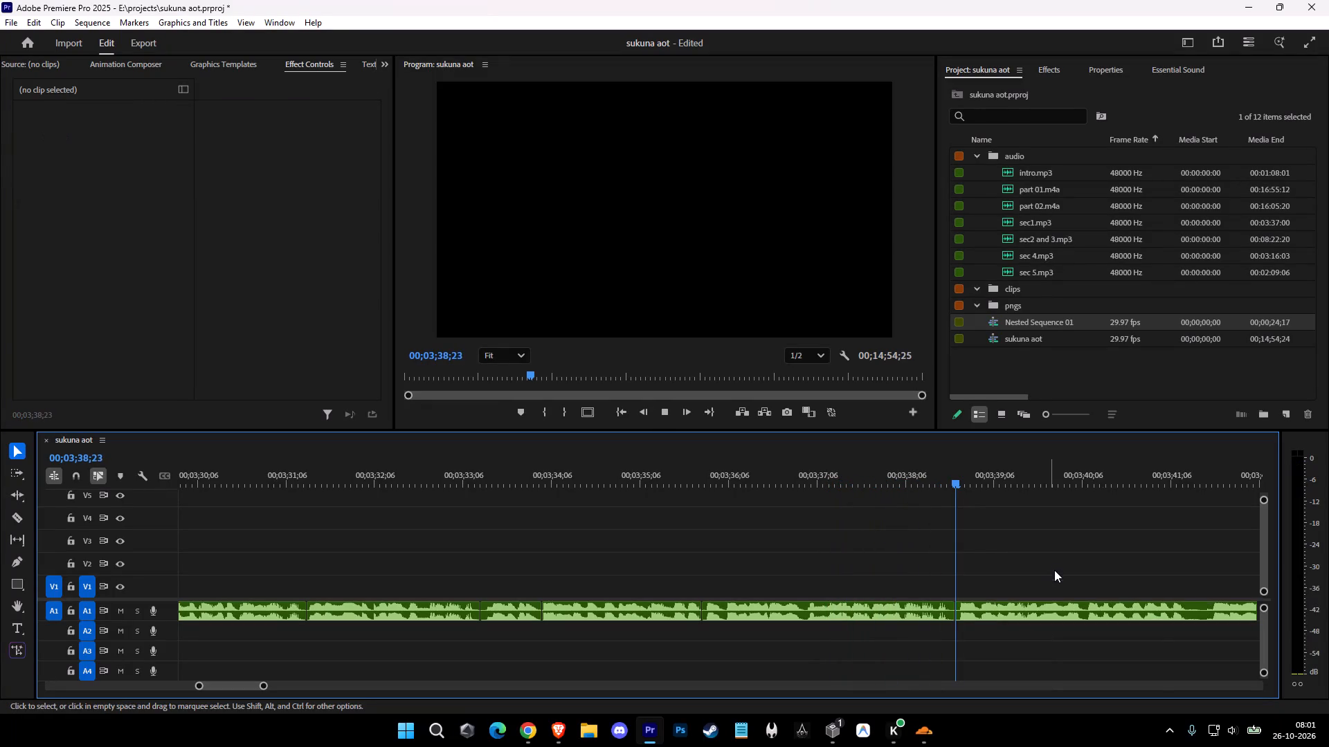
key("c")
left_click(1208, 609)
left_click(1188, 616)
key("v")
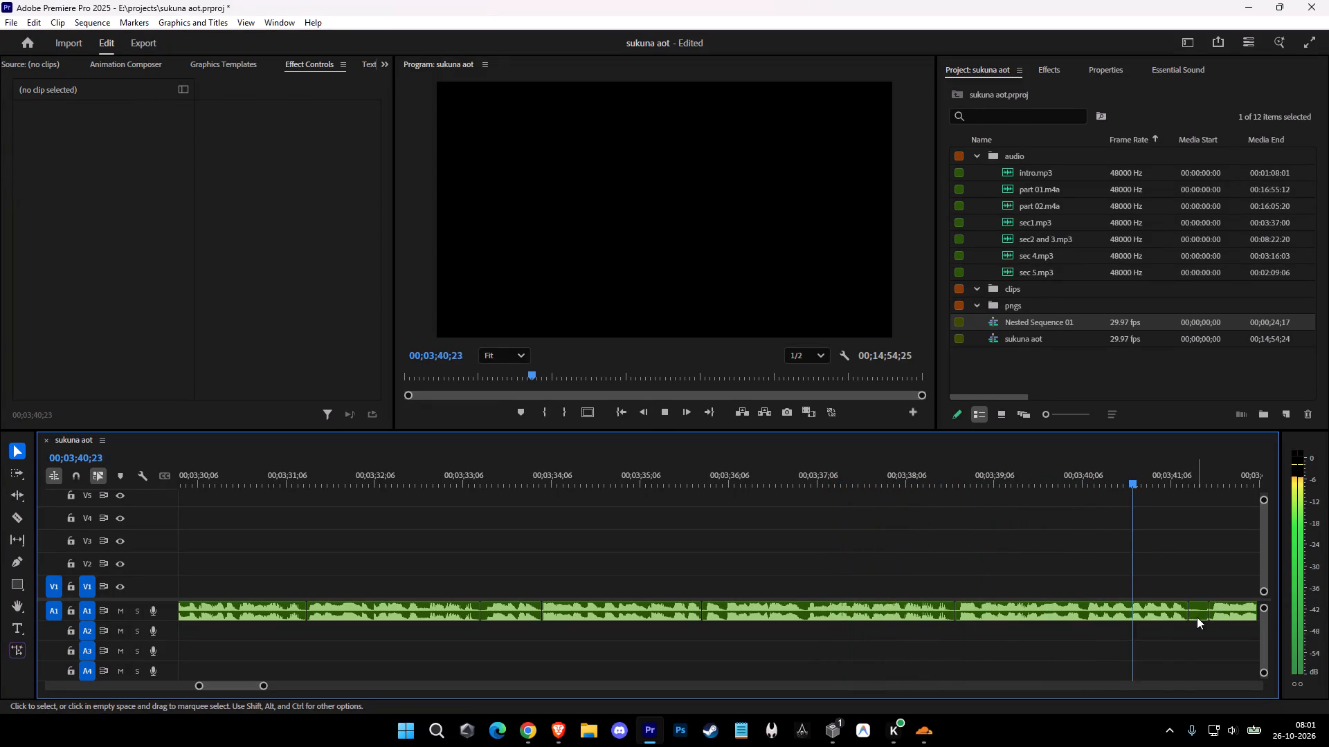
left_click(1197, 617)
type("D")
Cut out the pause from about 00;03;43;09 to 00;03;43;23 in the A1 narration and ripple delete it.
key("space")
key("c")
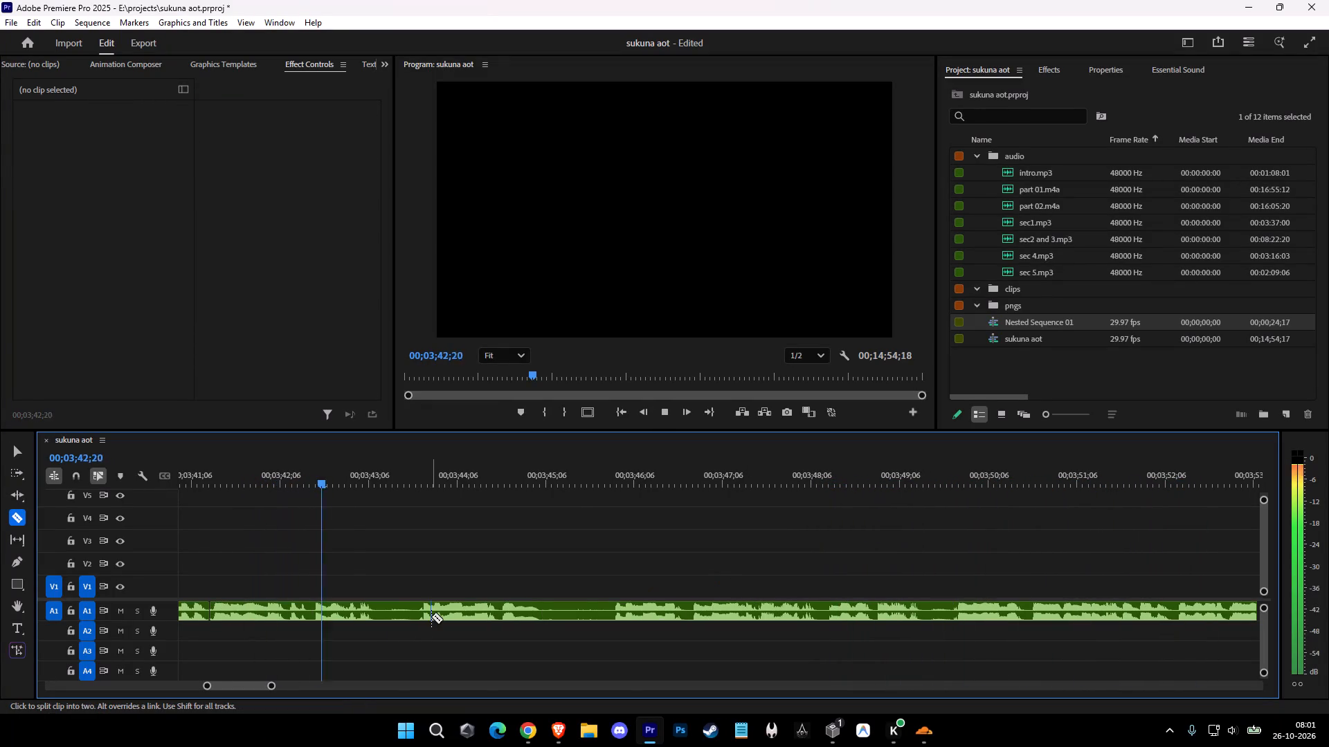
left_click(419, 612)
key("space")
left_click(377, 616)
key("v")
key("space")
left_click(390, 618)
key("shift+d")
Split the A1 narration at about 00;03;45;15 and ripple delete the segment from 00;03;43;09 to that cut.
key("space")
key("c")
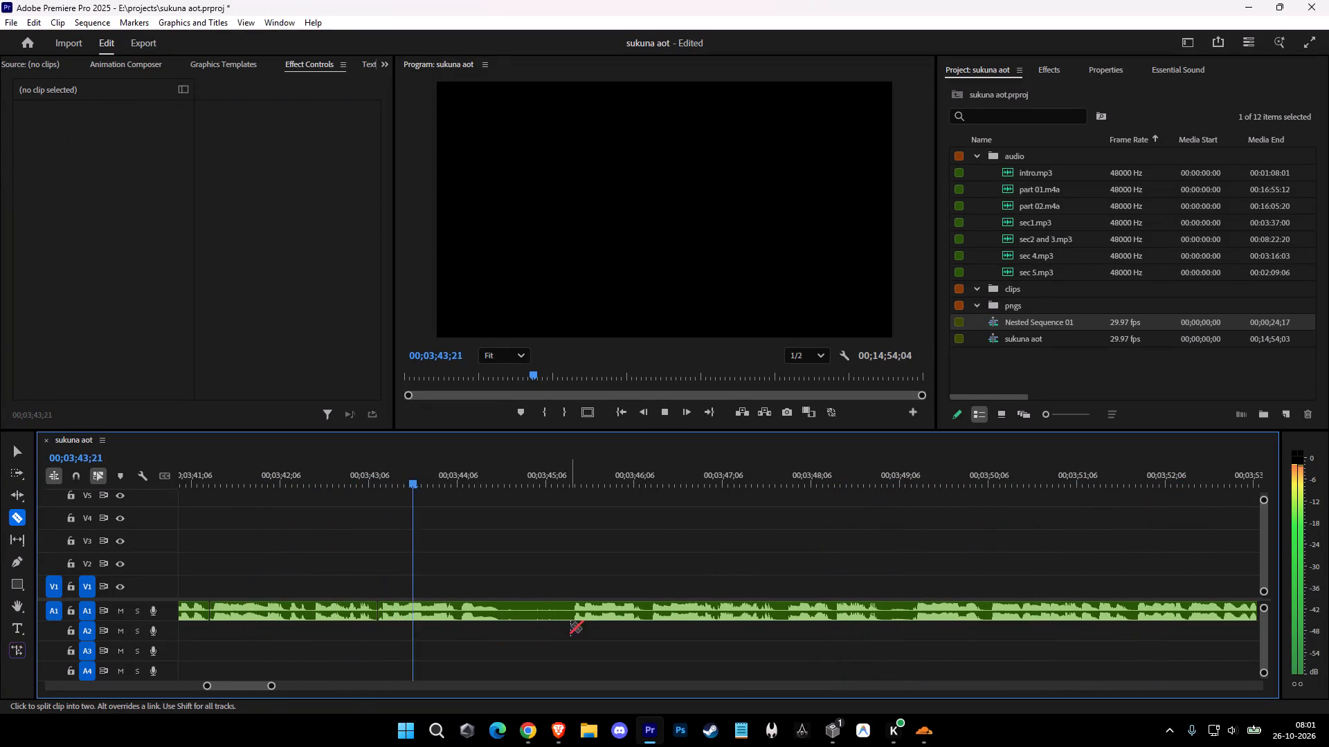
double_click(571, 621)
key("v")
left_click(537, 617, "shift")
key("shift+d")
Cut out the pause from about 00;03;46;25 to 00;03;47;04 in the A1 narration and ripple delete it.
key("space")
key("c")
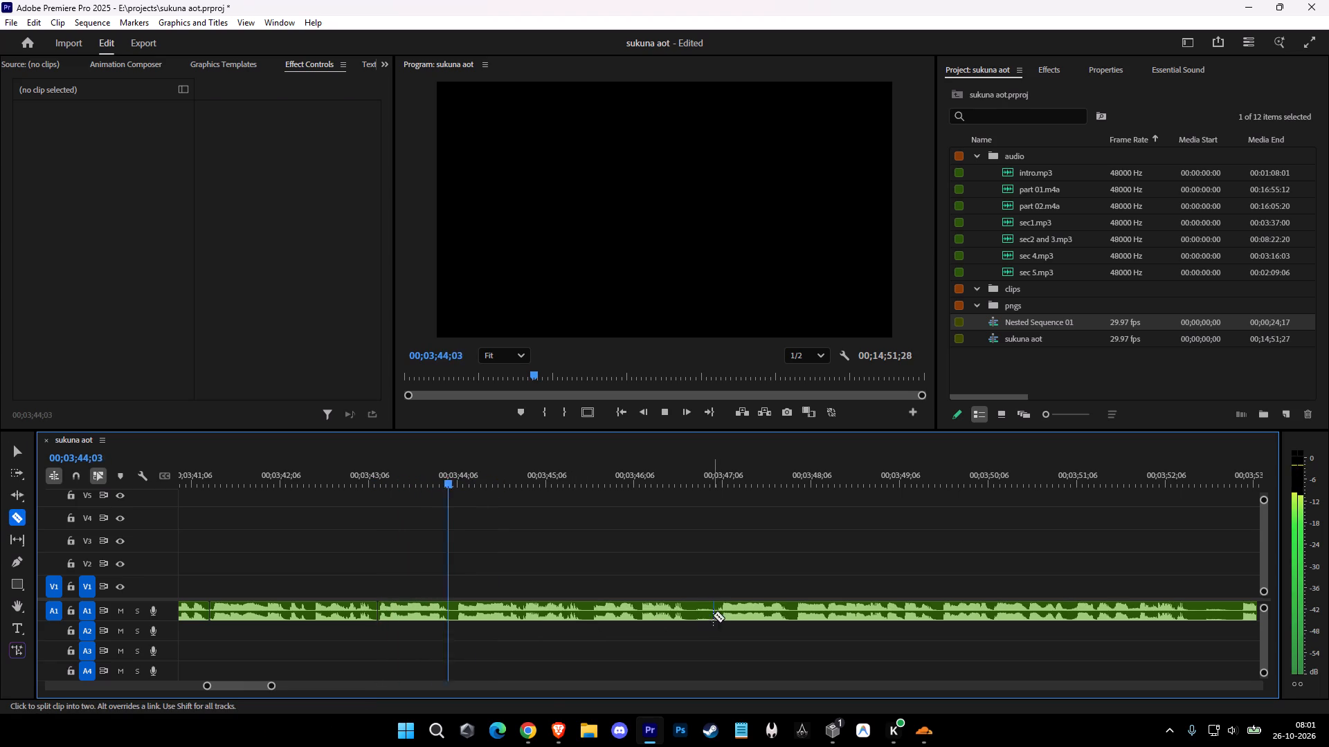
left_click(716, 614)
left_click(689, 614)
key("v")
left_click(701, 614)
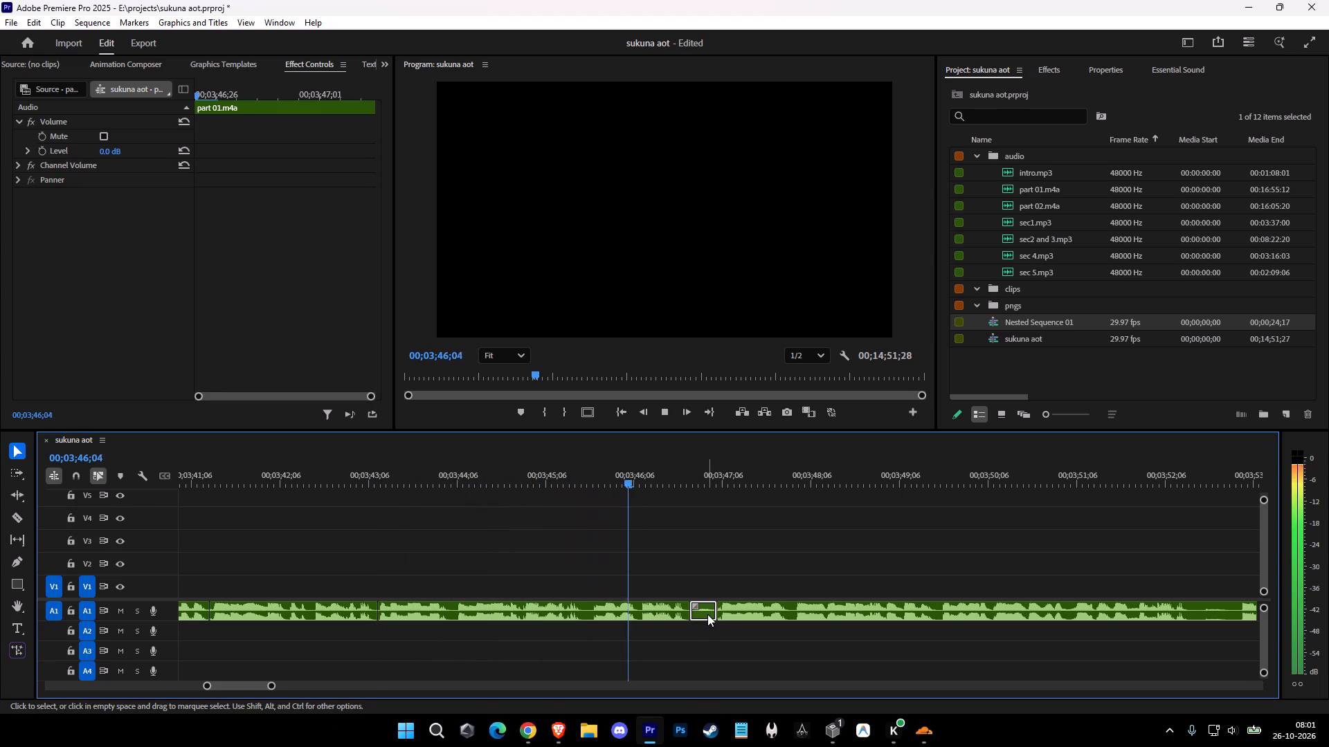
type("D")
Cut out the pause from about 00;03;52;07 to 00;03;52;23 in the A1 narration and ripple delete it.
key("space")
key("c")
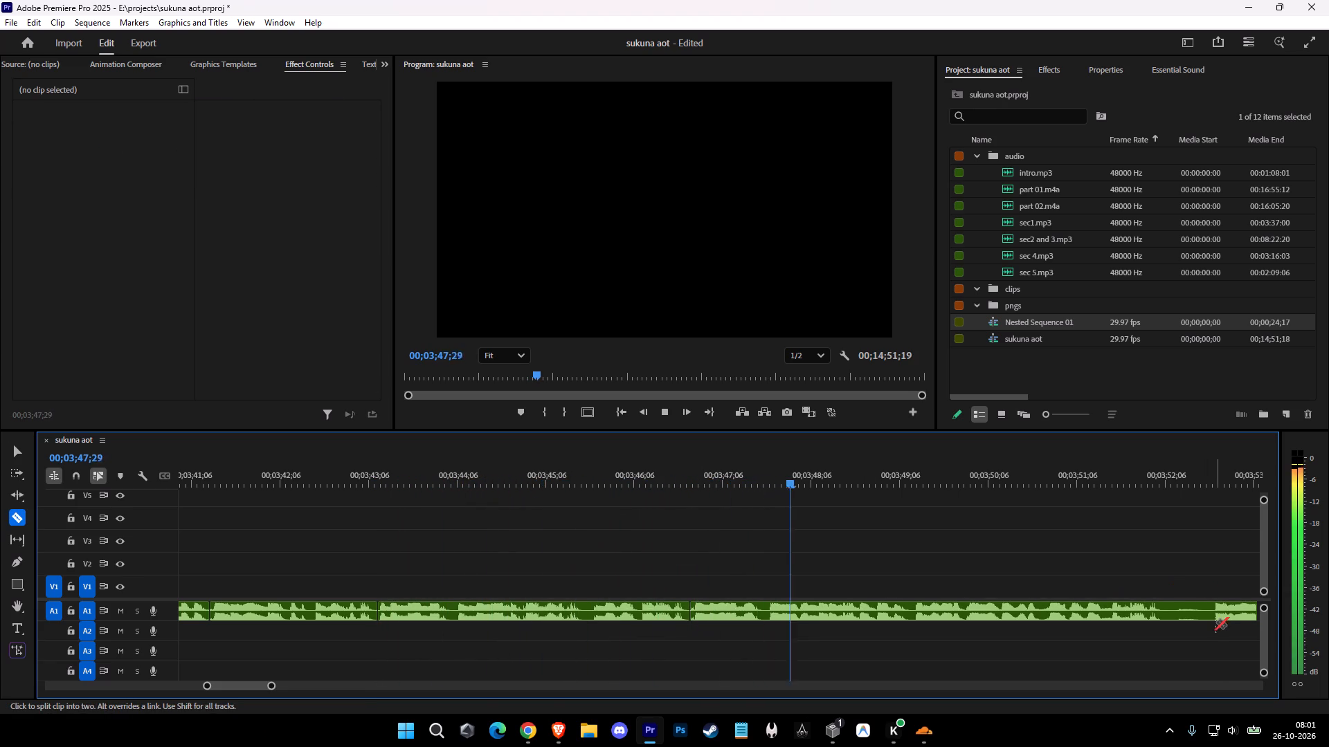
left_click(1213, 616)
left_click(1166, 615)
key("v")
left_click(1186, 616)
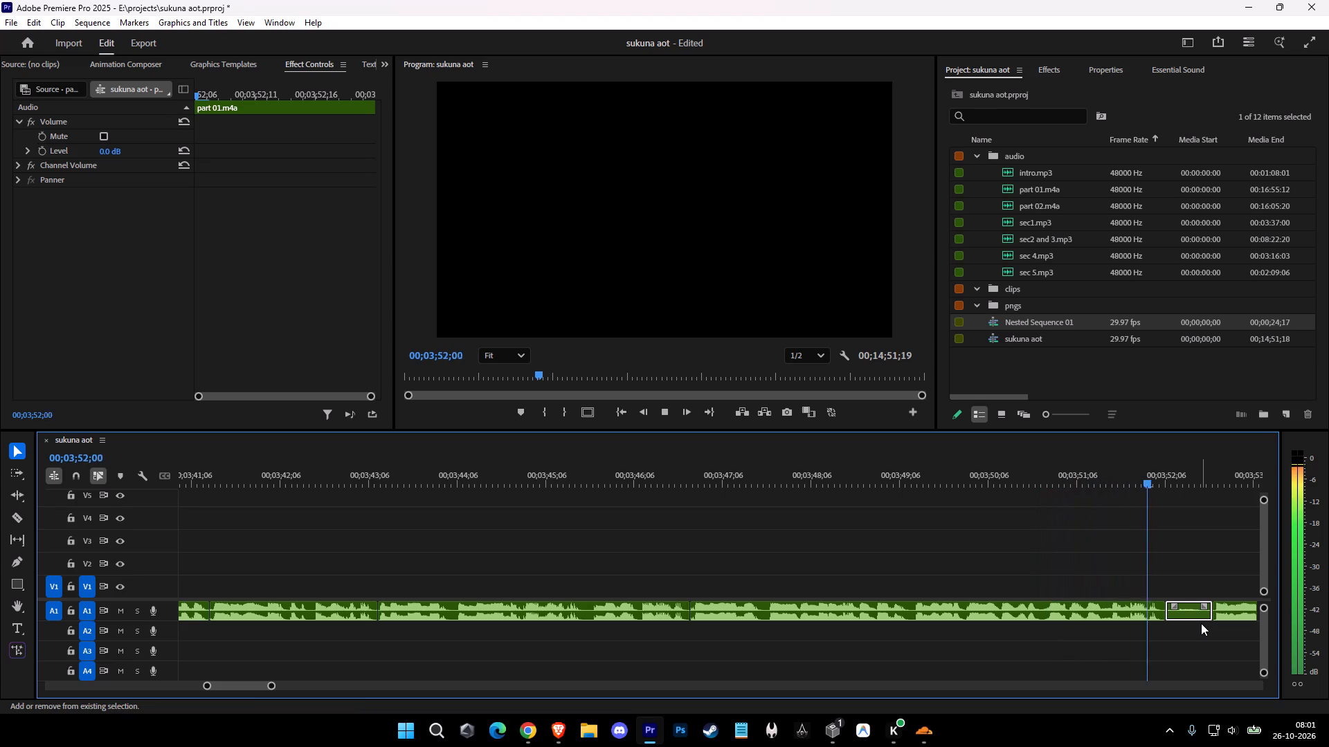
type("D")
Cut out the long pause from about 00;03;54;20 to 00;03;56;10 in the A1 narration and ripple delete it.
key("space")
key("c")
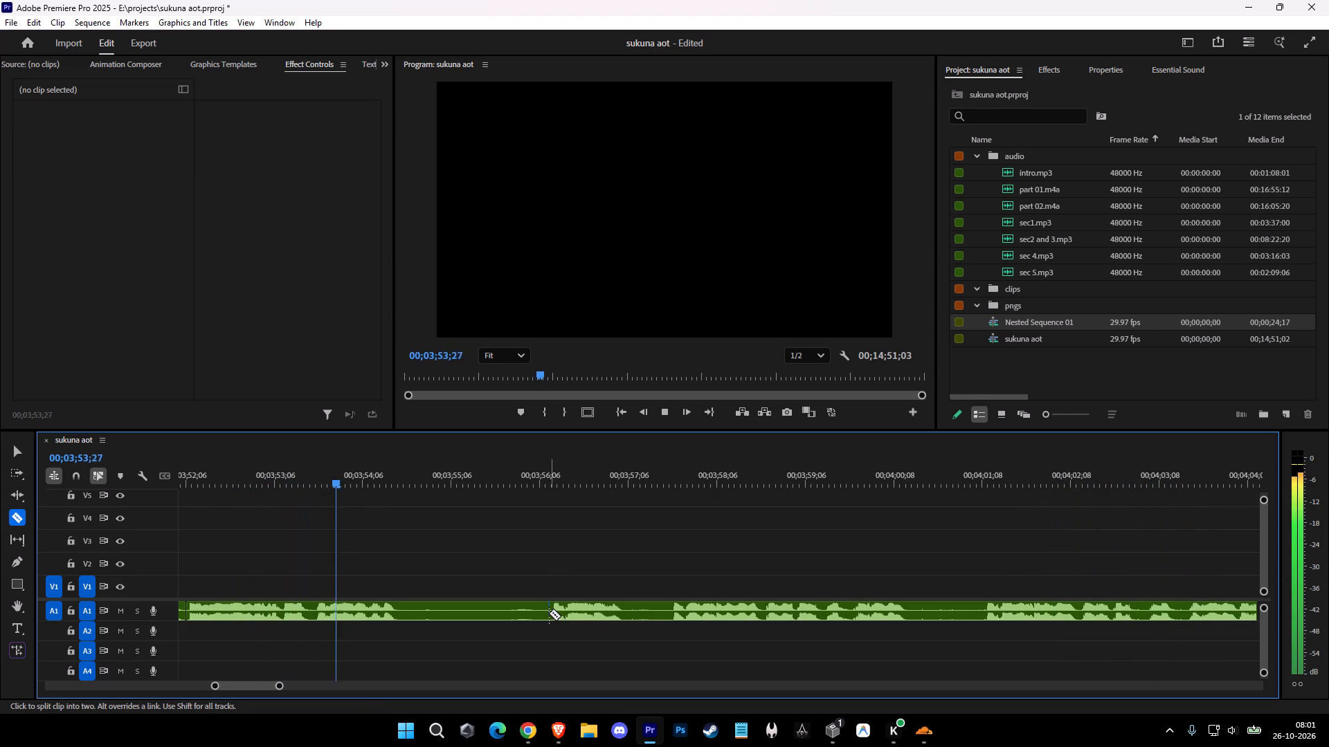
left_click(551, 613)
key("v")
key("c")
left_click(404, 616)
key("v")
left_click(449, 618, "shift")
key("shift+d")
Split the A1 narration at about 00;03;56;00 and ripple delete the segment from 00;03;54;20 to that cut.
key("space")
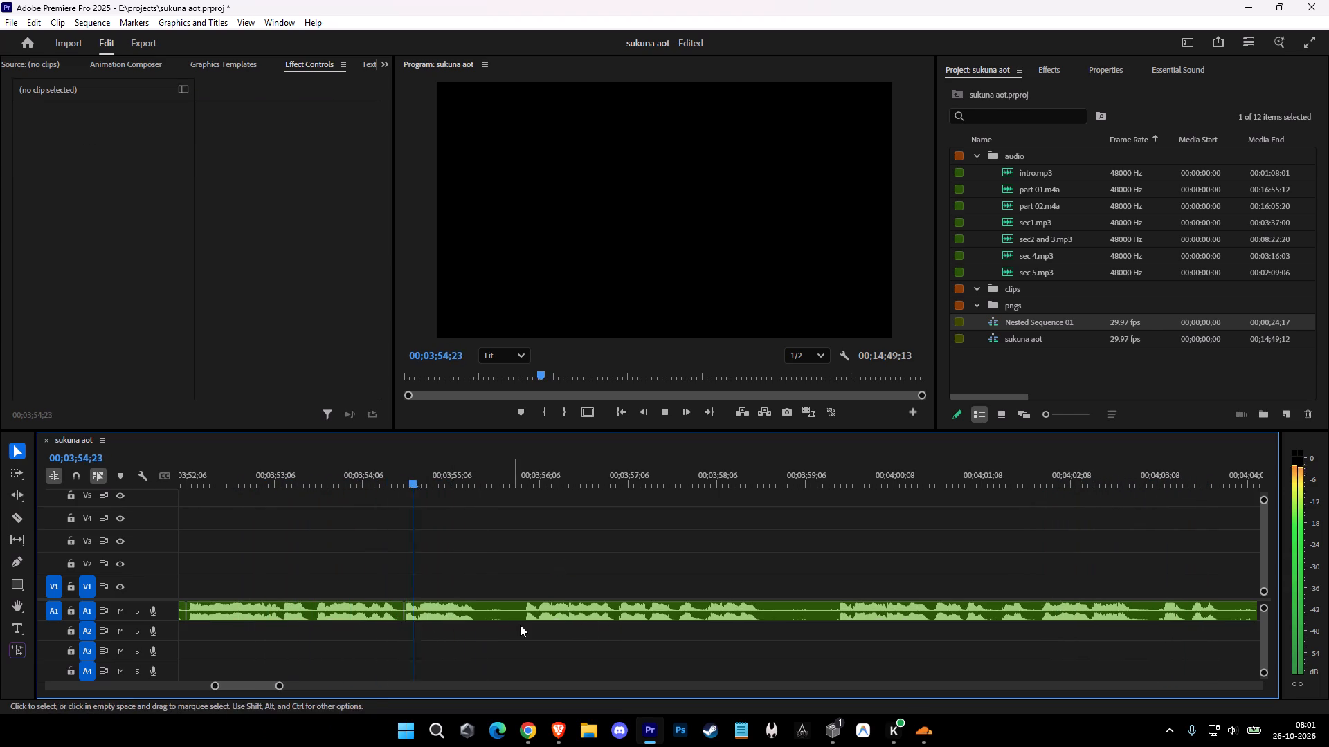
key("c")
left_click(521, 616)
key("v")
left_click(485, 615, "shift")
key("shift+d")
Cut out the pause from about 00;03;57;12 to 00;03;58;06 in the A1 narration and ripple delete it.
key("space")
key("c")
left_click(716, 610)
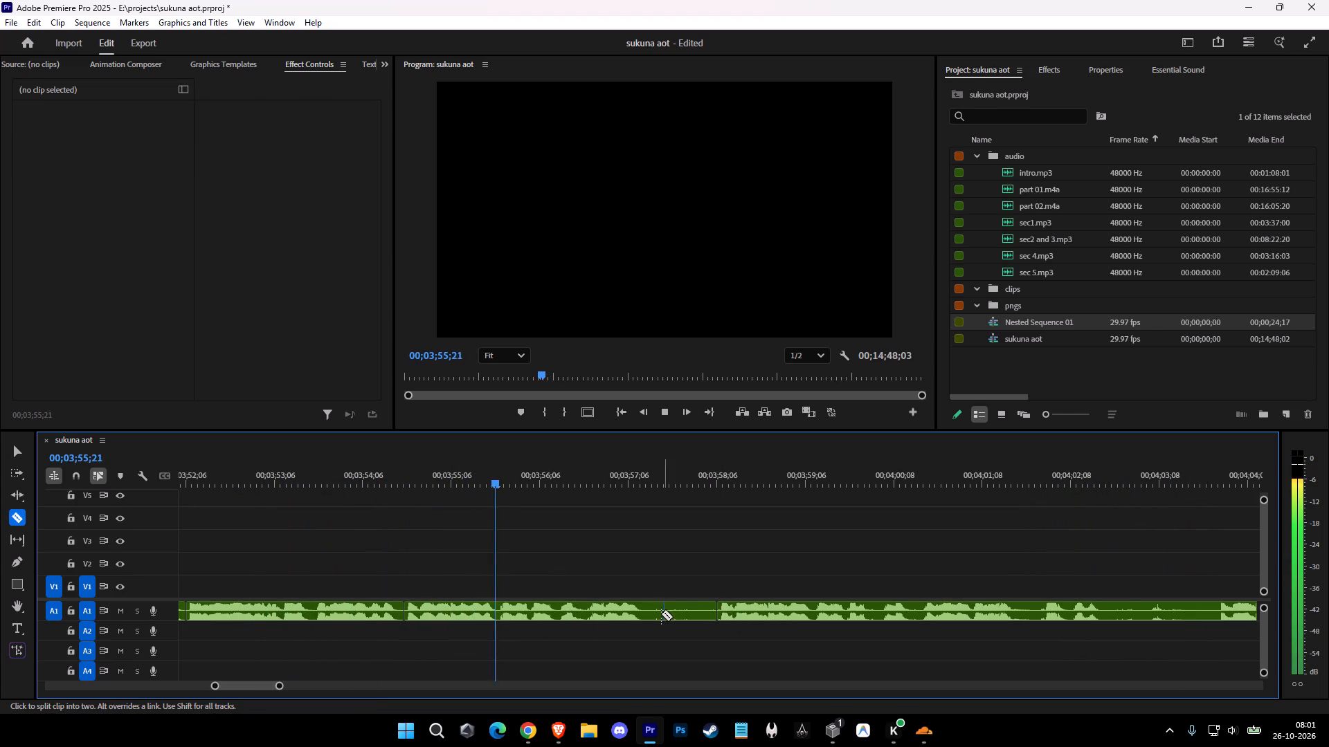
left_click(647, 614)
key("v")
left_click(667, 616)
key("shift+d")
key("space")
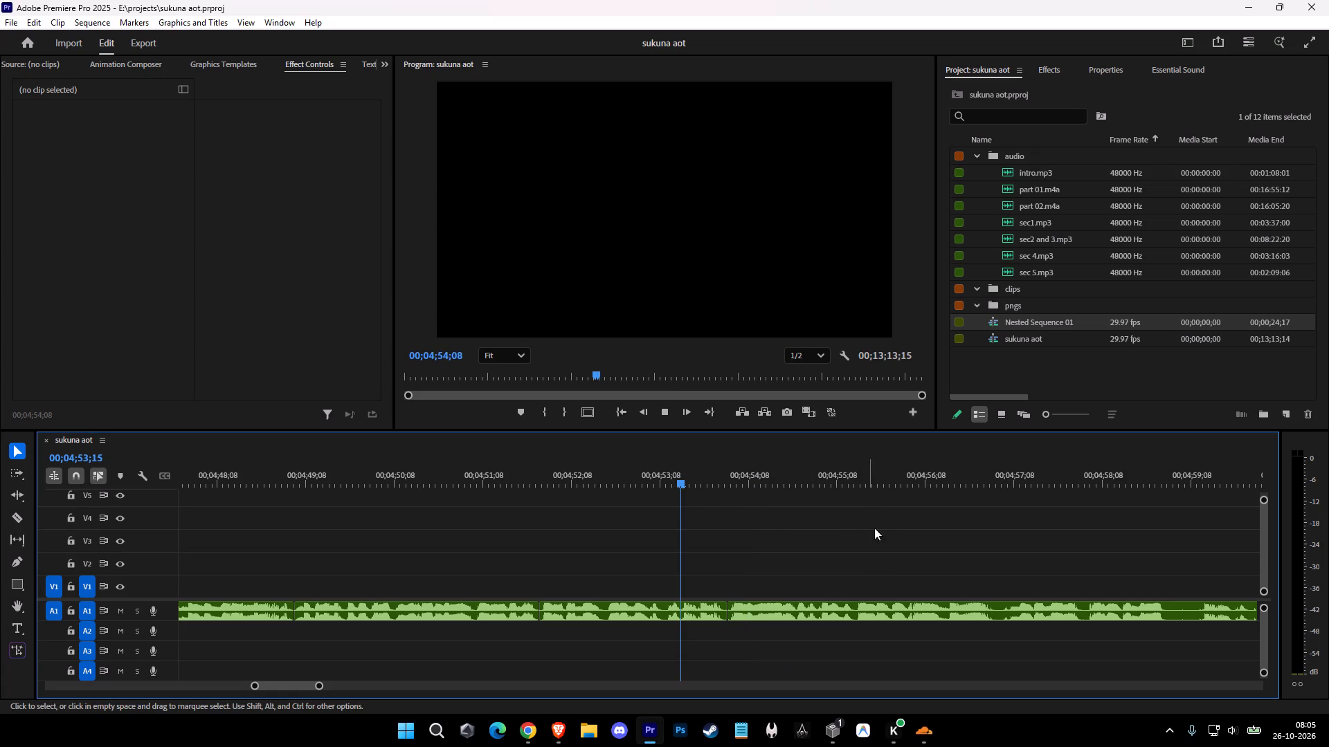
key("space")
key("ctrl+s")
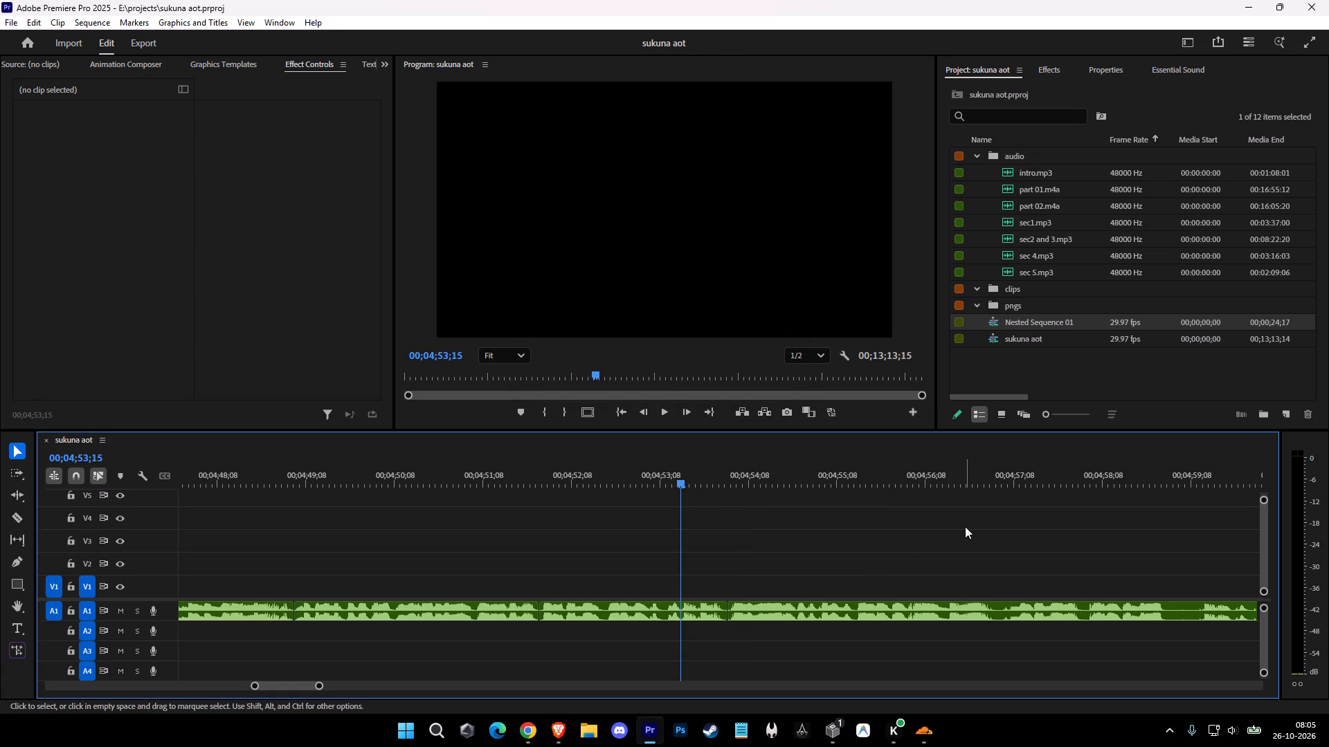
Cut out the short pause from about 00;04;59;00 to 00;04;59;11 in A1 and ripple delete it.
left_click_drag(692, 480, 678, 479)
key("space")
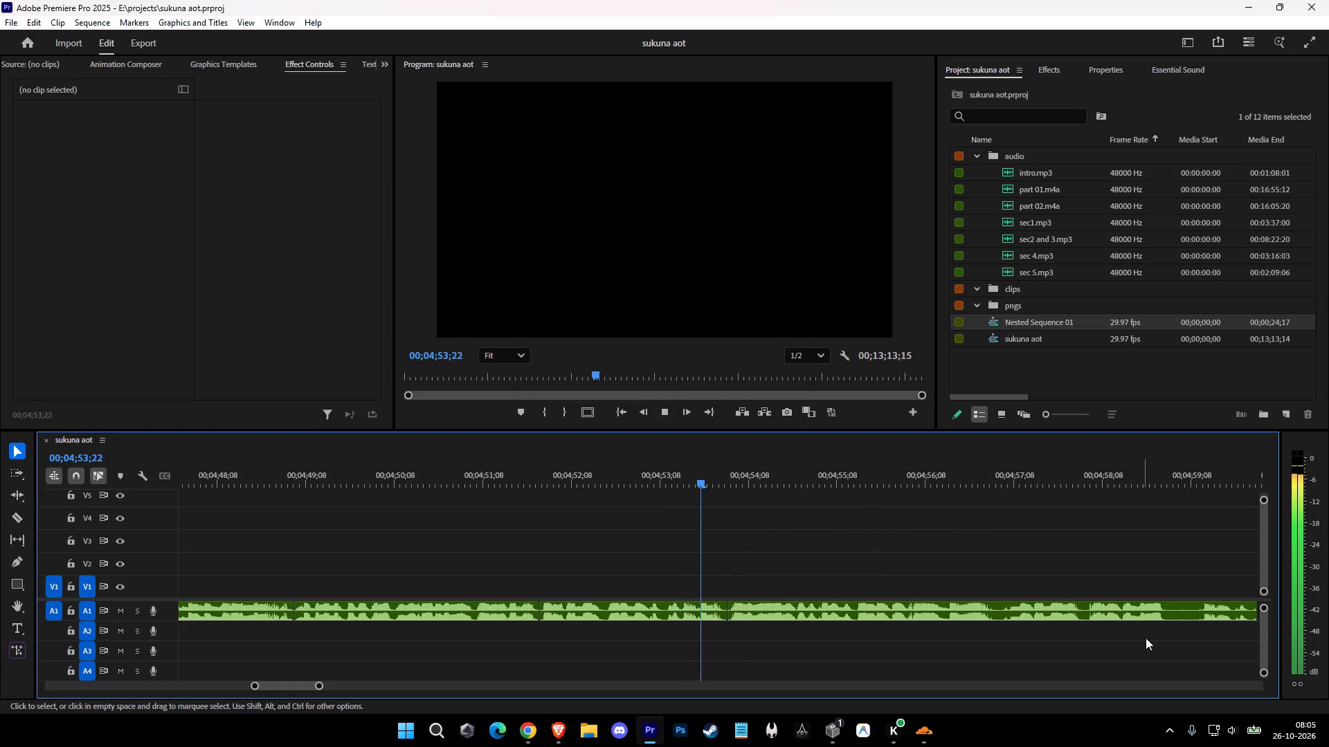
key("c")
left_click(1202, 617)
left_click(1168, 611)
key("v")
left_click(1180, 615)
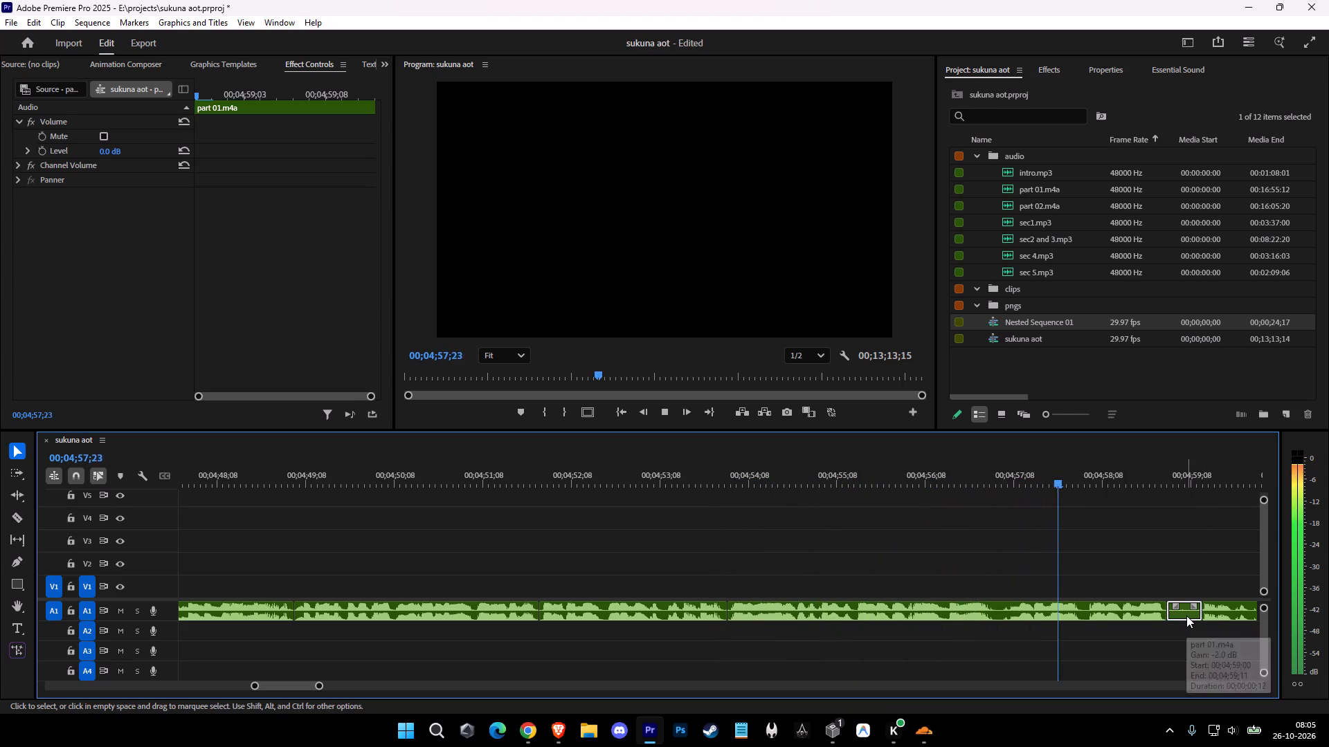
key("c")
type("D")
key("space")
type("v")
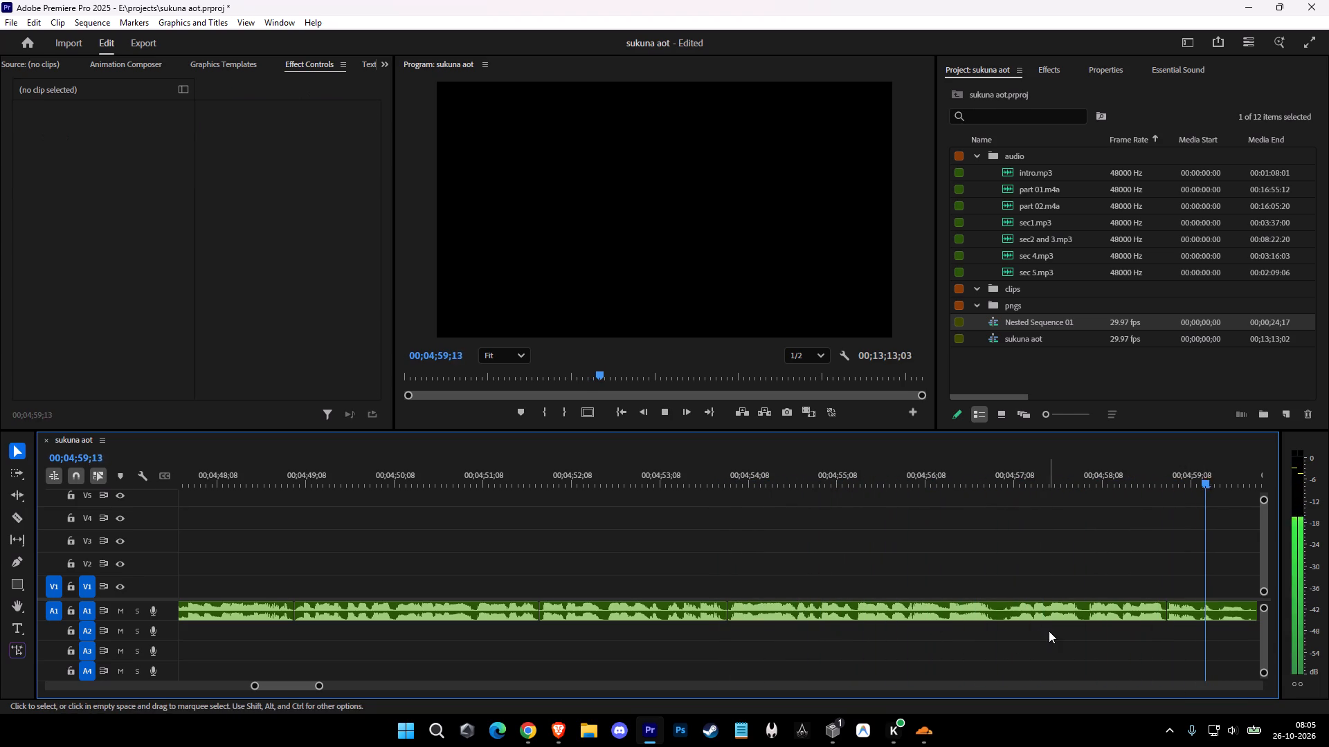
Split the A1 narration at about 00;05;03;02 and 00;05;09;15 and ripple delete the segment between the cuts.
key("space")
key("space")
key("c")
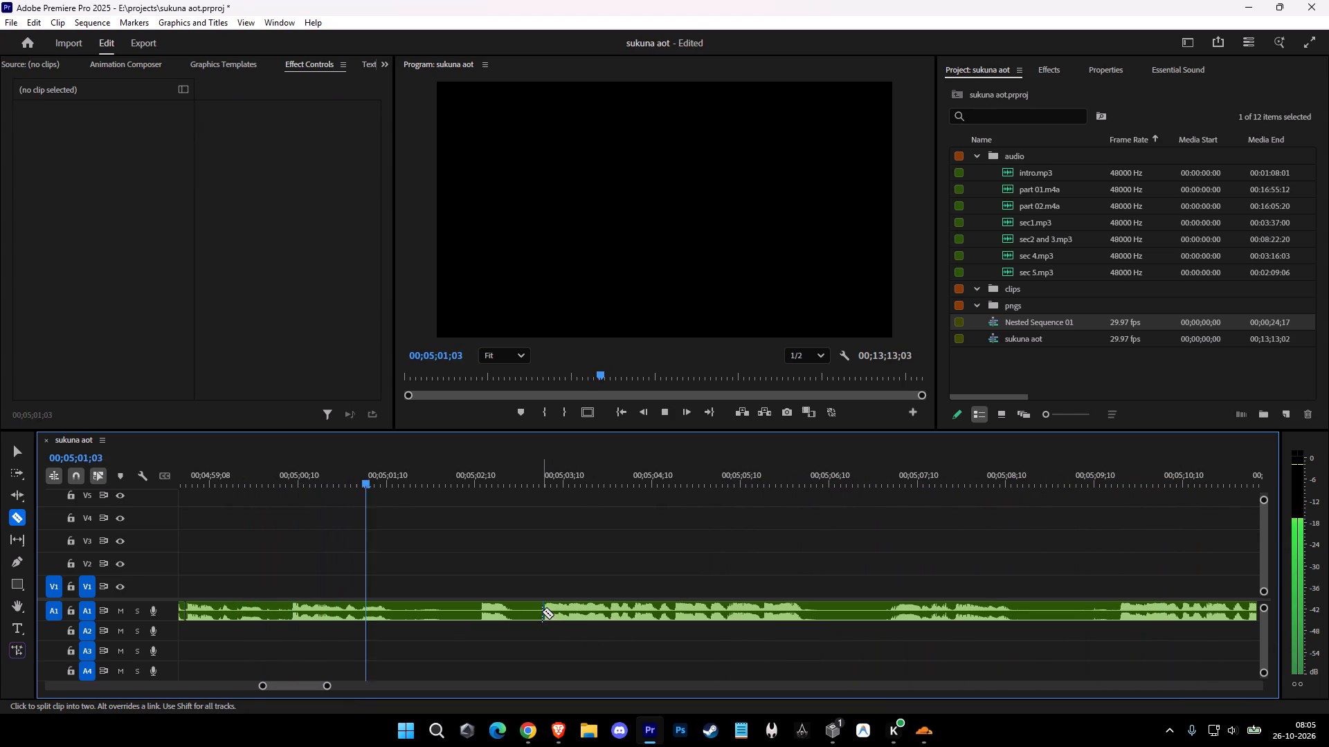
left_click(541, 611)
key("v")
key("c")
left_click(1112, 612)
key("v")
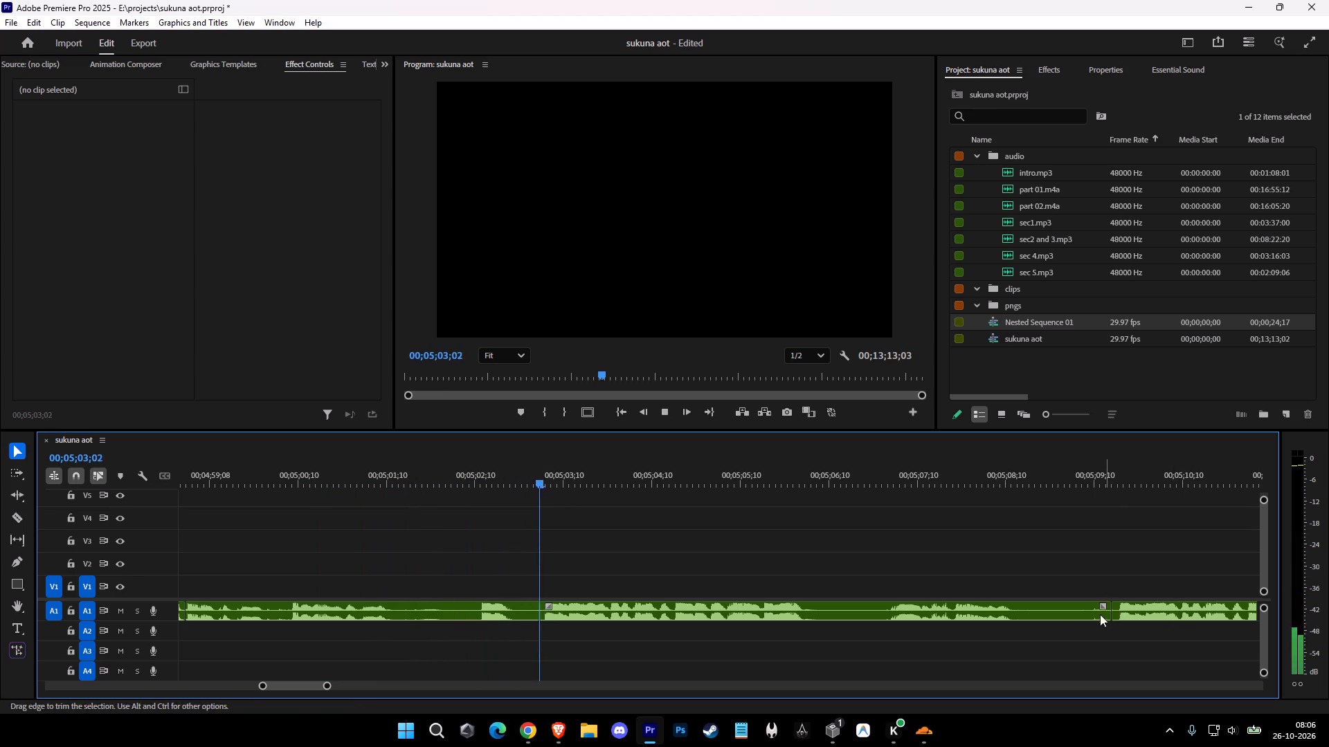
left_click(1062, 613)
key("shift+d")
key("space")
Split A1 at about 00;05;09;12 and ripple delete the segment from 00;05;03;02 up to that cut.
key("c")
left_click(1101, 613)
key("v")
left_click(1022, 619)
key("shift+d")
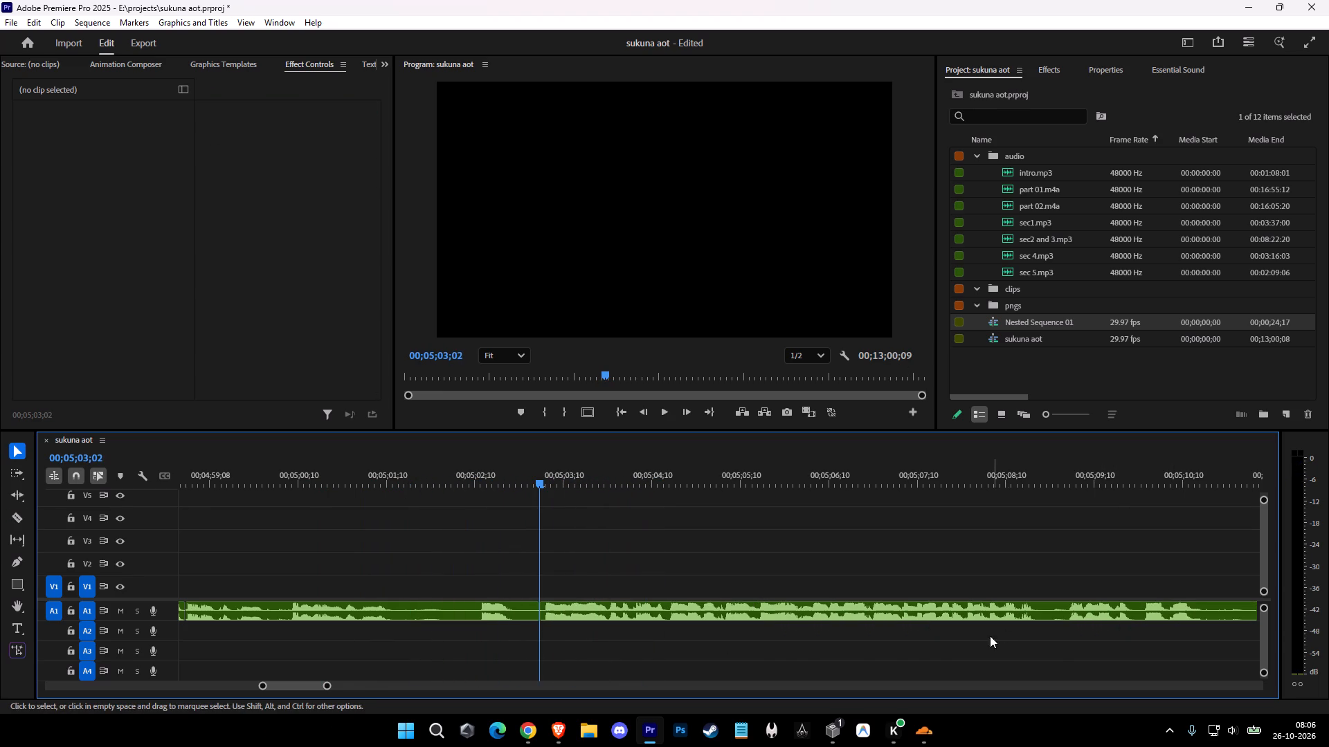
key("space")
Ripple delete the A1 segment from about 00;04;59;00 to 00;05;03;02 and save the project.
left_click(458, 611)
key("shift+d")
key("ctrl+s")
Replay the narration from 00;04;57;17 and ripple delete the A1 segment ending at about 00;04;59;00.
left_click(1031, 482)
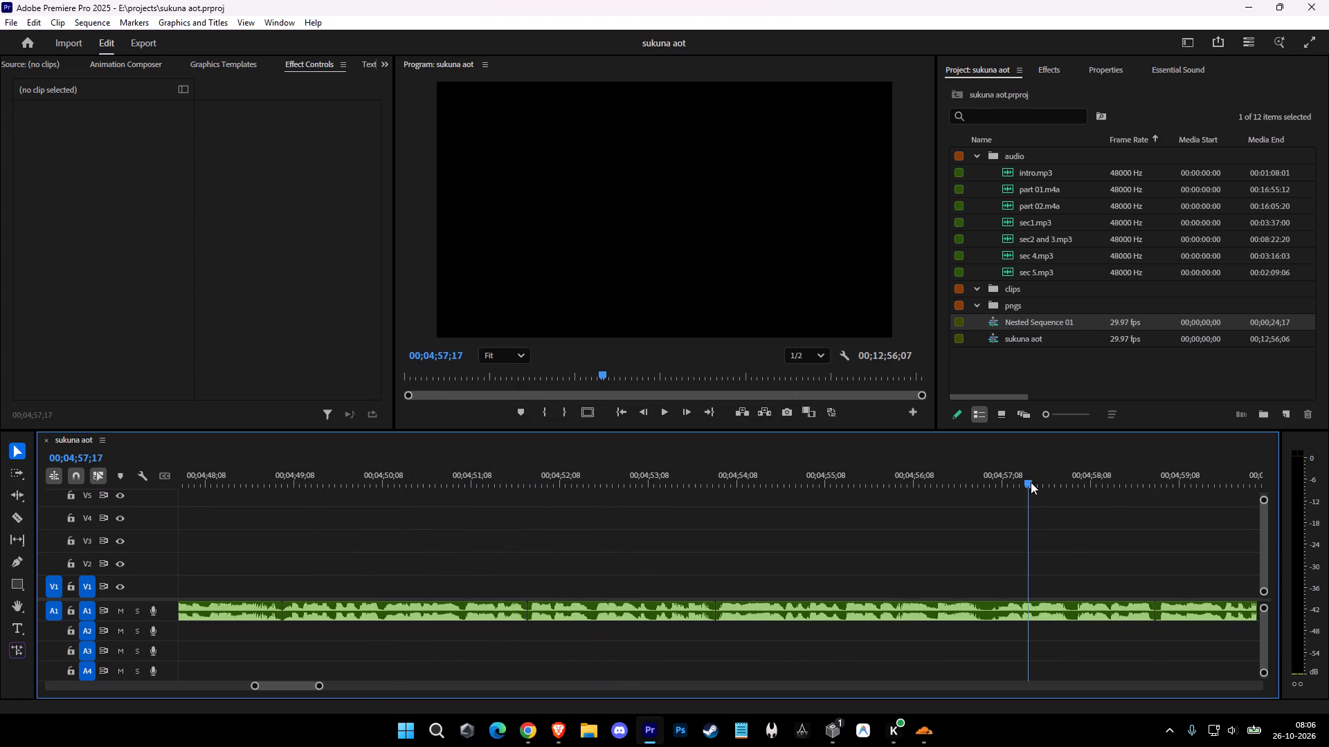
key("space")
left_click_drag(1070, 564, 1062, 622)
key("shift+d")
key("space")
Replay from 00;04;53;06, then cut out the pause from 00;04;59;19 to 00;04;59;28 in A1 and ripple delete it.
left_click(641, 480)
key("space")
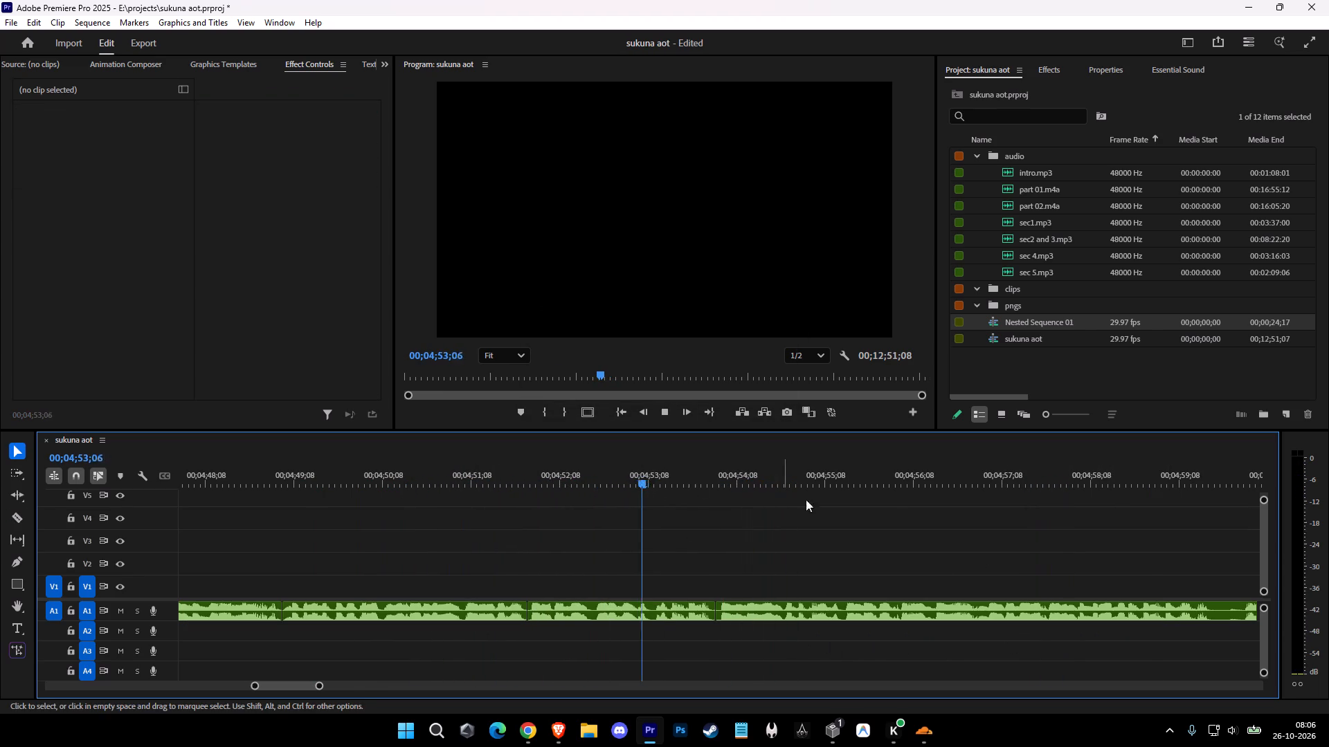
left_click(946, 504)
key("c")
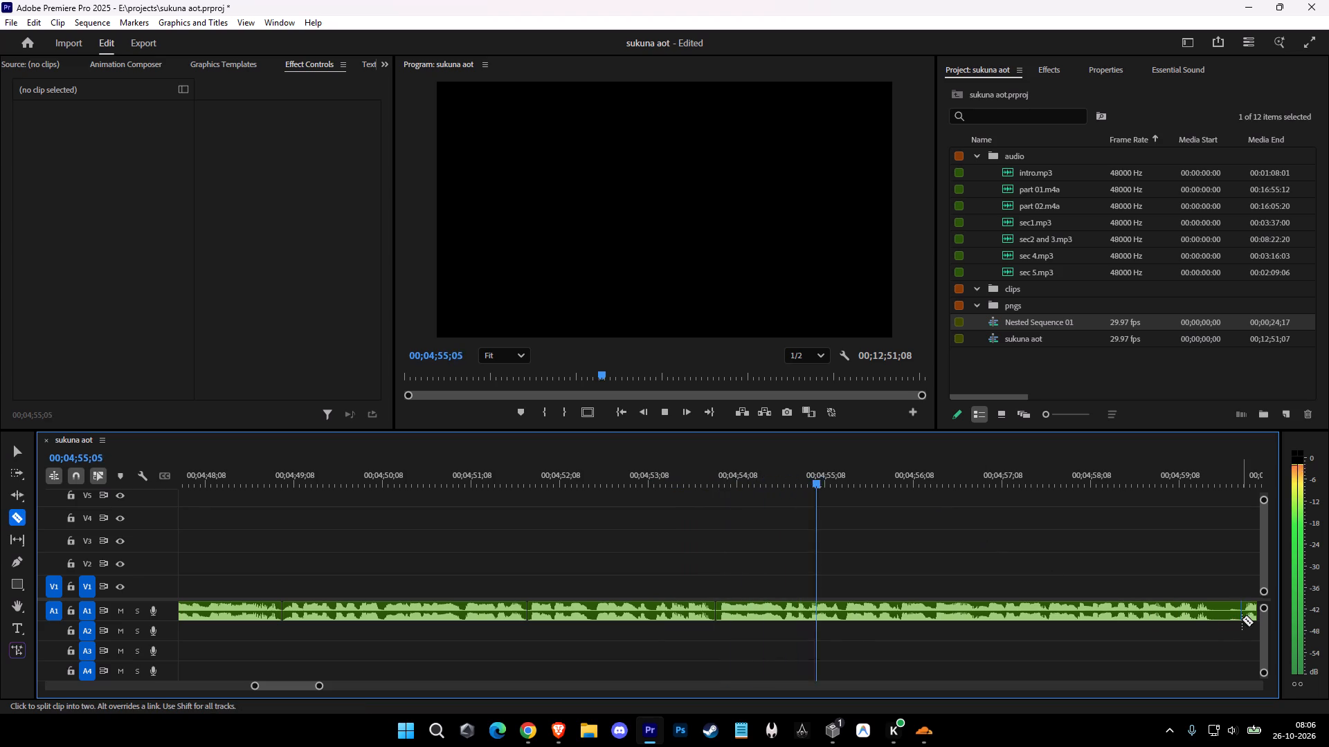
left_click(1242, 619)
left_click(1213, 616)
key("v")
left_click(1223, 615)
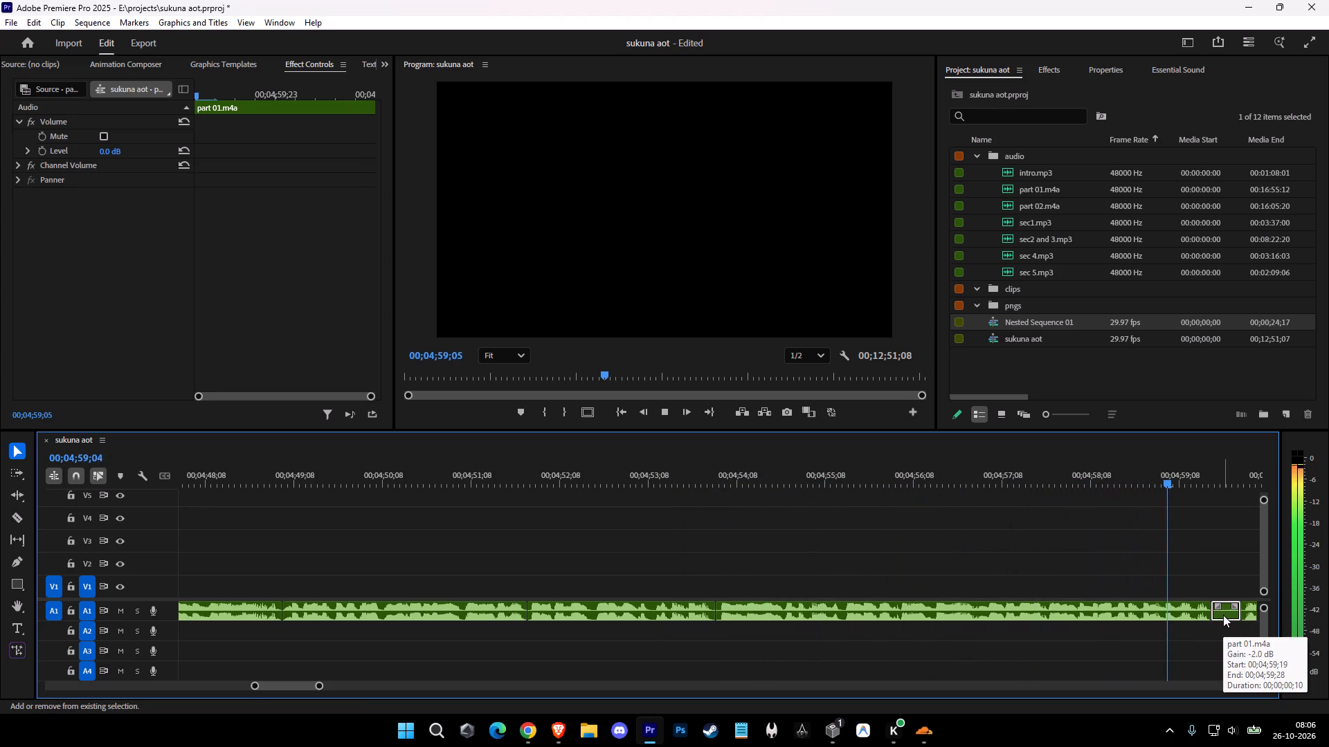
type("D")
key("space")
Split A1 at about 00;05;01;27 and ripple delete the segment from 00;04;59;19 up to that cut.
key("c")
left_click(426, 614)
key("v")
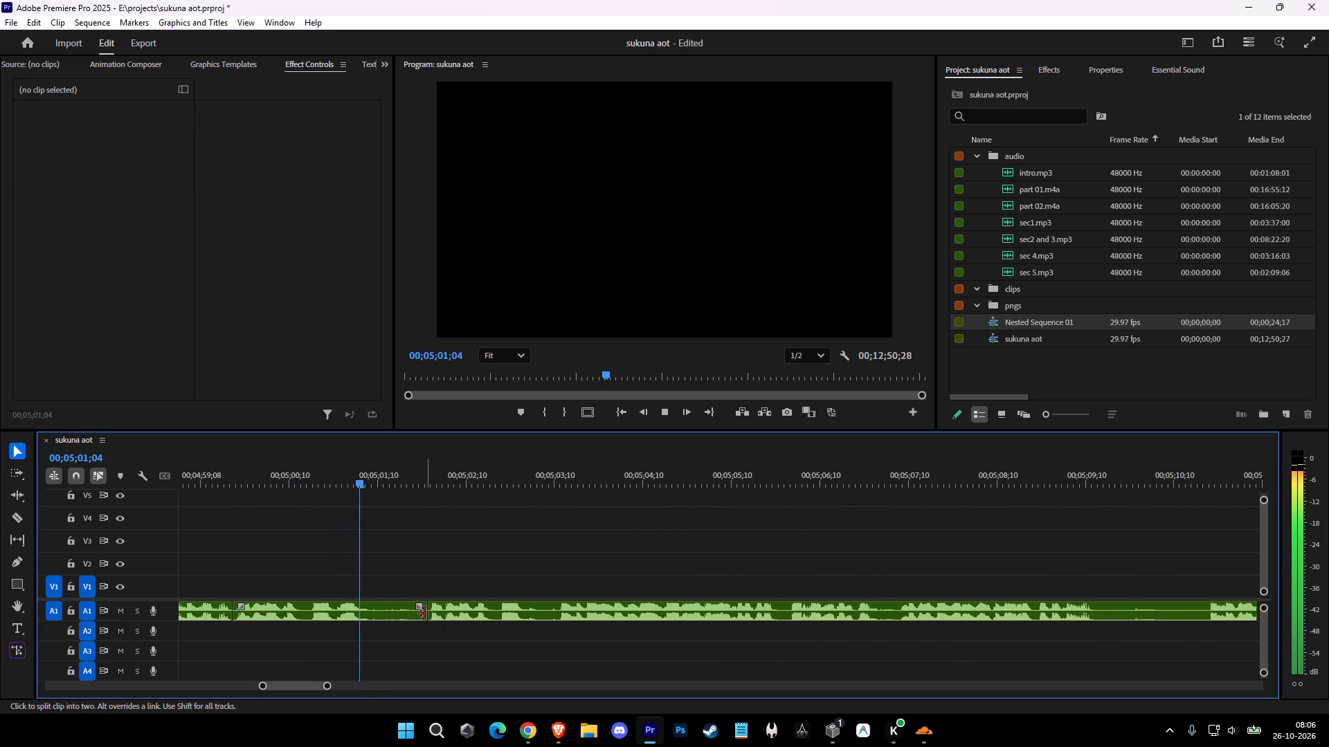
left_click(407, 613)
type("D")
key("space")
Split the A1 narration at the end of the pause, at about 00;05;01;04.
key("c")
left_click(359, 616)
key("v")
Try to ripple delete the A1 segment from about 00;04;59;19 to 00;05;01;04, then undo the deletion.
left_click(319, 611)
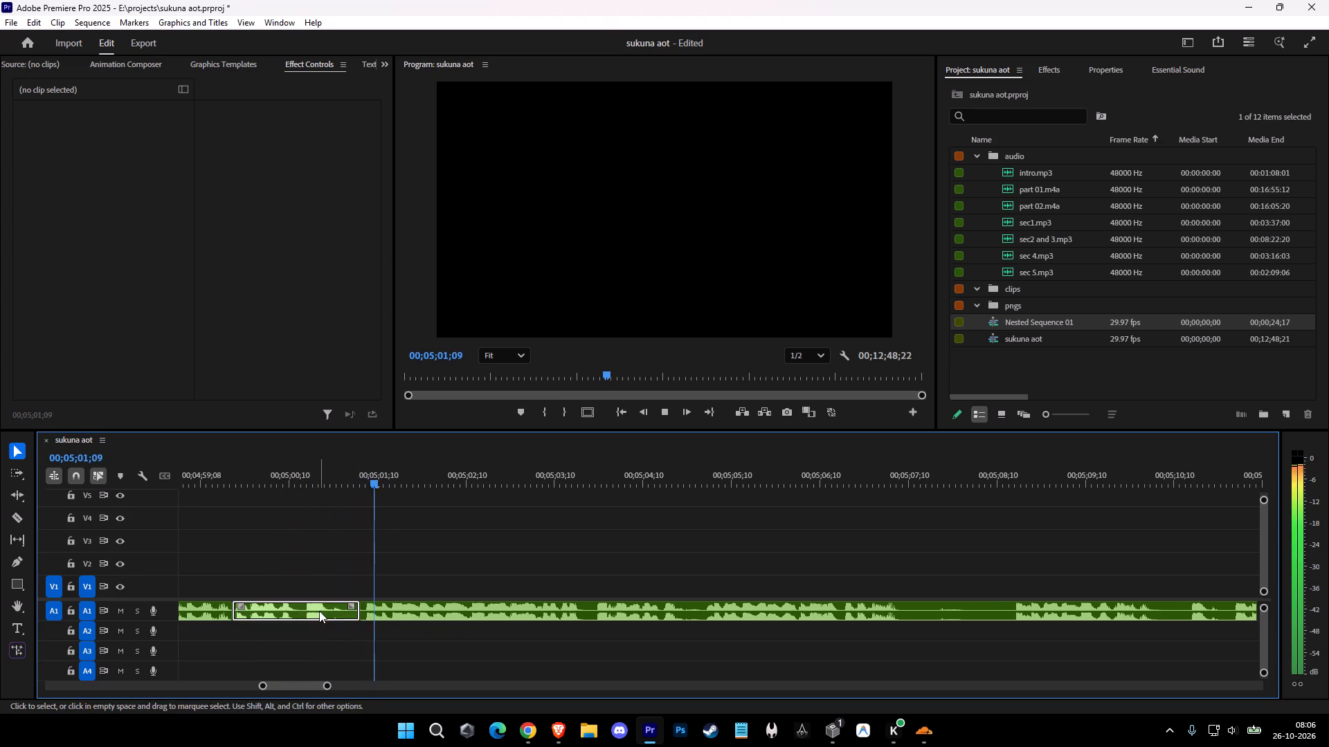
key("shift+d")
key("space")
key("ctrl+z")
Split A1 at about 00;05;00;25 and ripple delete the short pause up to the cut at 00;05;01;04.
key("c")
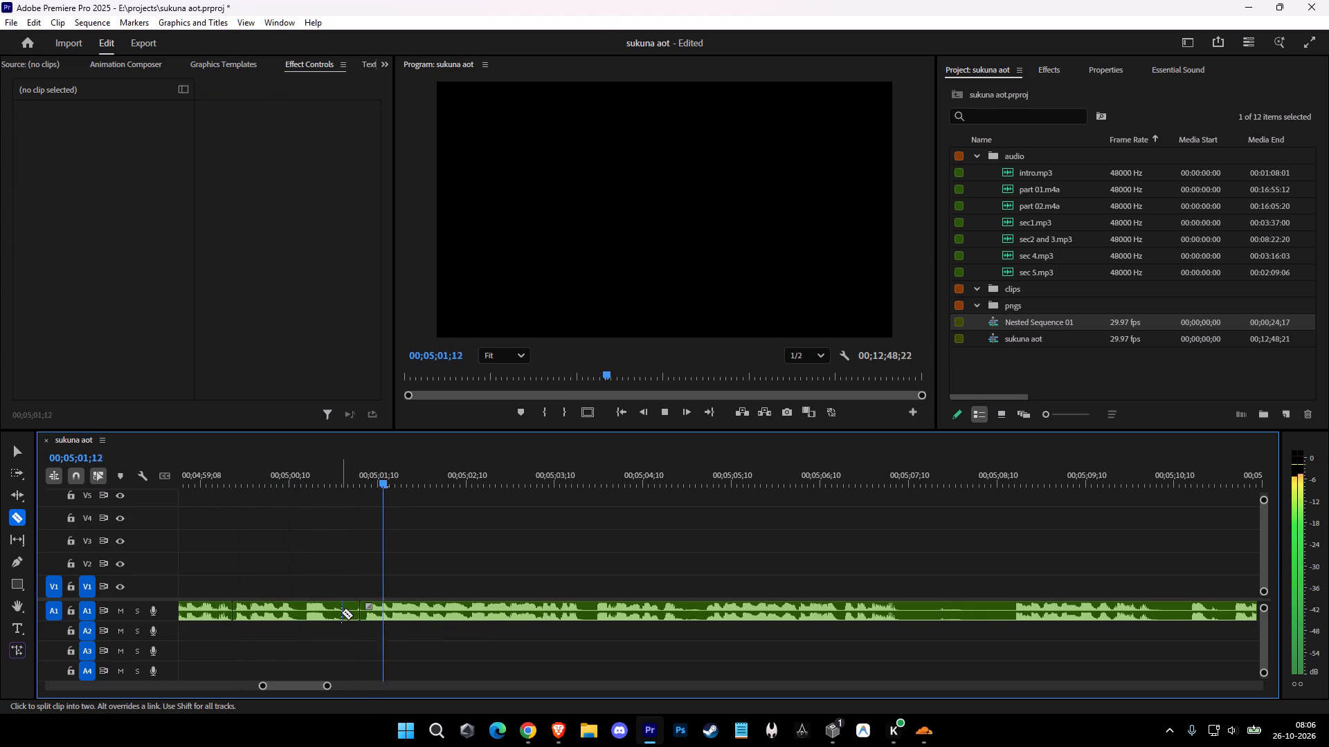
left_click(333, 610)
key("v")
left_click(340, 615)
key("shift+d")
key("space")
Cut out the tiny pause from about 00;05;03;10 to 00;05;03;14 in A1 and ripple delete it.
key("c")
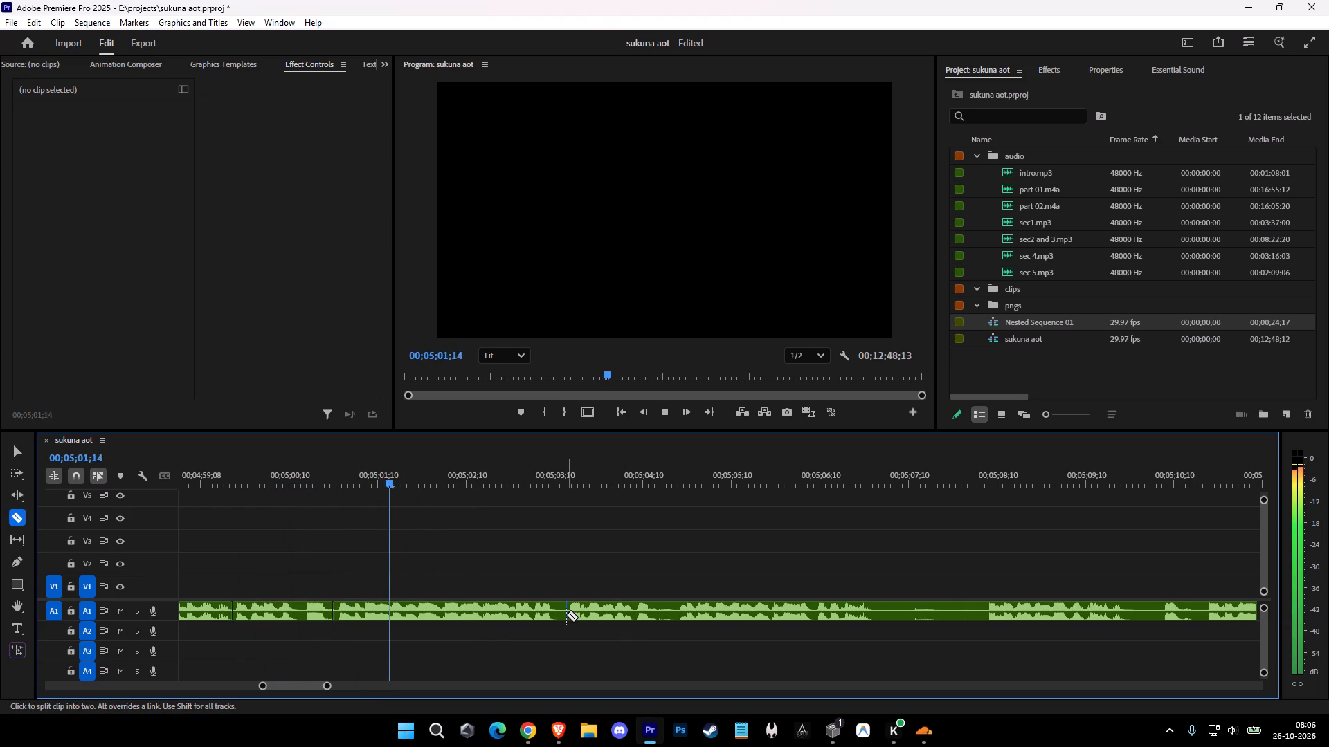
left_click(566, 614)
left_click(554, 611)
key("v")
left_click(557, 612)
key("shift+d")
key("space")
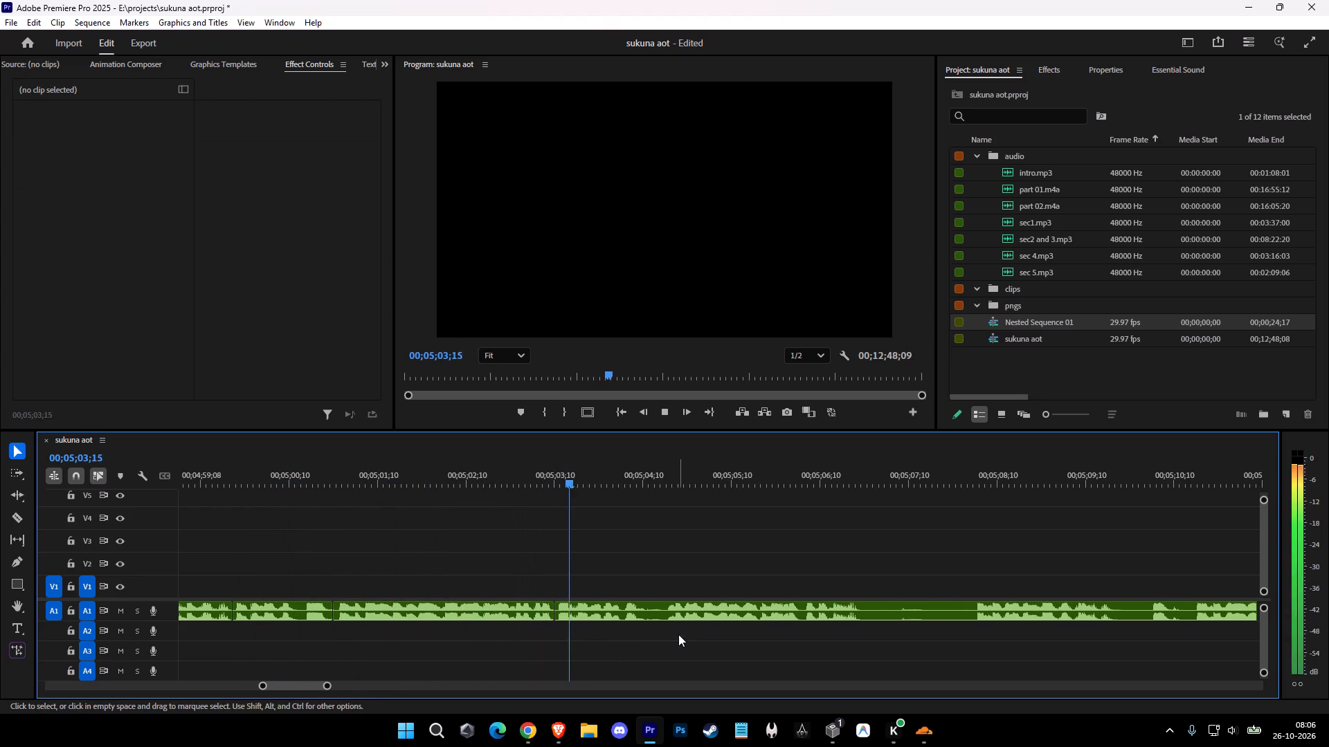
Cut out the short pause from about 00;05;04;11 to 00;05;04;18 in A1 and ripple delete it.
key("c")
left_click(665, 615)
key("space")
left_click(647, 611)
key("v")
key("space")
left_click(653, 612)
key("shift+d")
key("space")
Cut out the long pause from about 00;05;06;19 to 00;05;07;25 in A1 and ripple delete it.
key("c")
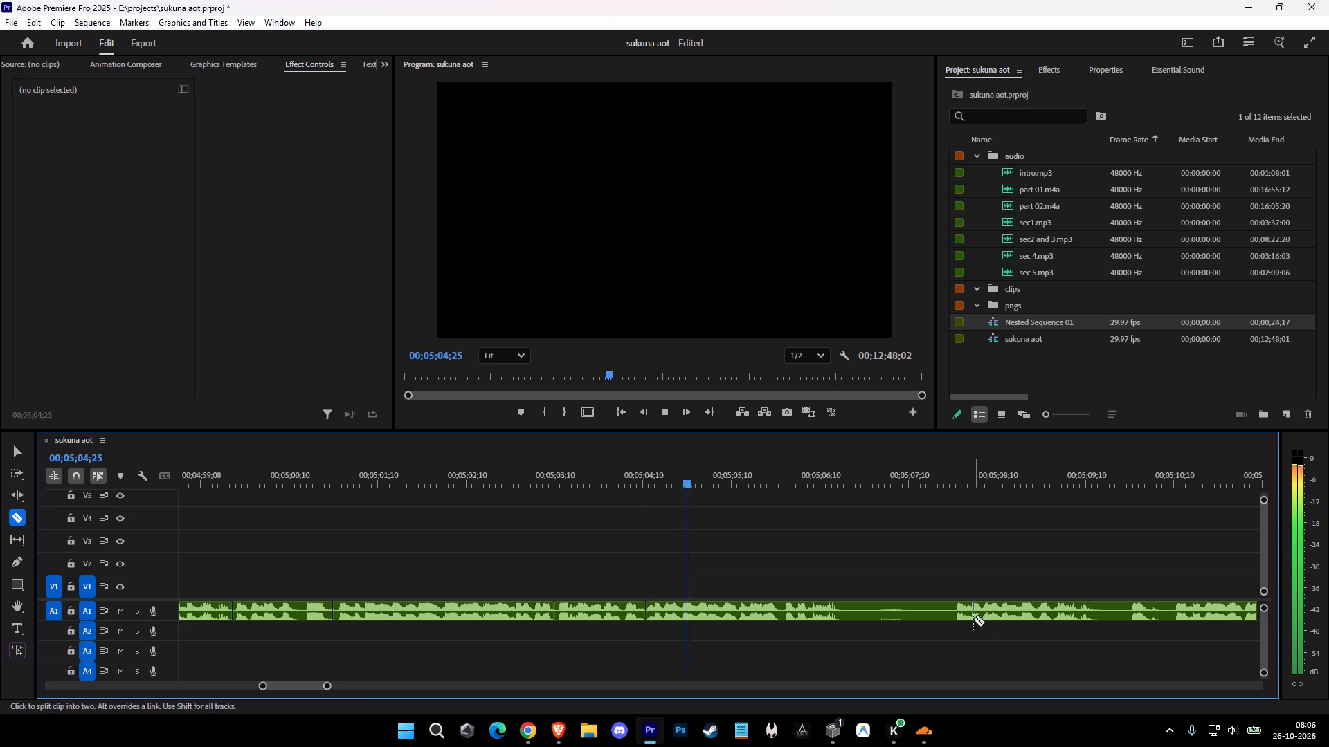
left_click(953, 611)
left_click(845, 611)
key("v")
left_click(918, 613)
key("shift+d")
key("space")
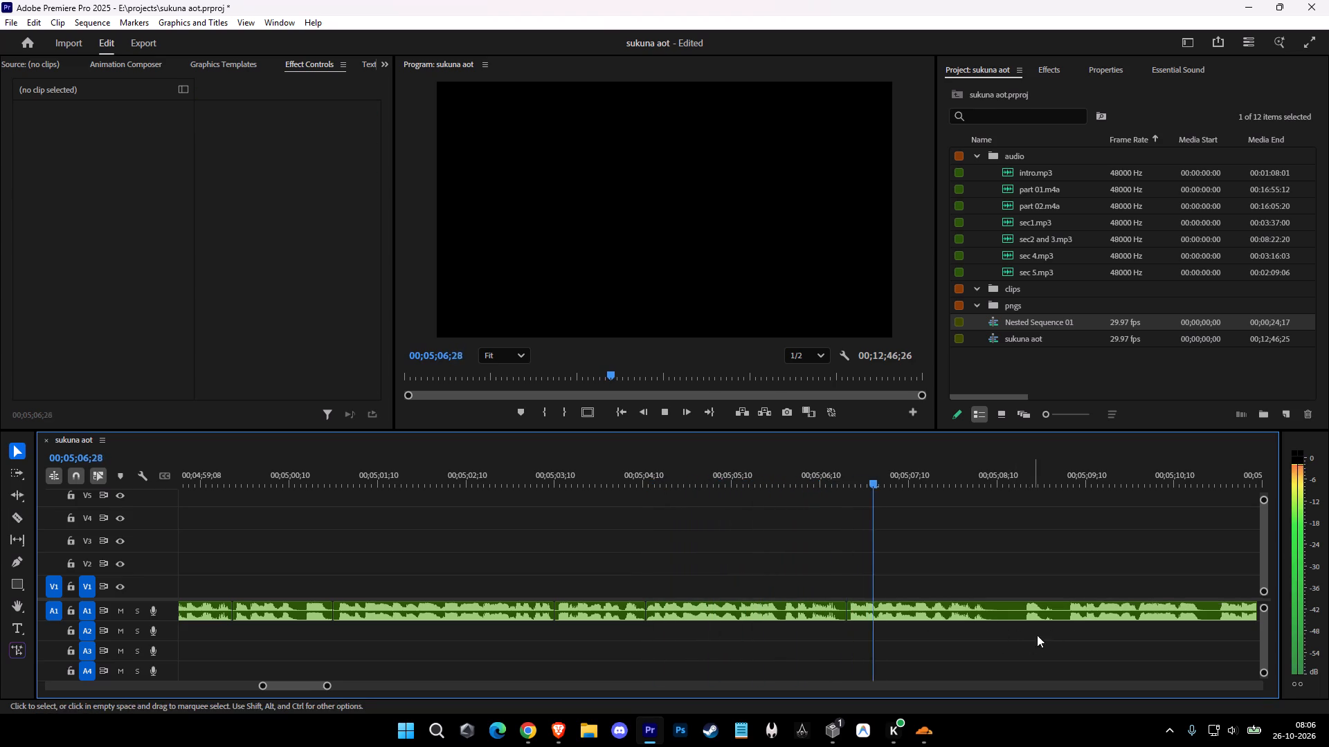
Split the A1 narration at about 00;05;09;03.
key("c")
left_click(1067, 618)
key("v")
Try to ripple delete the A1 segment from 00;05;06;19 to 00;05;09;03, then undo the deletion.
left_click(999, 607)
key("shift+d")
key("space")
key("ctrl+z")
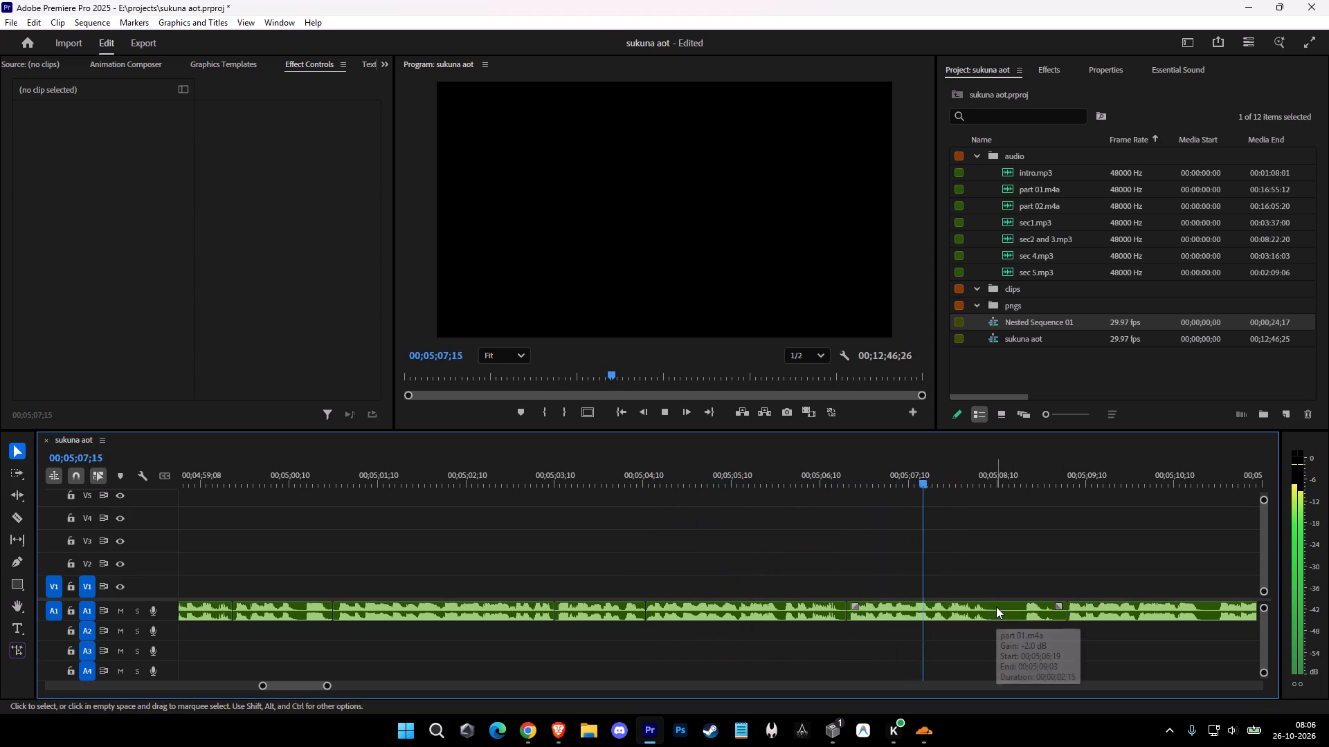
Split the A1 narration at the start of the pause, at about 00;05;08;08.
type("c")
key("space")
left_click(990, 611)
key("v")
key("space")
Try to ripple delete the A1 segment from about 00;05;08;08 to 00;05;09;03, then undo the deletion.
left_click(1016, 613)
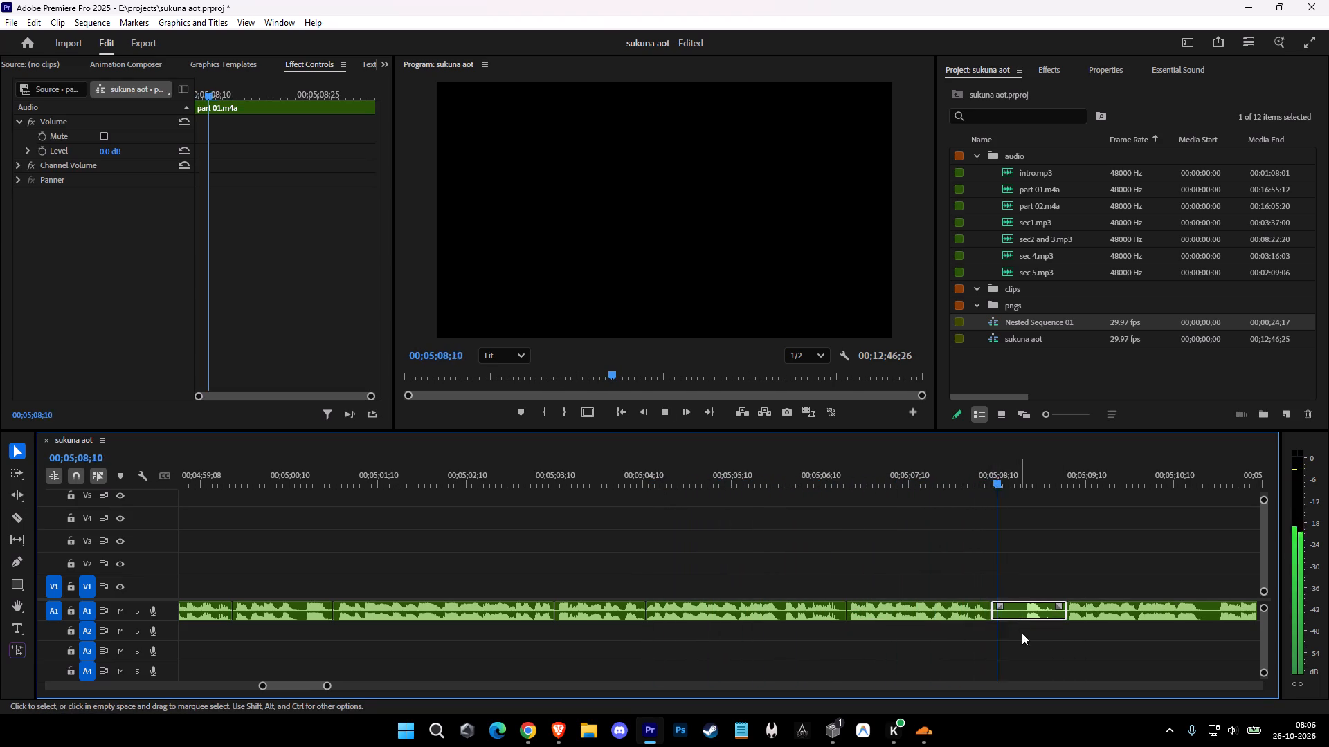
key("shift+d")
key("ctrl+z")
Split A1 at about 00;05;08;19 and ripple delete the pause from 00;05;08;08 up to that cut.
key("c")
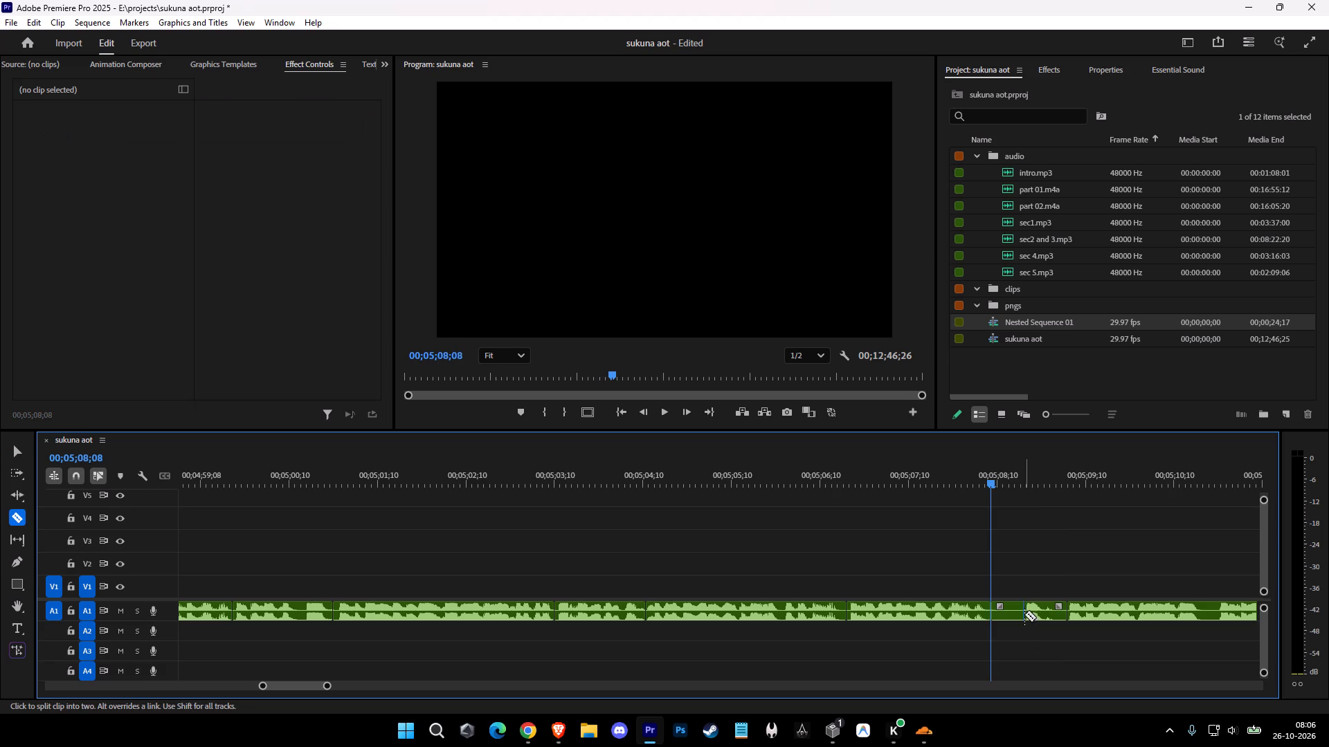
left_click(1024, 614)
key("v")
left_click(997, 611)
key("shift+d")
key("space")
Split A1 at about 00;05;08;18 and ripple delete the short leftover piece up to about 00;05;08;23.
key("c")
key("v")
key("c")
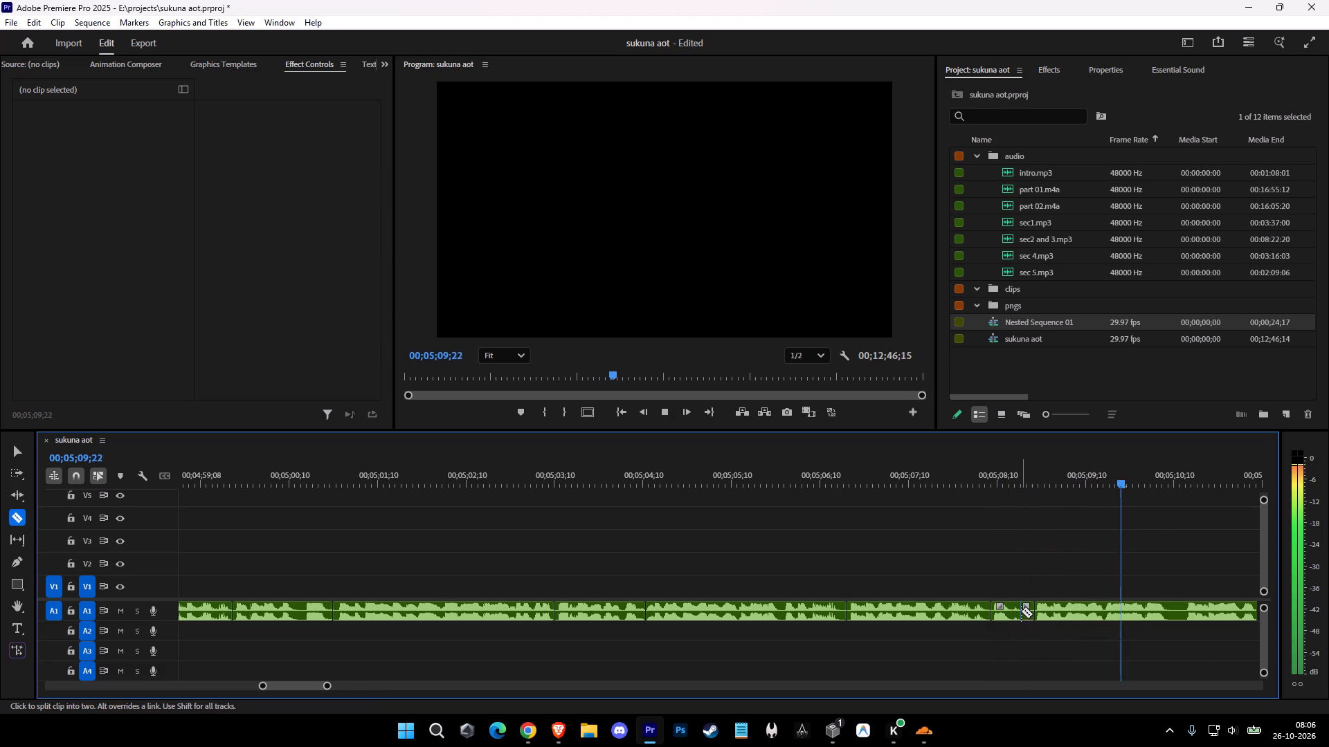
left_click(1021, 611)
key("v")
left_click(1029, 611)
key("d")
key("space")
left_click(1025, 614)
key("shift+d")
key("space")
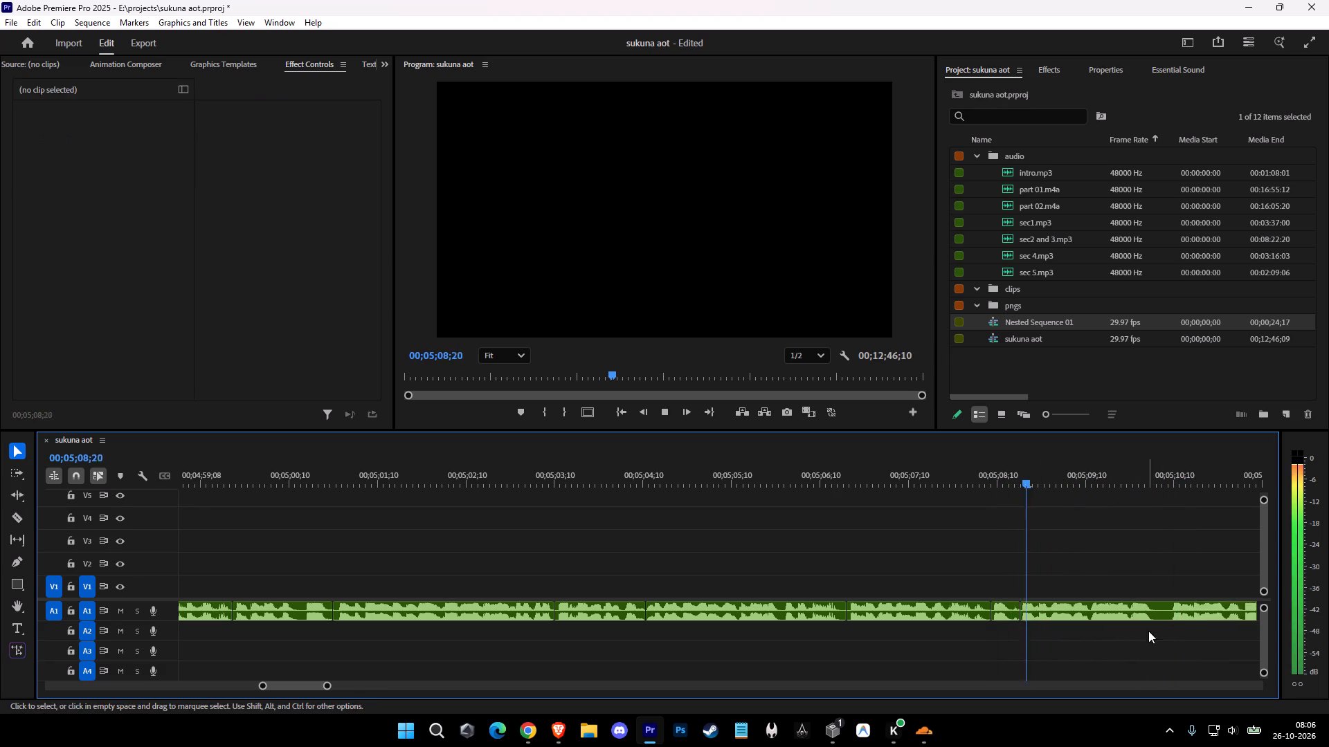
Cut out the short pause from about 00;05;10;03 to 00;05;10;08 in A1 and ripple delete it.
key("c")
left_click(1170, 614)
key("space")
left_click(1159, 611)
key("ctrl+z")
left_click(1155, 611)
key("v")
key("space")
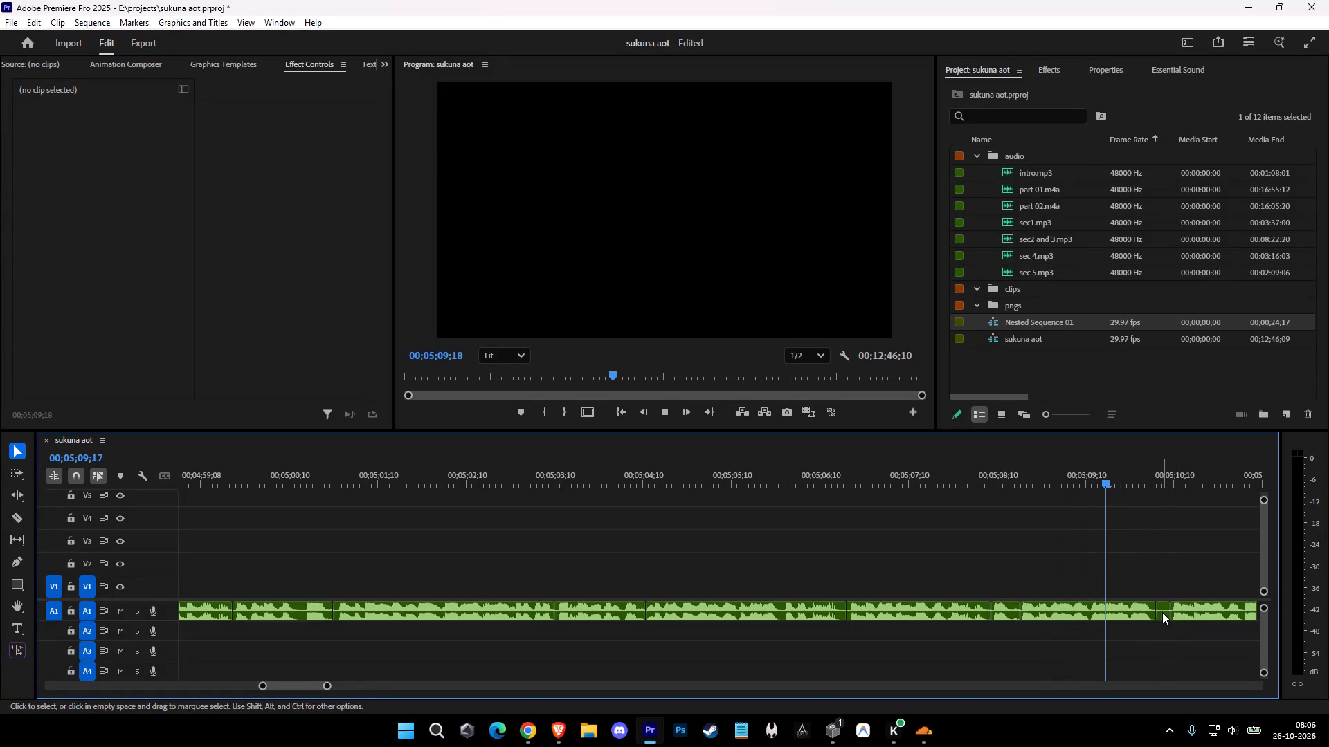
left_click(1162, 612)
key("shift+d")
key("space")
Cut out the short pause from about 00;05;11;29 to 00;05;12;06 in A1 and ripple delete it.
key("c")
left_click(361, 614)
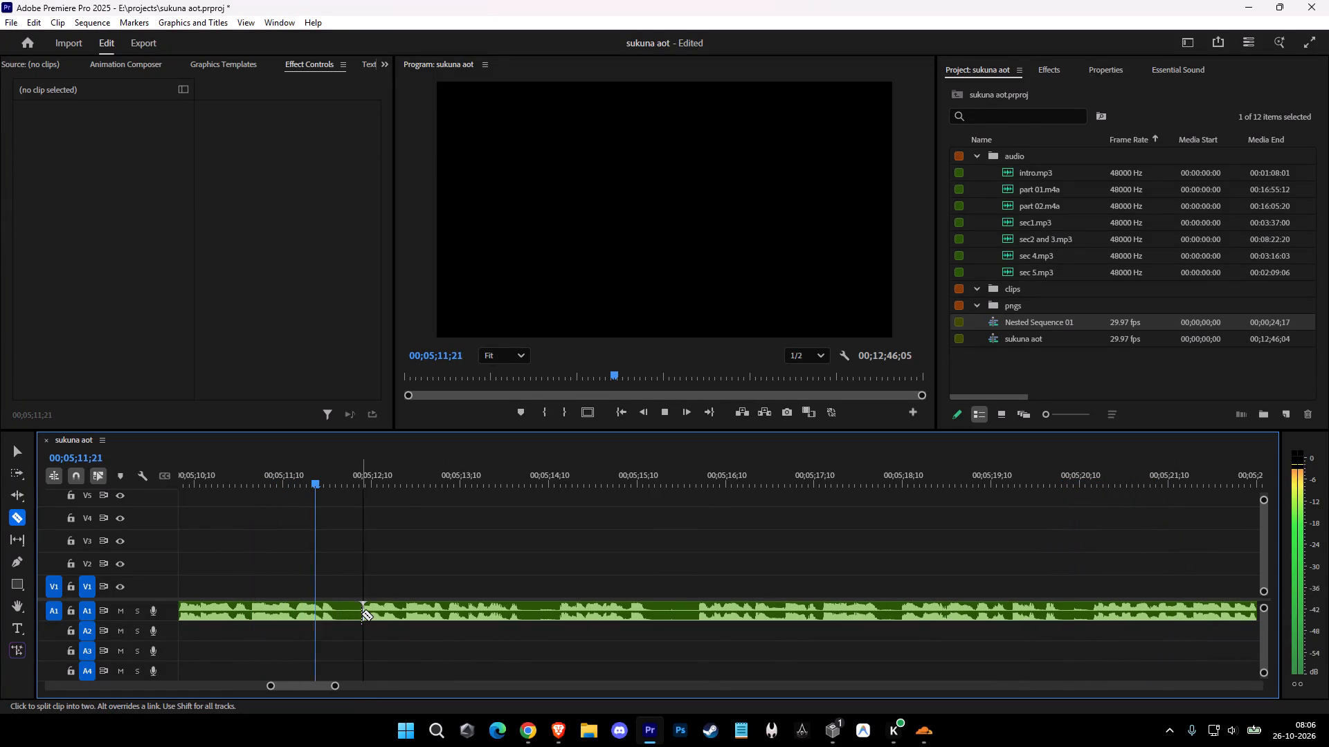
key("space")
left_click(342, 614)
key("v")
key("space")
left_click(353, 614)
key("shift+d")
key("space")
Cut out the pause from about 00;05;13;25 to 00;05;14;06 in A1 and ripple delete it.
key("c")
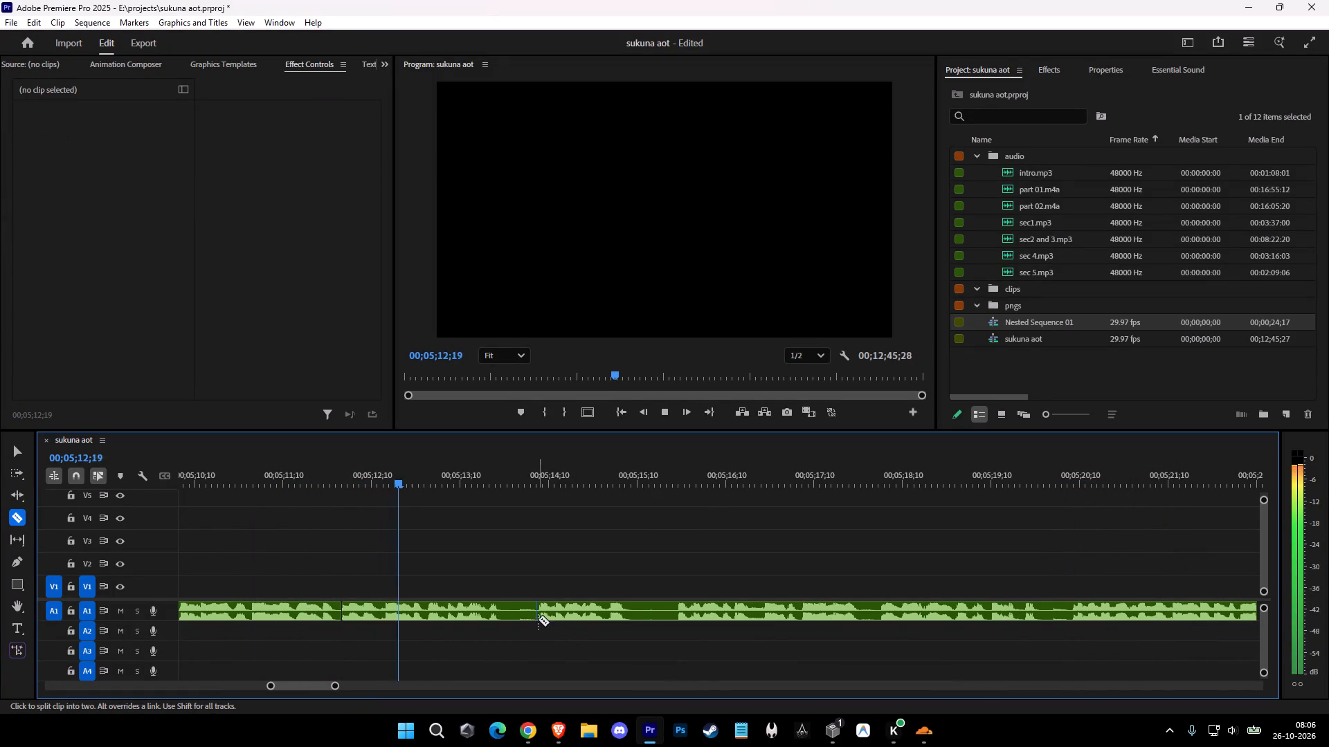
left_click(536, 618)
left_click(503, 618)
key("v")
left_click(518, 615)
key("shift+d")
key("space")
Split A1 at about 00;05;15;11 and ripple delete the segment from 00;05;13;25 up to that cut.
key("c")
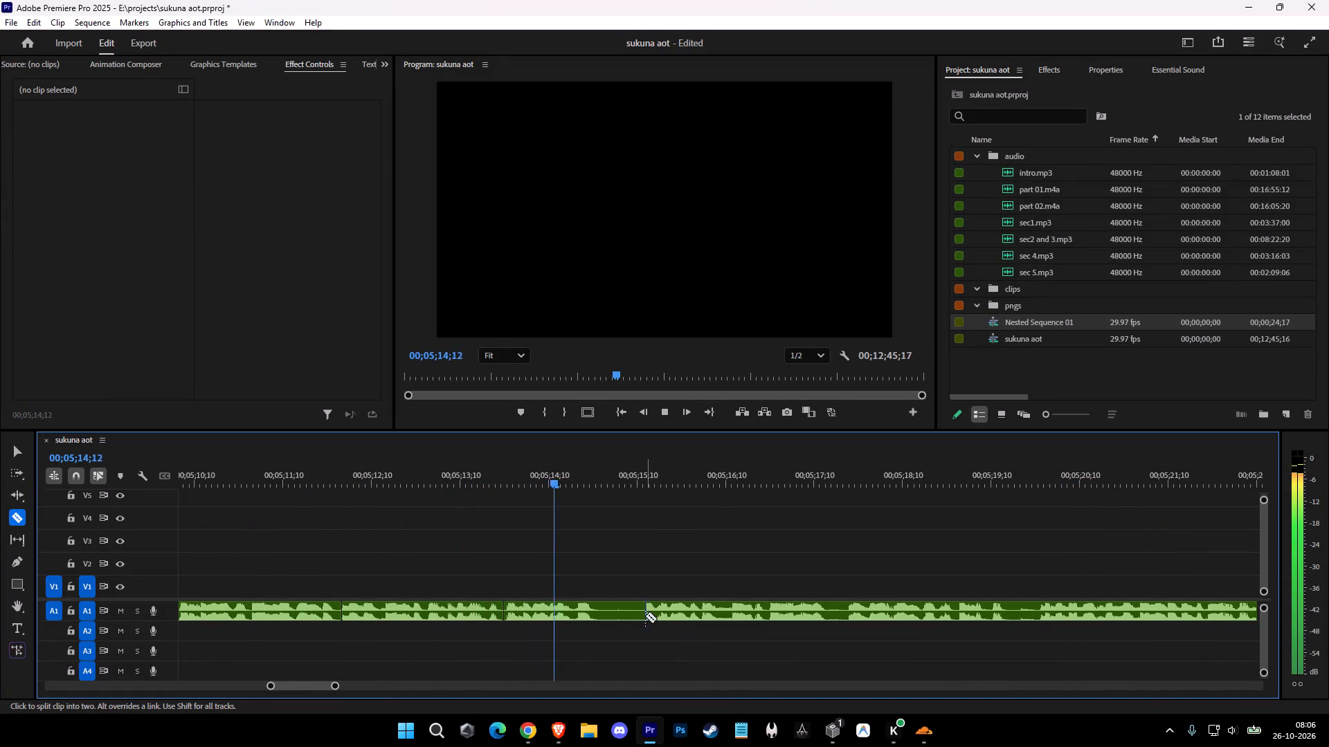
key("v")
left_click(642, 613)
key("c")
left_click(642, 613)
left_click(642, 615)
key("v")
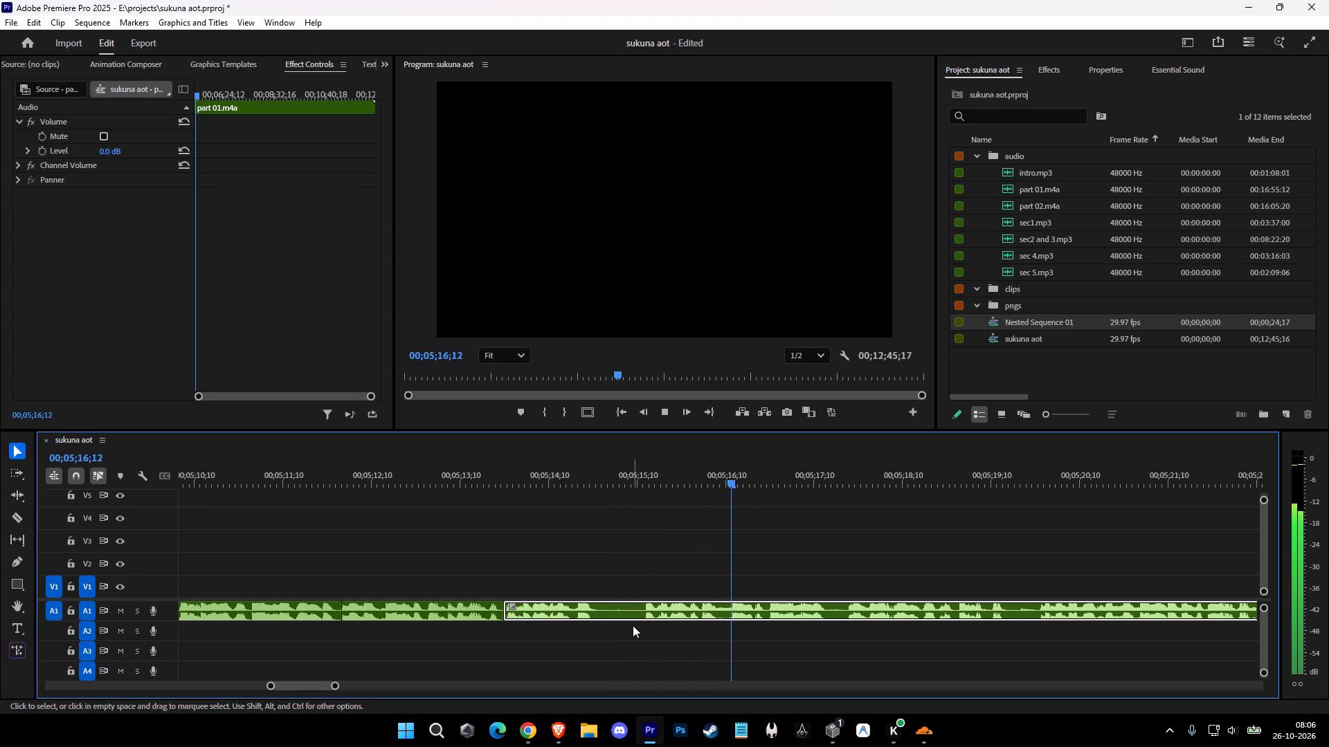
key("c")
left_click(640, 612)
key("v")
key("shift+d")
key("space")
Cut out the short pause from about 00;05;15;29 to 00;05;16;04 in A1 and ripple delete it.
key("c")
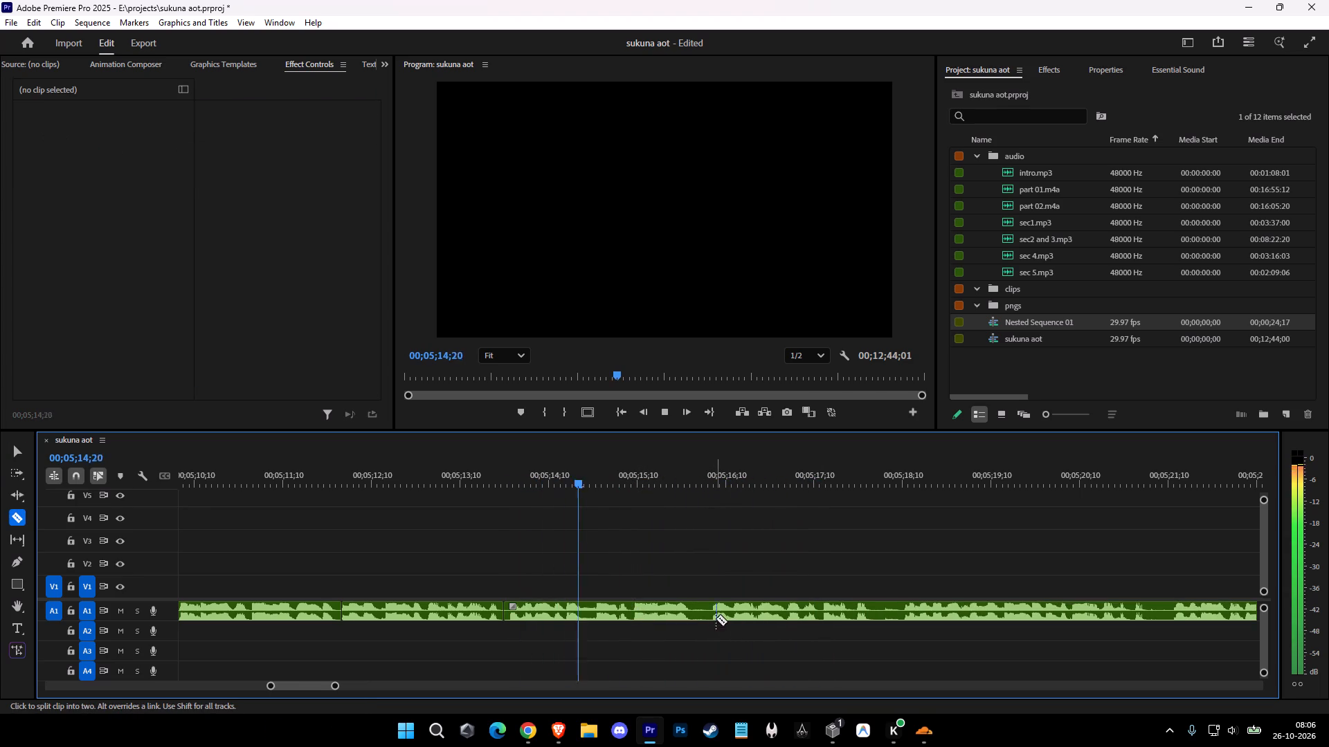
left_click(709, 614)
left_click(694, 612)
key("v")
left_click(700, 613)
key("shift+d")
key("space")
Cut out the short pause from about 00;05;17;25 to 00;05;18;05 in A1 and ripple delete it.
key("c")
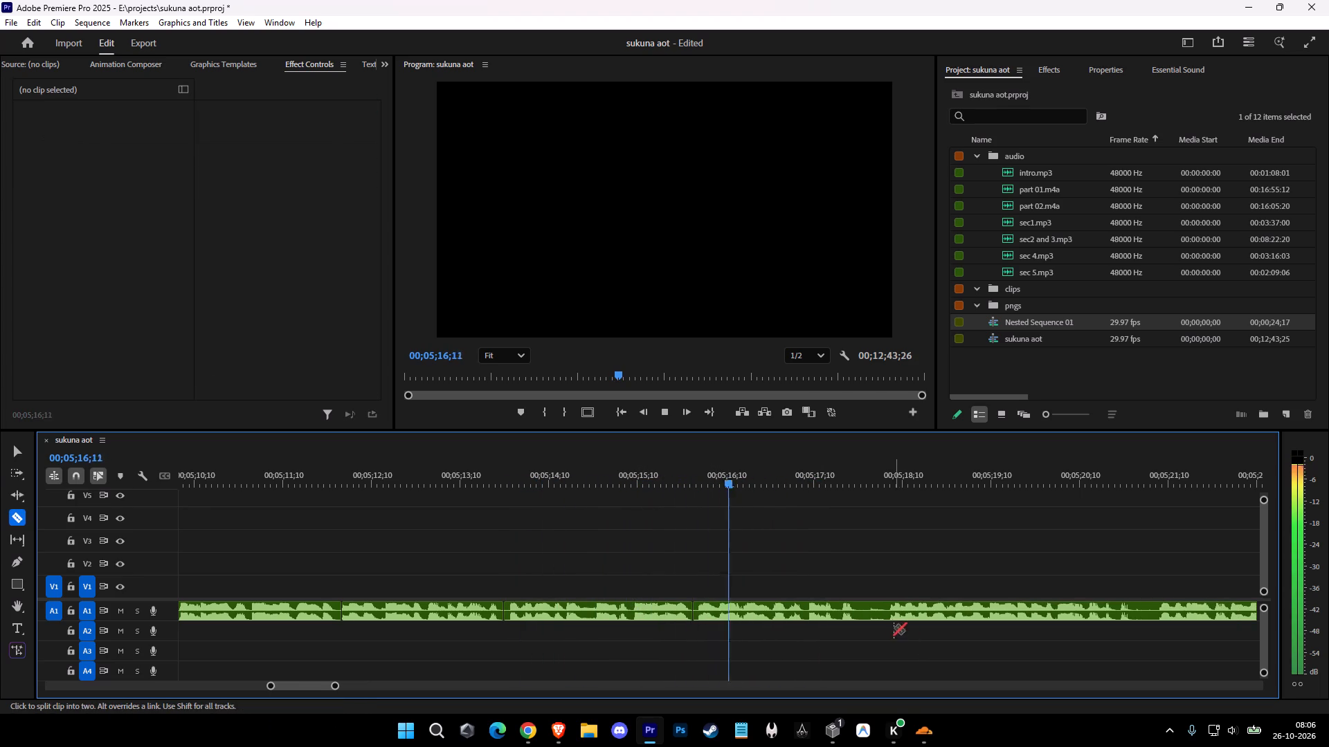
left_click(889, 621)
left_click(889, 616)
left_click(860, 615)
key("v")
left_click(880, 612)
key("shift+d")
key("space")
Cut out the short pause from about 00;05;20;20 to 00;05;20;27 in A1 and ripple delete it.
key("c")
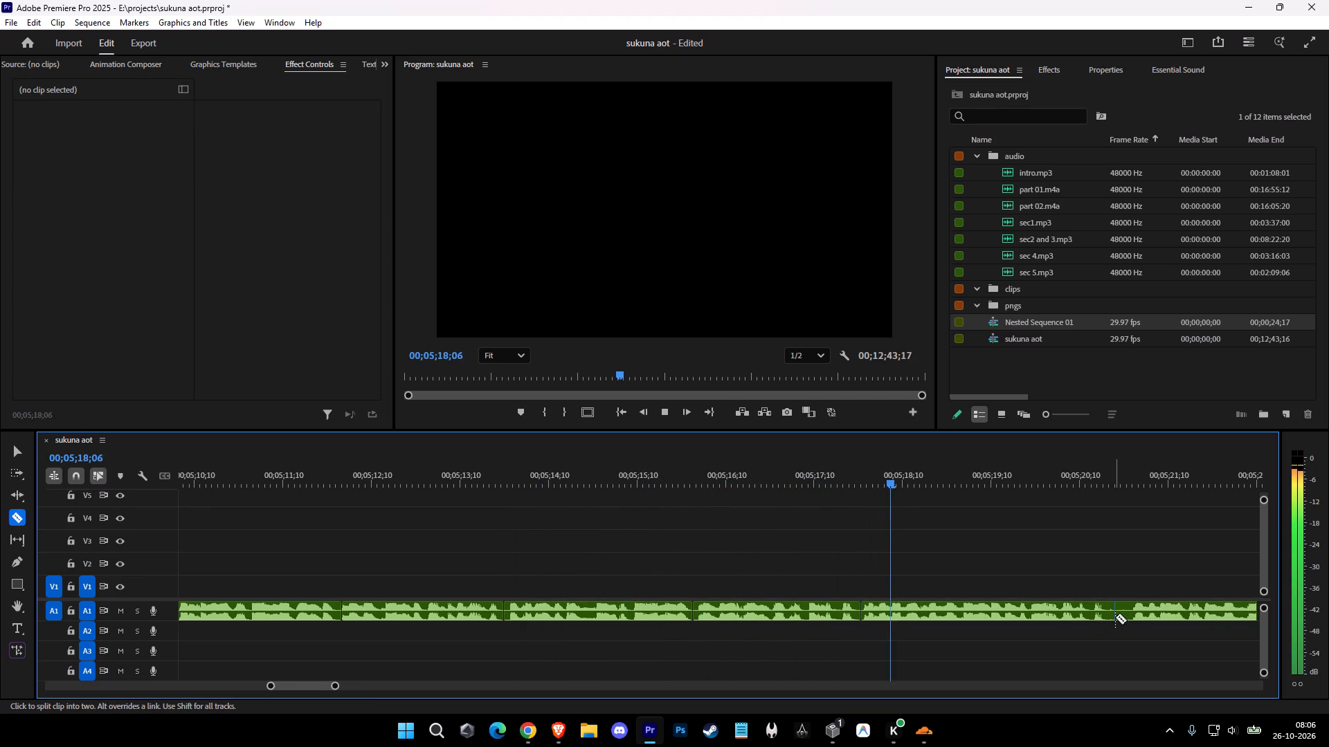
left_click(1129, 618)
left_click(1107, 616)
key("v")
left_click(1114, 616)
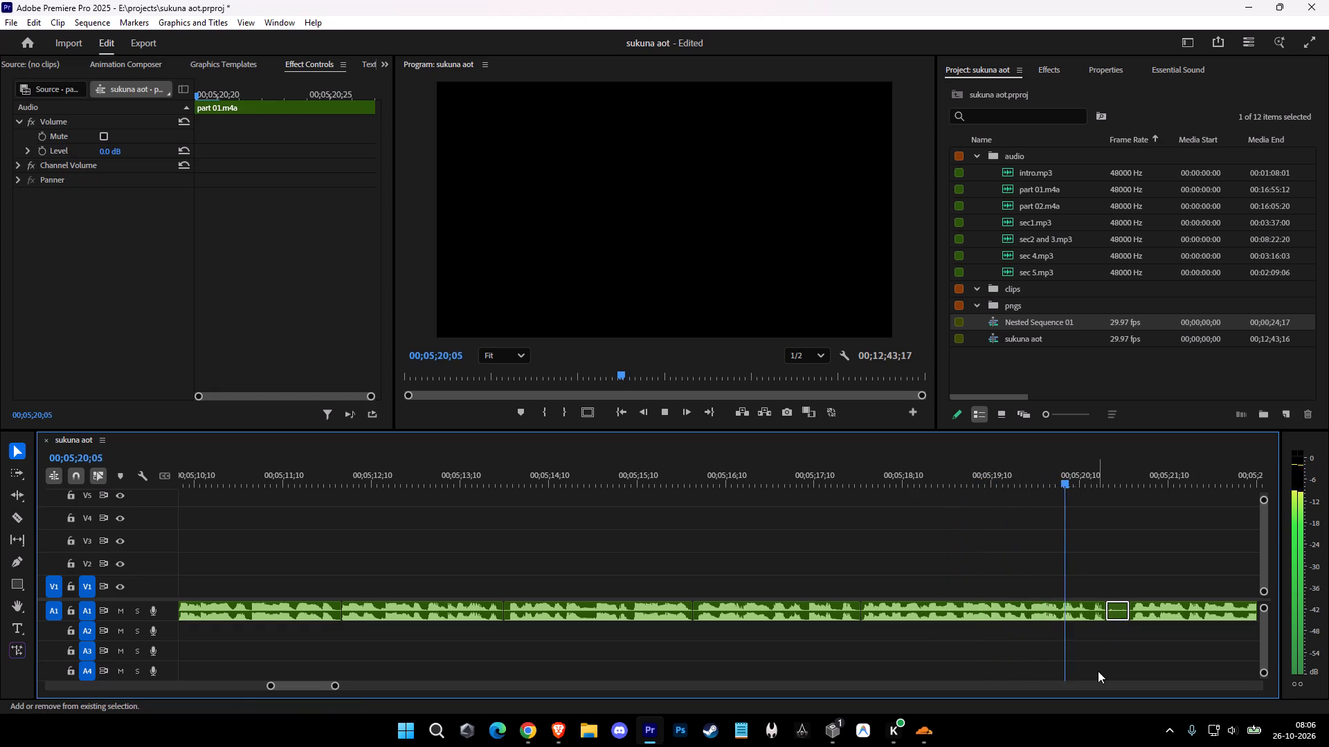
type("D")
key("space")
Cut out the pause from about 00;05;22;12 to 00;05;22;25 in A1 and ripple delete it.
key("c")
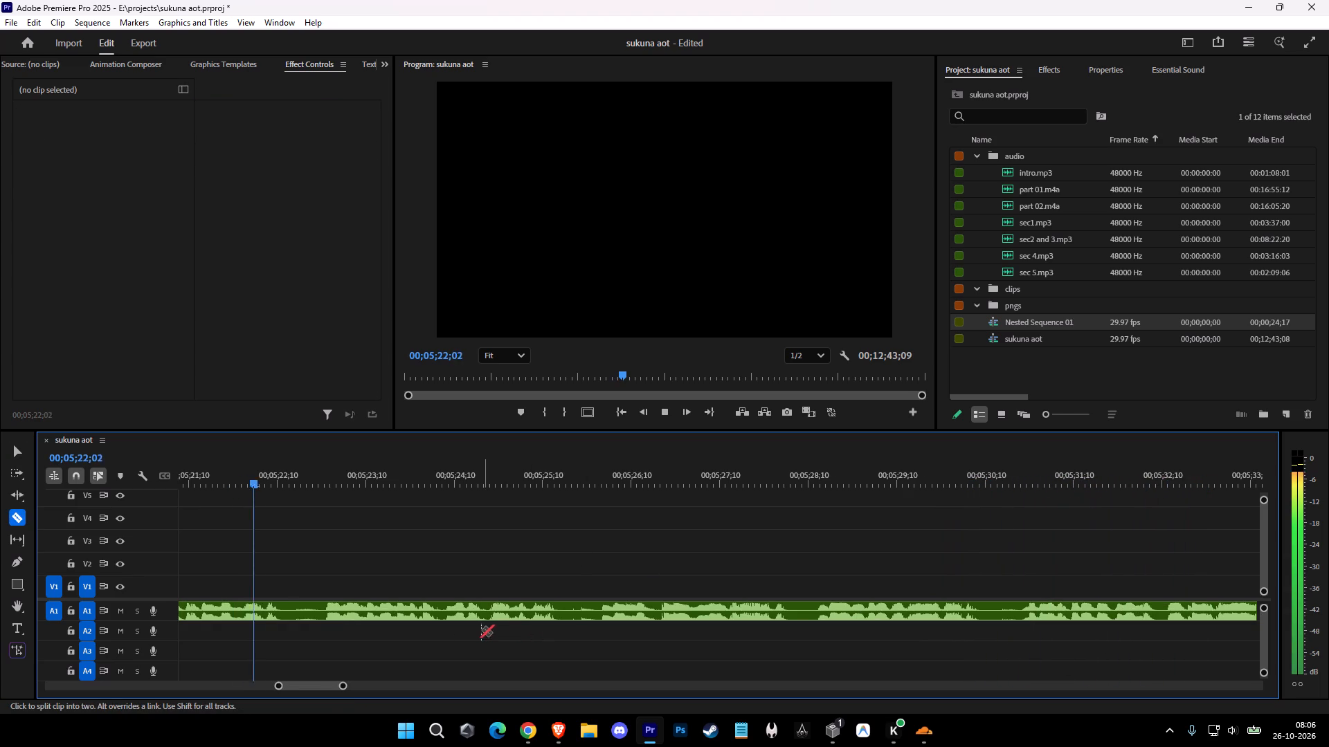
left_click(279, 617)
key("ctrl+z")
left_click(282, 616, "ctrl")
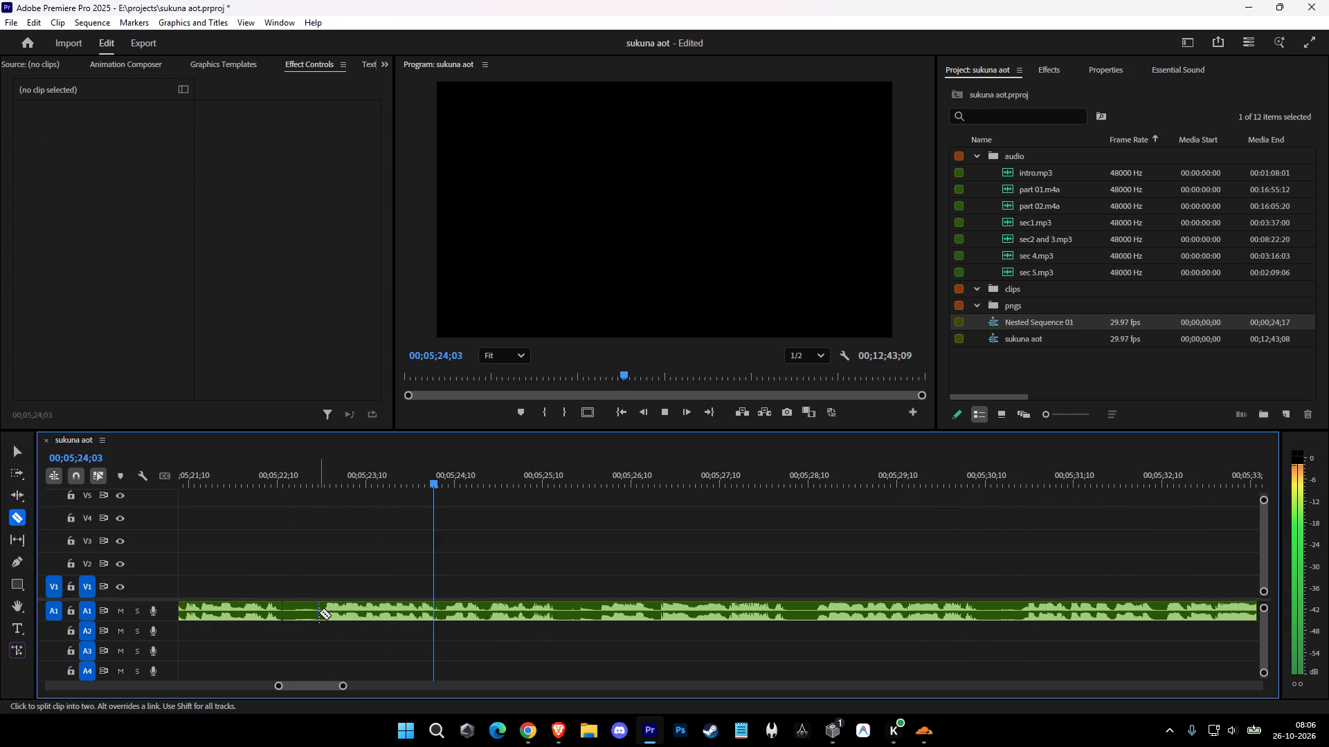
left_click(323, 611)
key("v")
left_click(304, 614)
key("d")
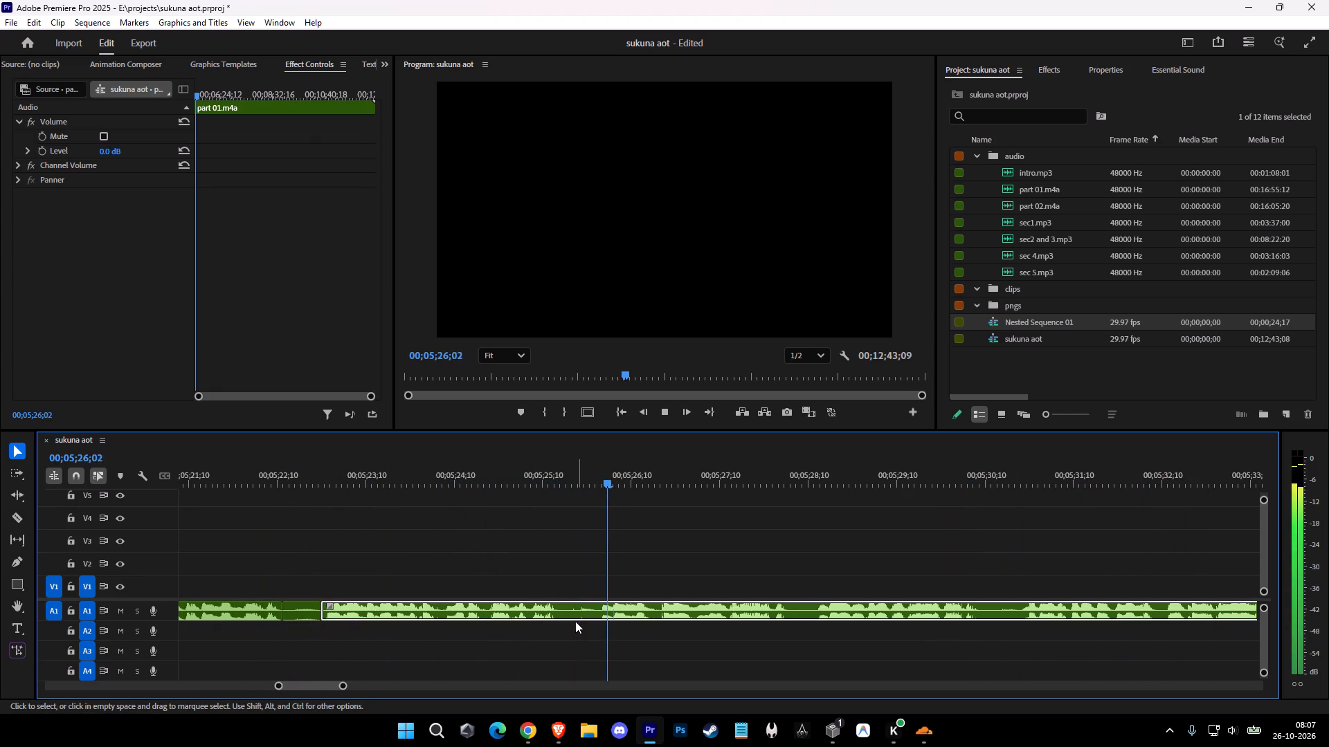
left_click(301, 608)
key("shift+d")
key("space")
Cut out the pause from about 00;05;25;03 to 00;05;25;15 in A1 and ripple delete it.
key("c")
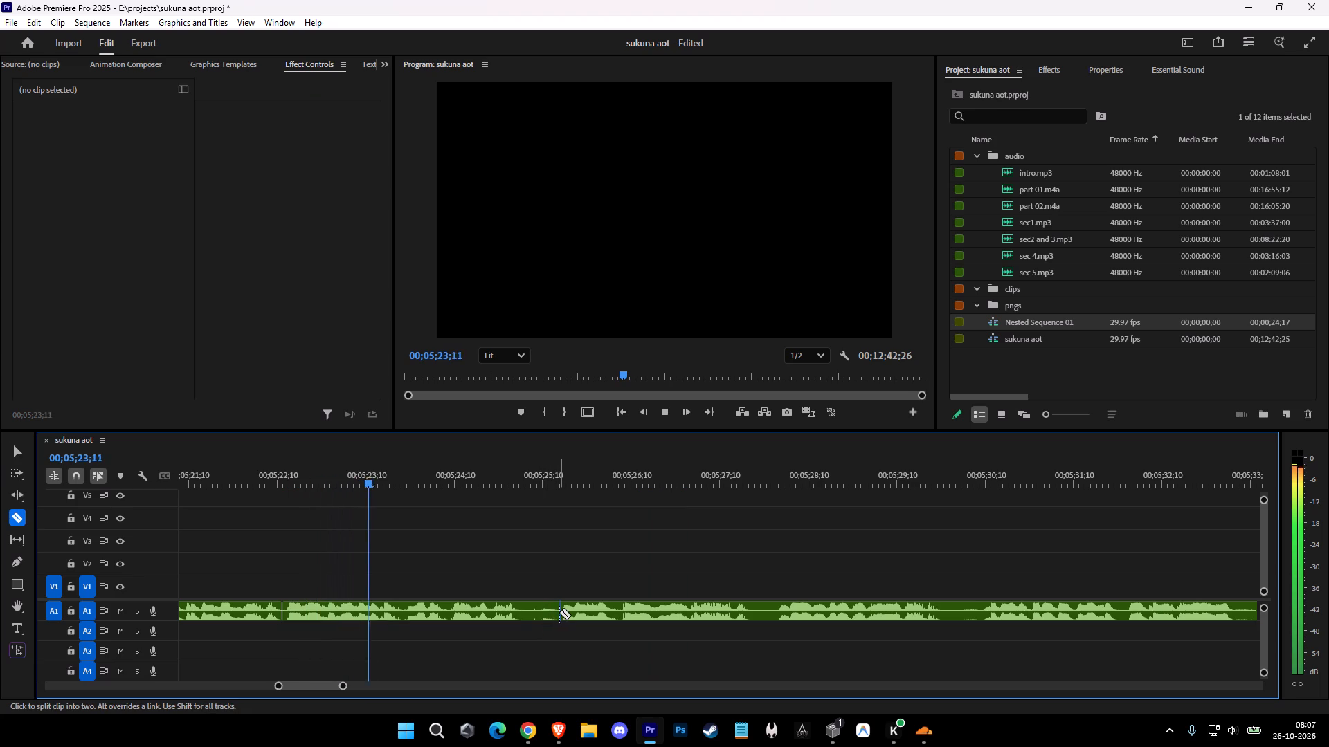
left_click(559, 612)
left_click(524, 614)
key("v")
left_click(540, 620)
key("shift+d")
key("space")
Cut out the short pause from about 00;05;27;09 to 00;05;27;17 in A1 and ripple delete it.
key("c")
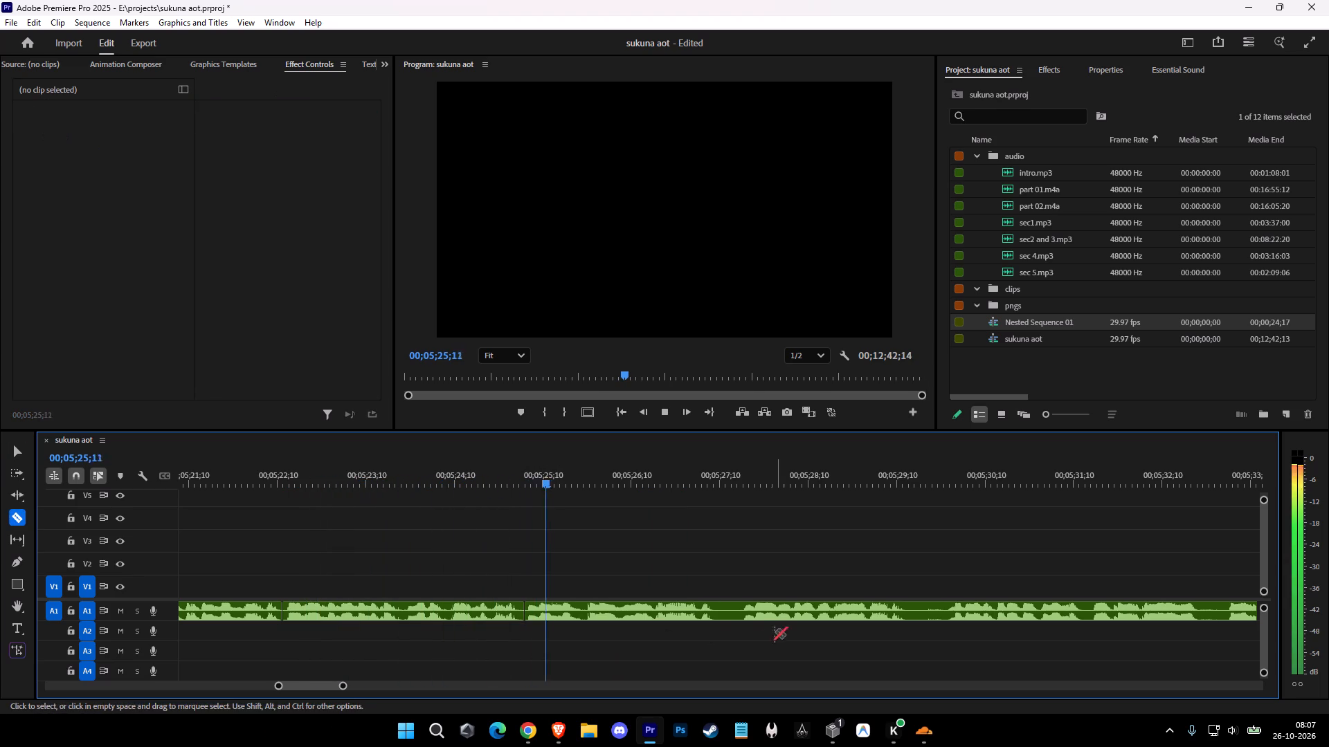
left_click(741, 616)
left_click(717, 615)
key("v")
left_click(724, 615)
key("shift+d")
key("shift+space")
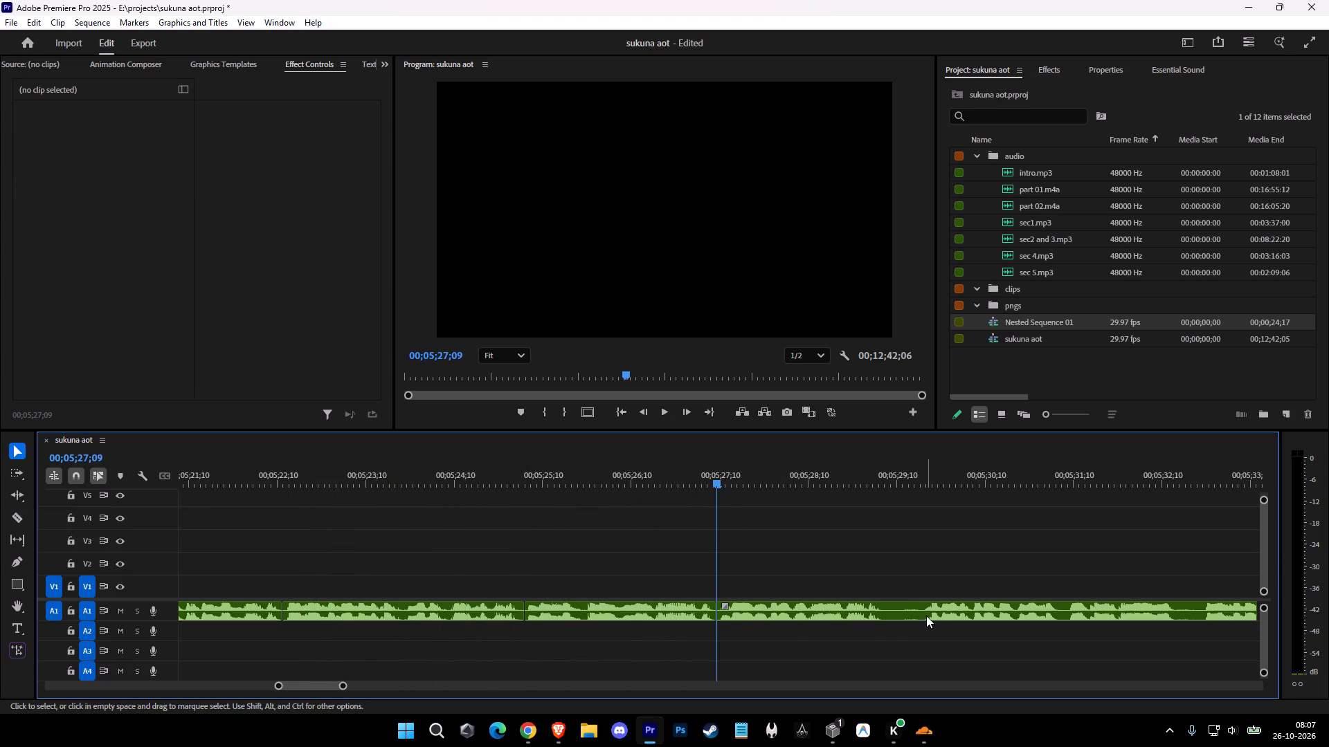
Cut out the pause from about 00;05;29;05 to 00;05;29;19 in A1, leaving a gap, and save the project.
type("c")
key("space")
left_click(923, 614)
left_click(883, 614)
key("v")
left_click(894, 614)
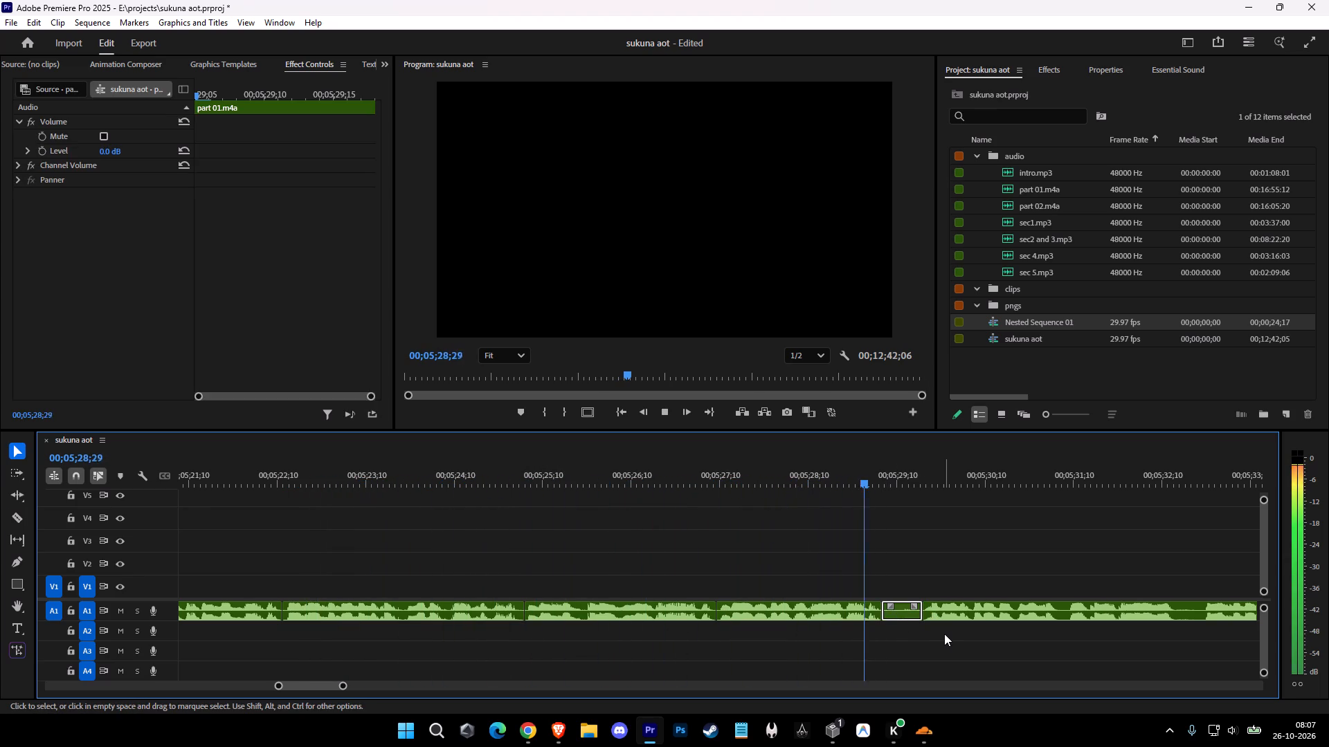
key("z")
key("ctrl+s")
key("space")
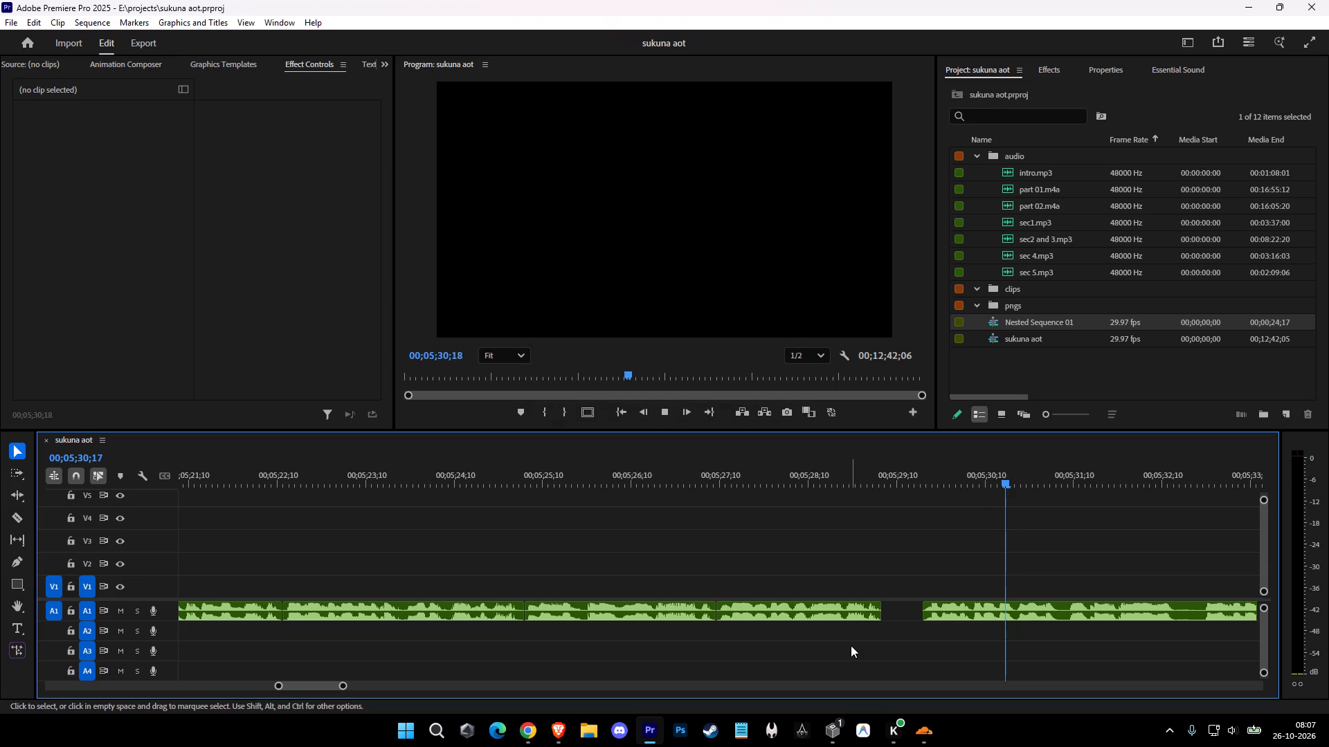
Cut out the pause from about 00;05;32;15 to 00;05;32;25 in A1 and ripple delete it.
key("c")
left_click(1203, 616)
key("v")
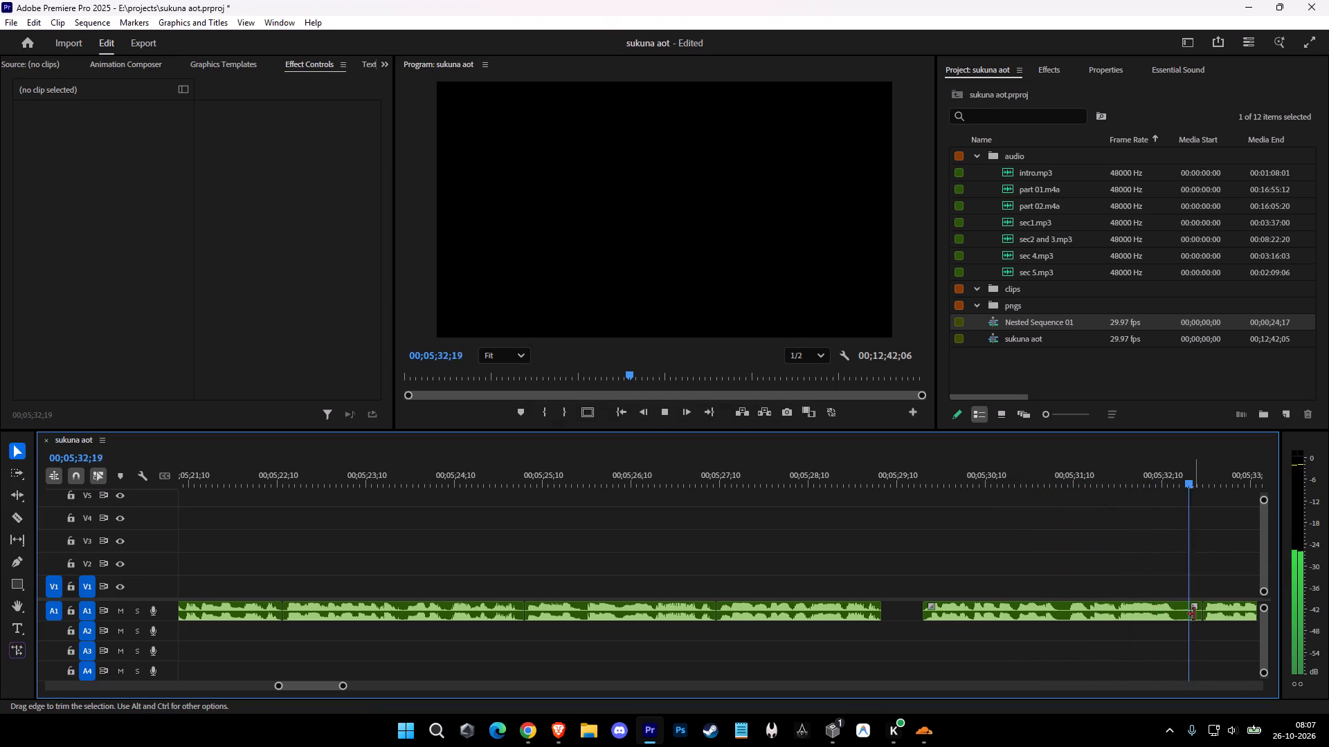
key("space")
key("c")
key("v")
left_click(341, 689)
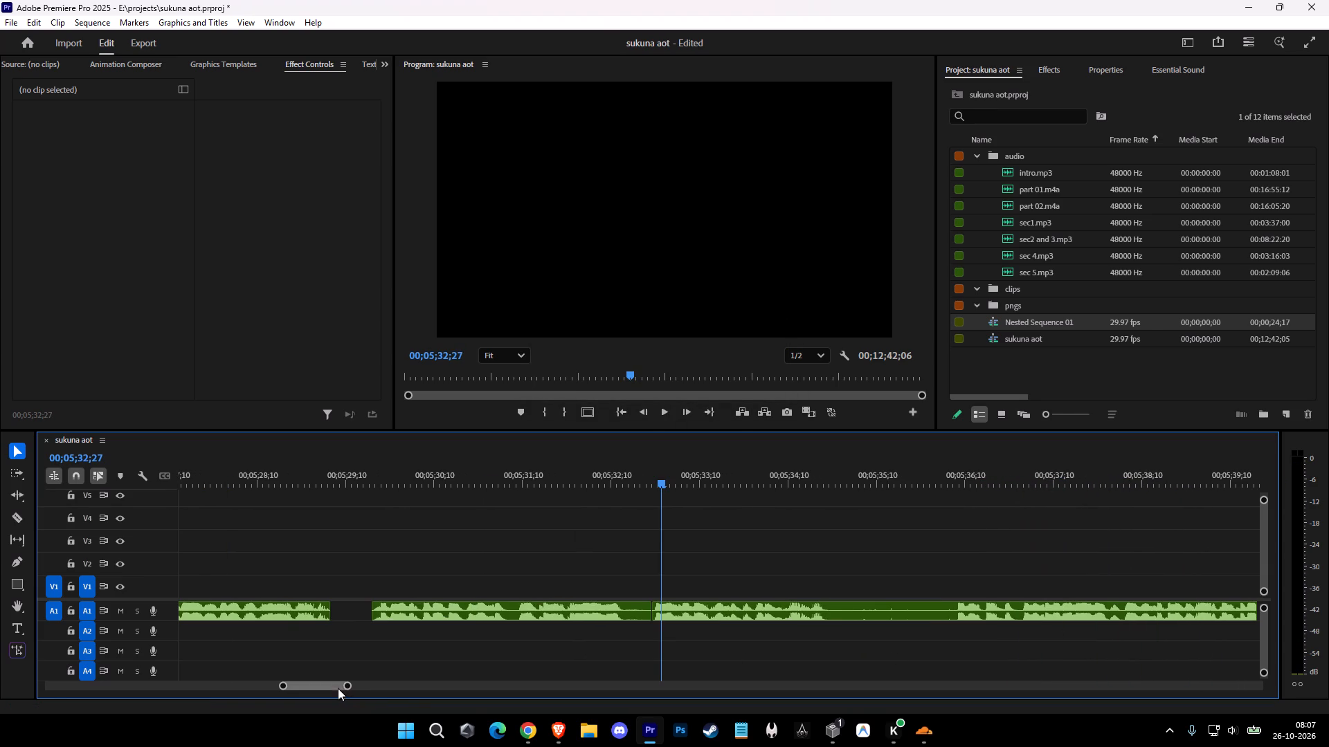
key("c")
left_click(625, 614)
key("v")
left_click(638, 614)
key("shift+d")
Move the two A1 clips after the gap at about 00;05;29;05 earlier by about 14 frames to close it.
left_click_drag(550, 610, 514, 609)
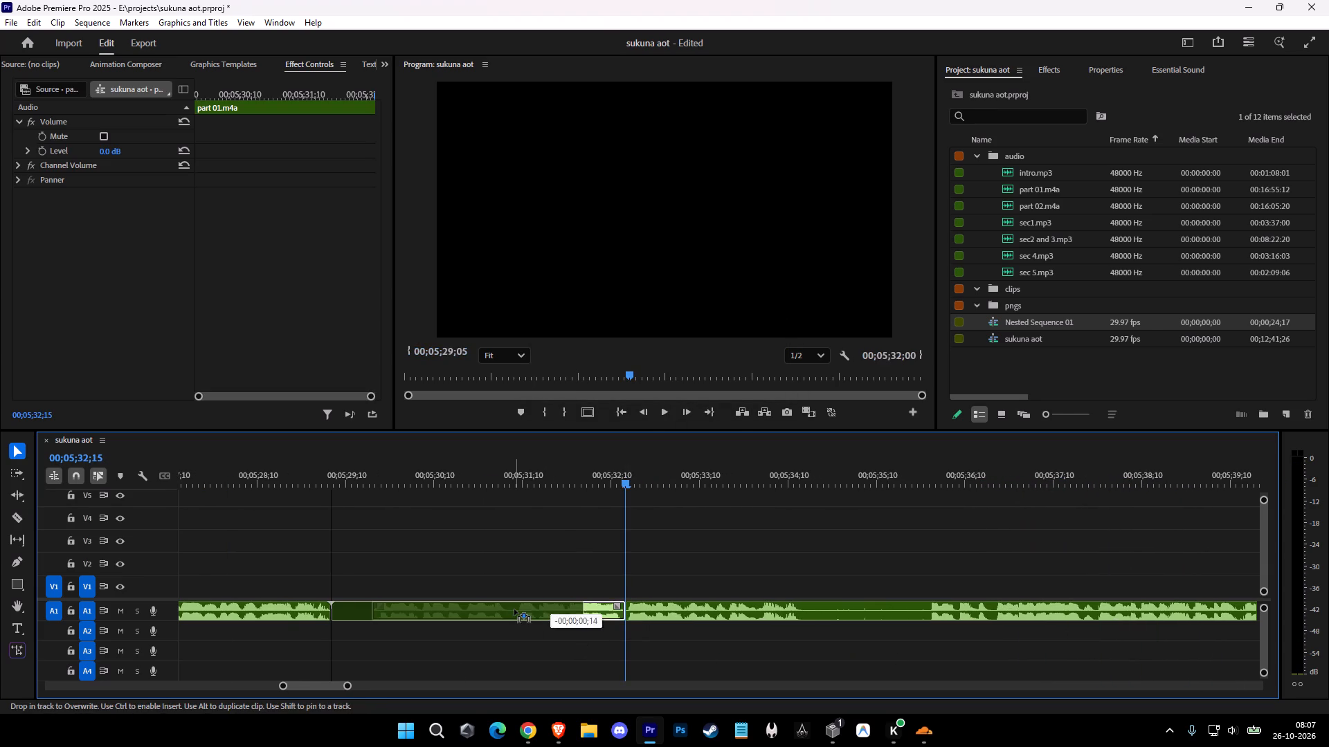
left_click_drag(514, 609, 513, 609)
left_click_drag(669, 613, 631, 609)
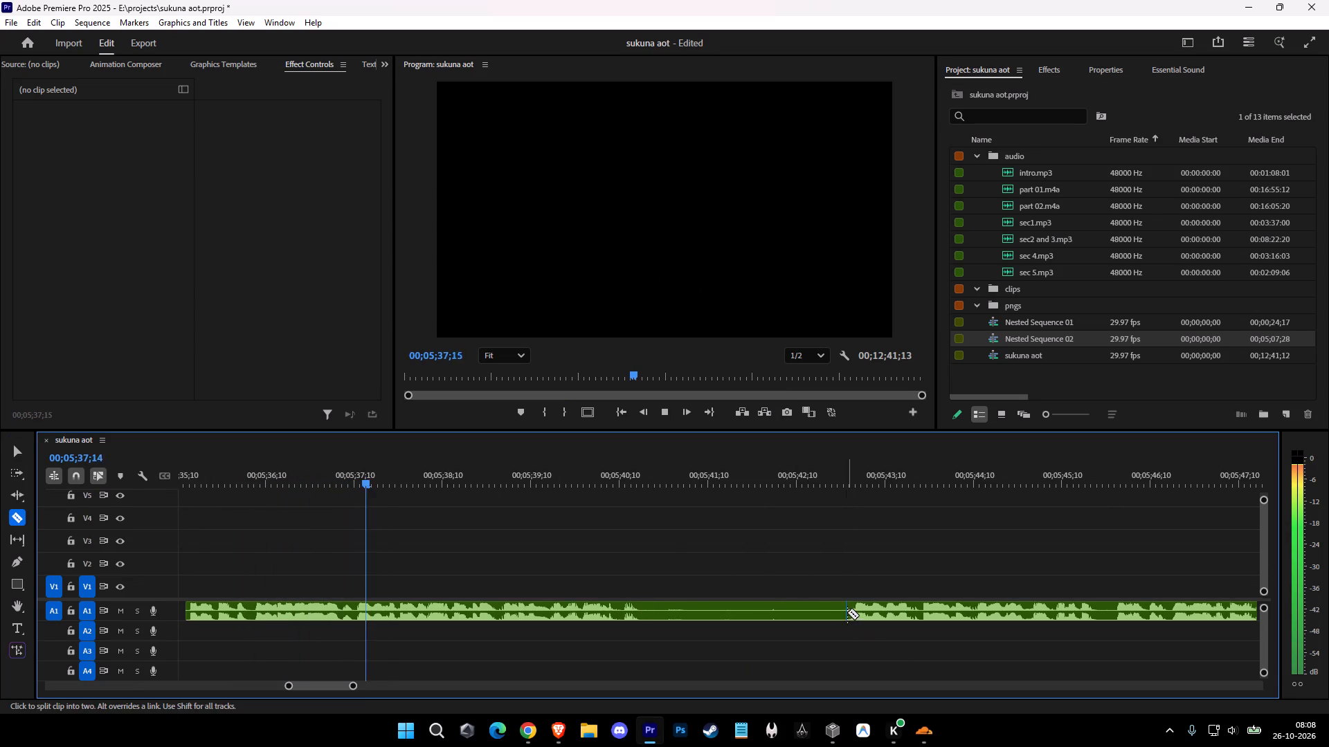
left_click(642, 610)
key("v")
left_click(729, 617)
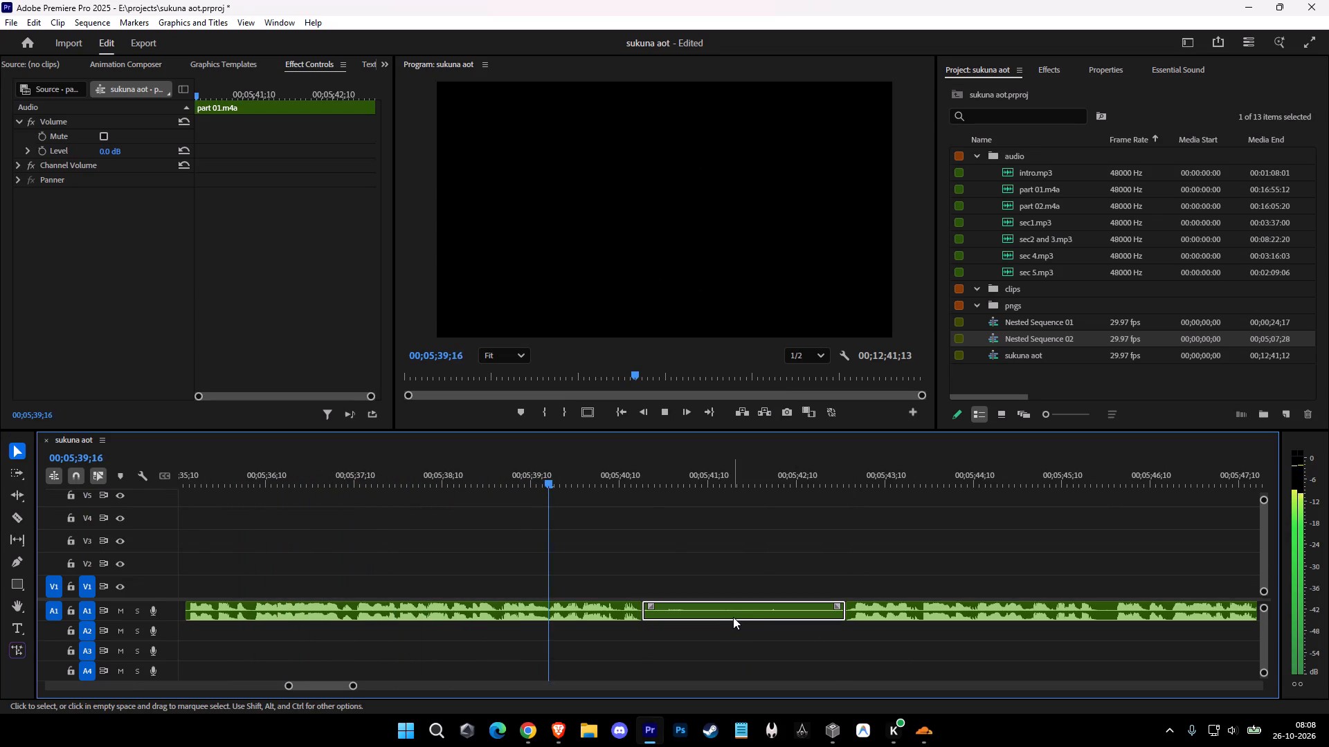
type("D")
key("space")
Cut out and ripple-delete the two short A1 pauses starting at about 00;05;43;13 and 00;05;45;12.
key("c")
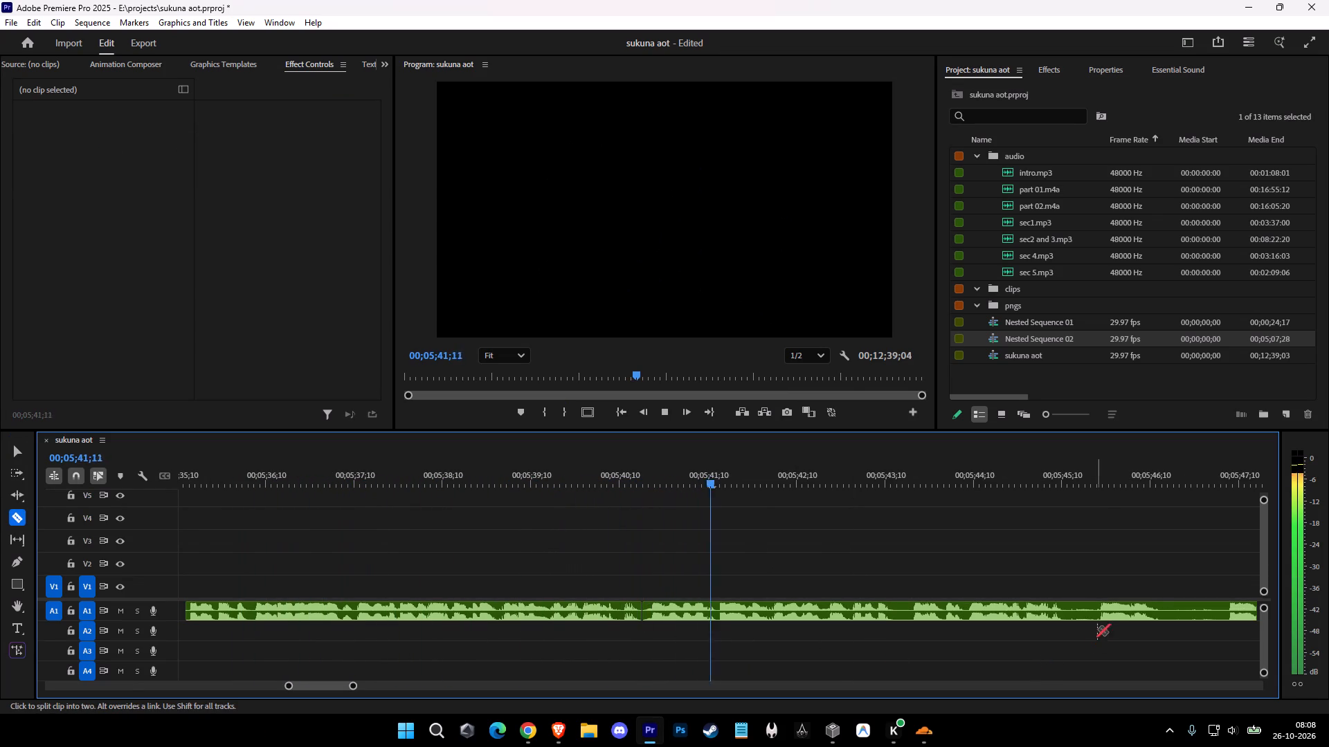
left_click(1098, 614)
left_click(1067, 614)
key("v")
left_click(1081, 613)
key("c")
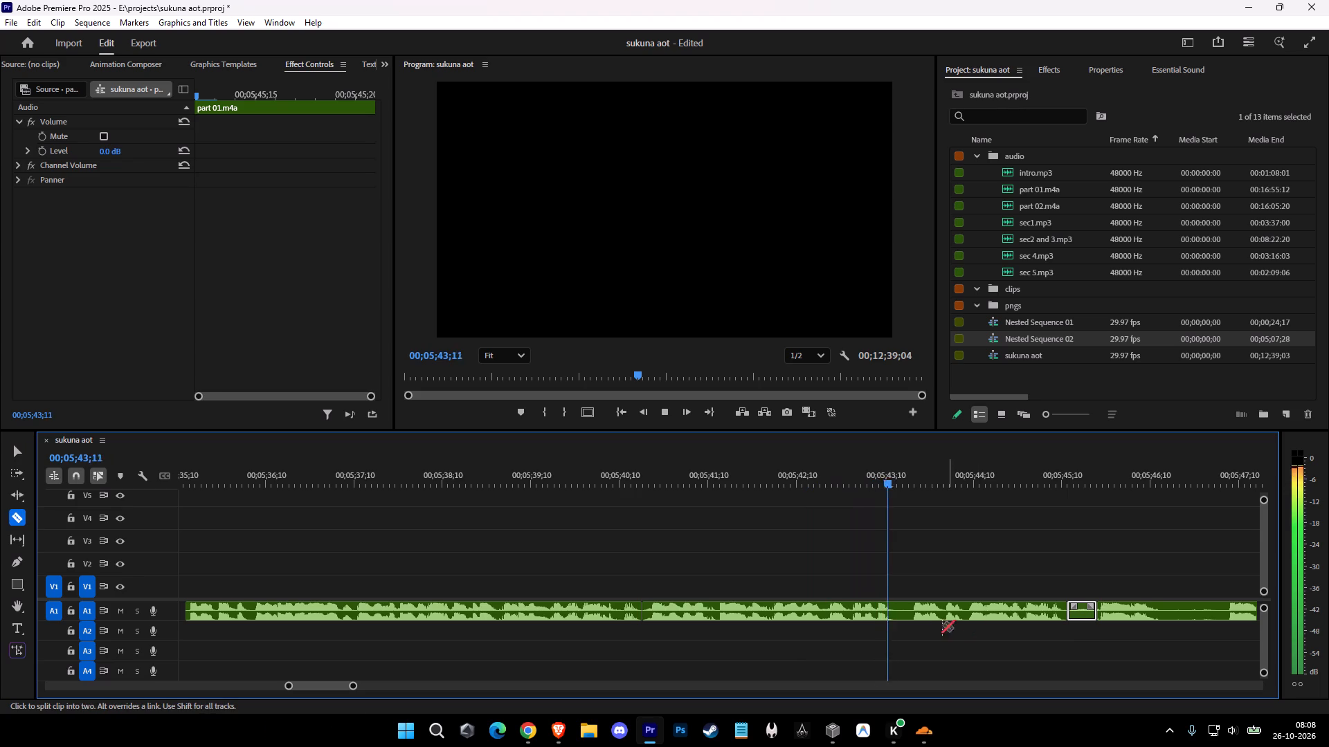
left_click(910, 618)
left_click(896, 616)
key("v")
left_click(907, 616)
key("shift+d")
key("space")
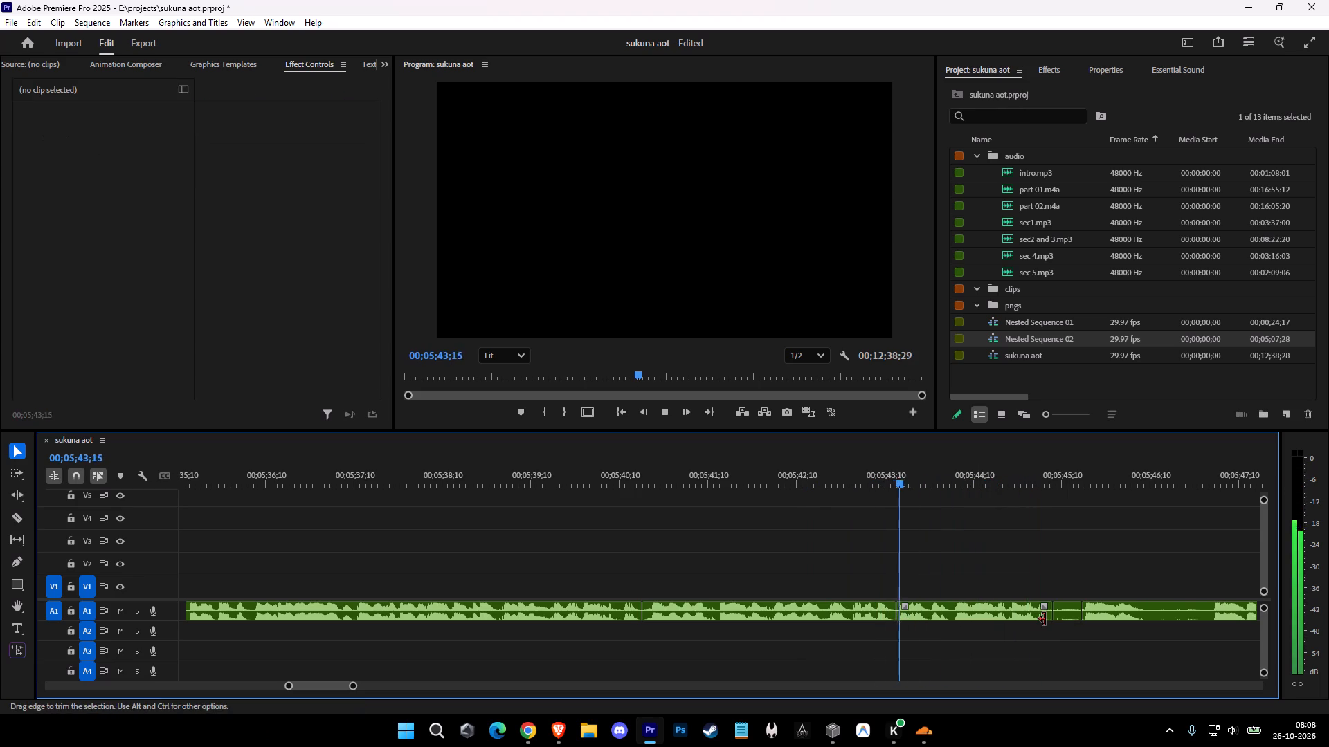
left_click(1060, 620)
key("shift+d")
key("space")
Split A1 at about 00;05;46;20 and ripple-delete the clip before the cut, starting at about 00;05;45;07.
key("c")
left_click(1183, 616)
key("v")
left_click(1131, 607)
key("shift+d")
key("space")
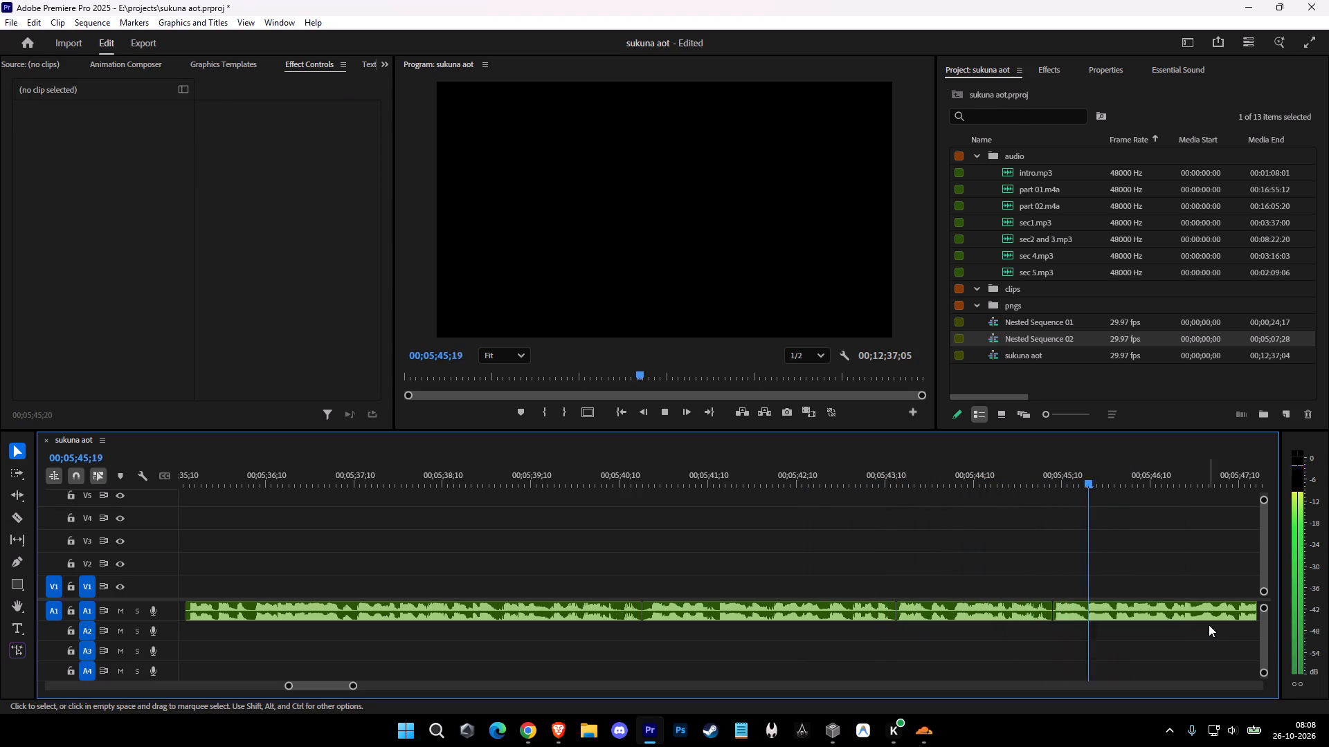
Cut out and ripple-delete the short A1 pause from about 00;05;48;02 to 00;05;48;08.
key("c")
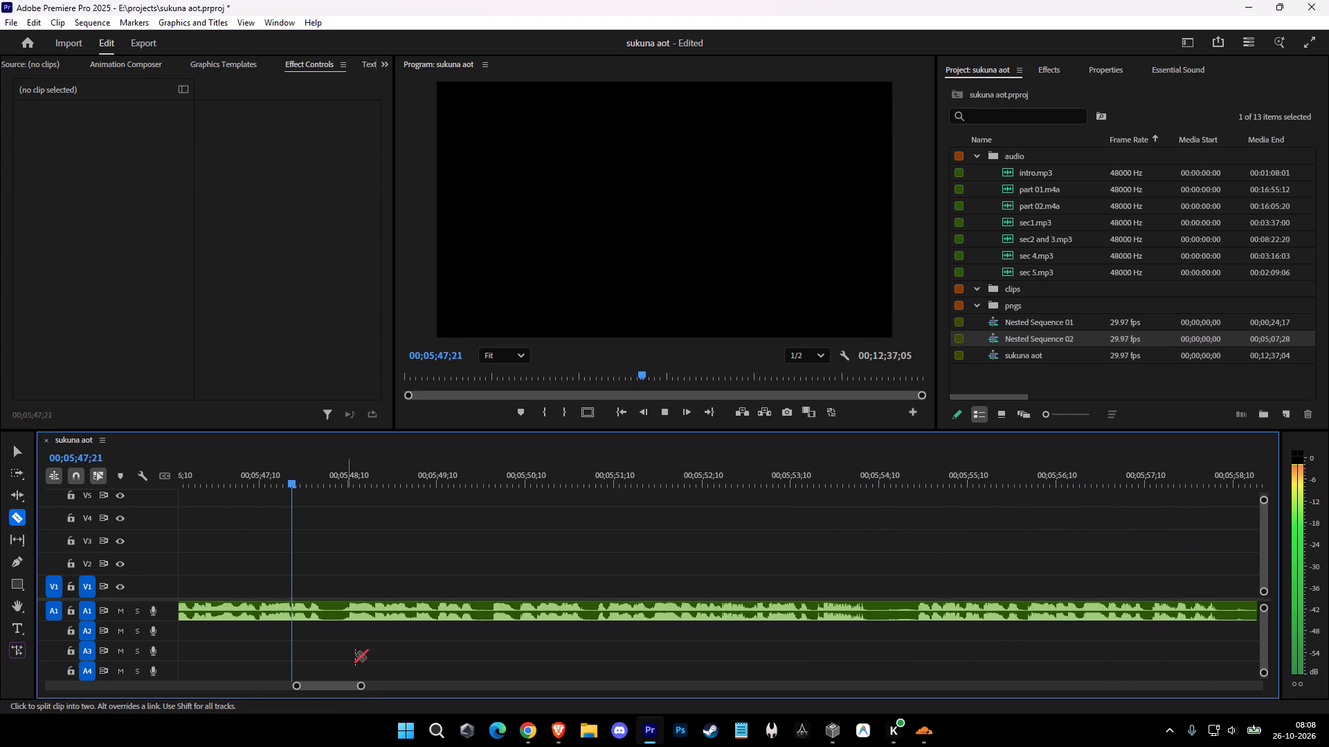
left_click(343, 618)
left_click(322, 613)
key("ctrl+z")
left_click(326, 614)
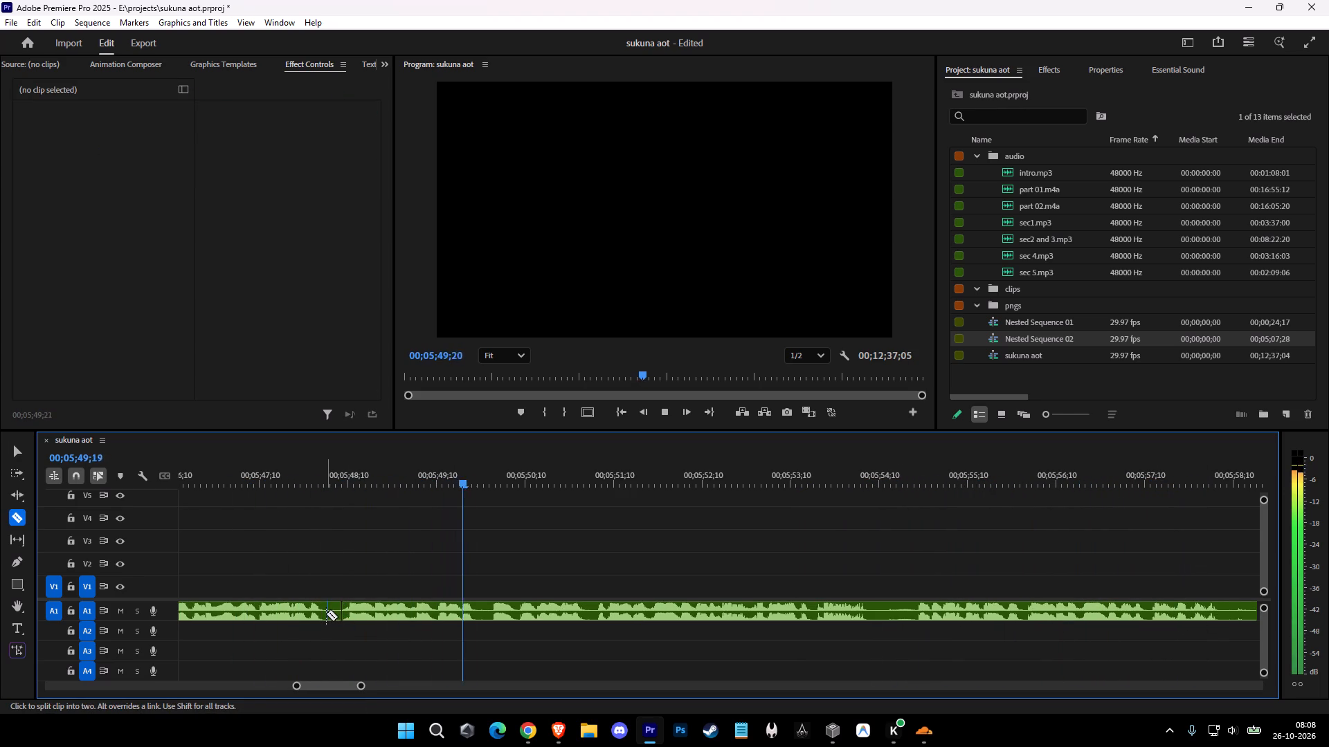
key("v")
left_click(337, 615)
key("shift+d")
key("space")
Cut out and ripple-delete the tiny A1 gap in speech from about 00;05;50;27 to 00;05;50;29.
key("c")
left_click(582, 611)
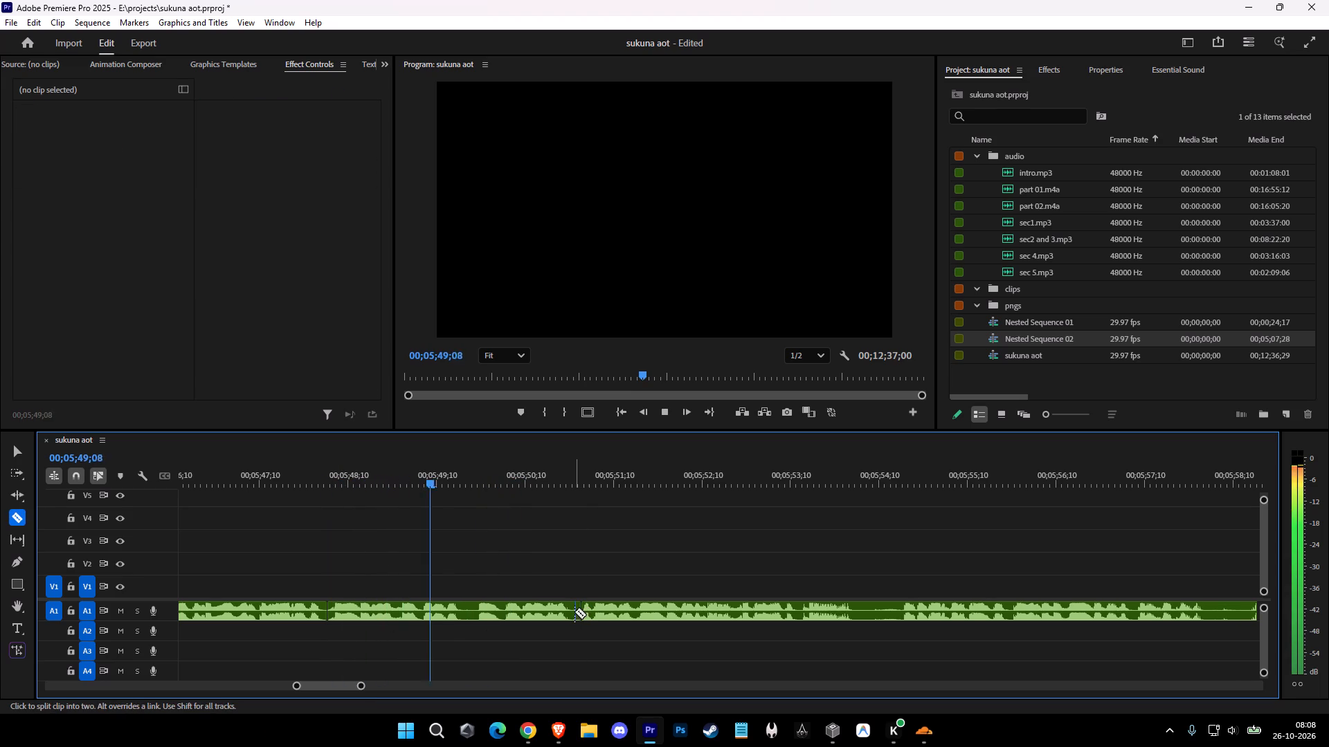
left_click(575, 611)
key("v")
left_click(579, 611)
key("shift+d")
key("space")
Cut out and ripple-delete the A1 pause from about 00;05;54;01 to 00;05;54;15.
key("c")
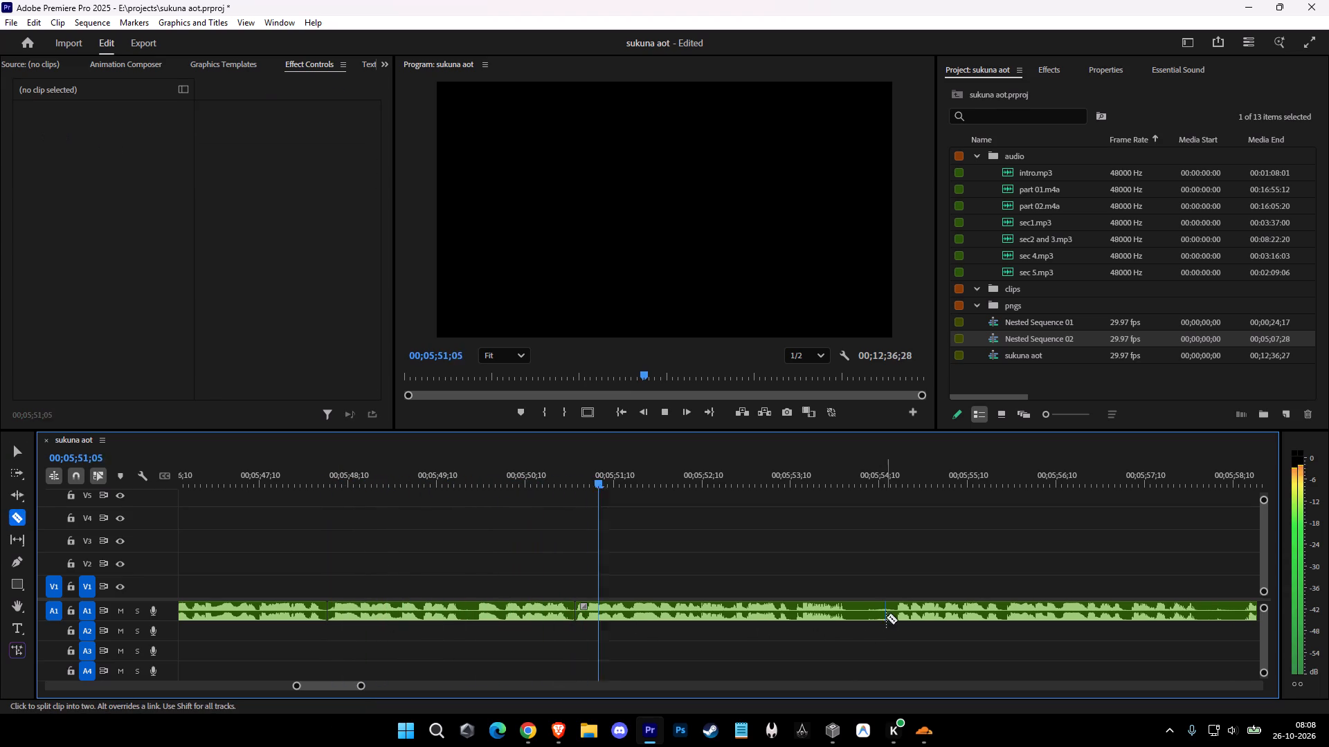
left_click(894, 615)
left_click(852, 612)
key("v")
left_click(876, 616)
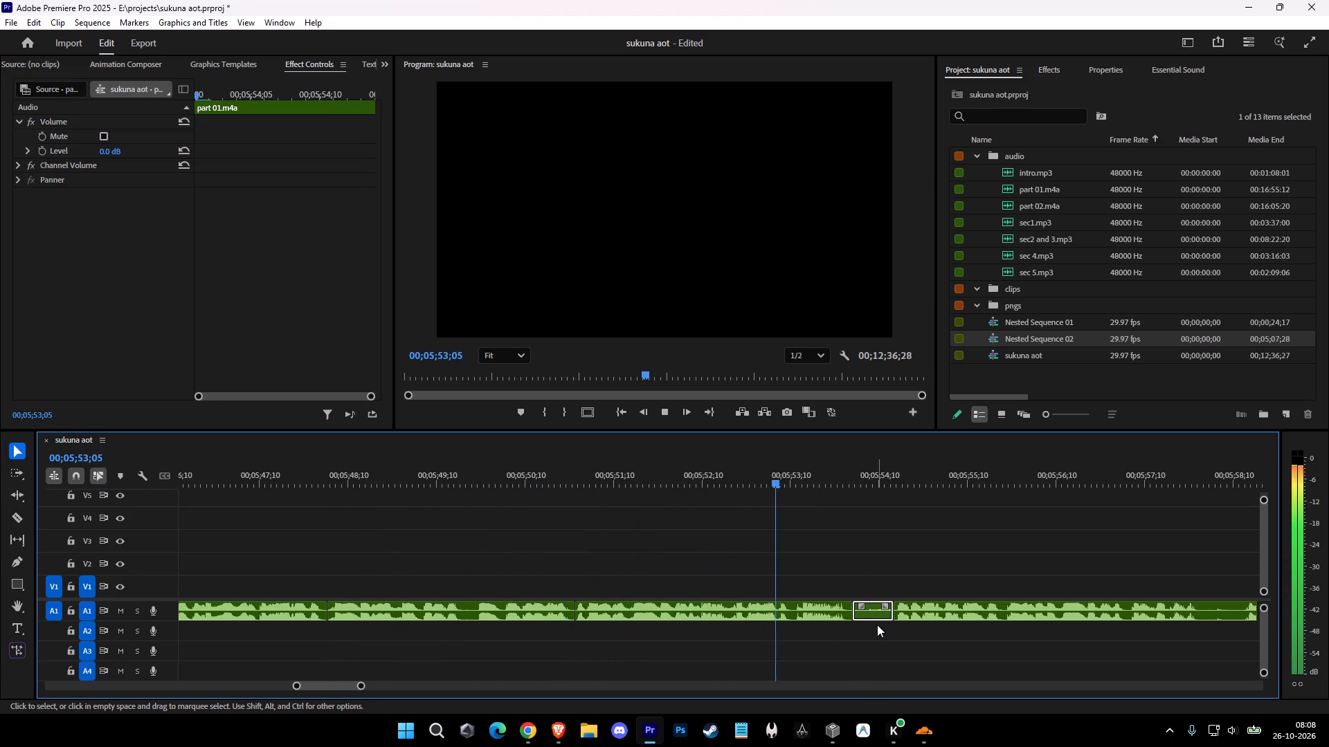
key("shift+d")
key("space")
Cut out and ripple-delete the A1 pause from about 00;05;57;15 to 00;05;57;29.
key("c")
left_click(1201, 615)
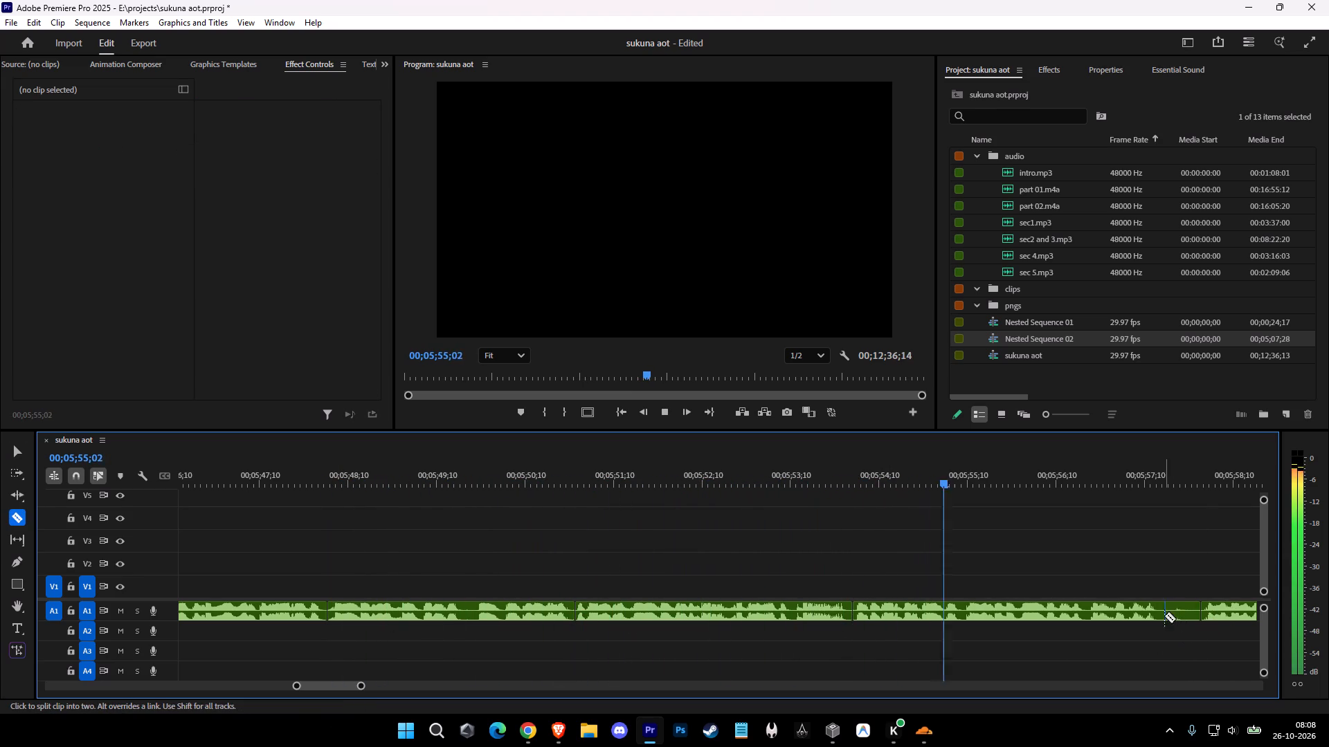
left_click(1159, 614)
key("v")
left_click(1173, 616)
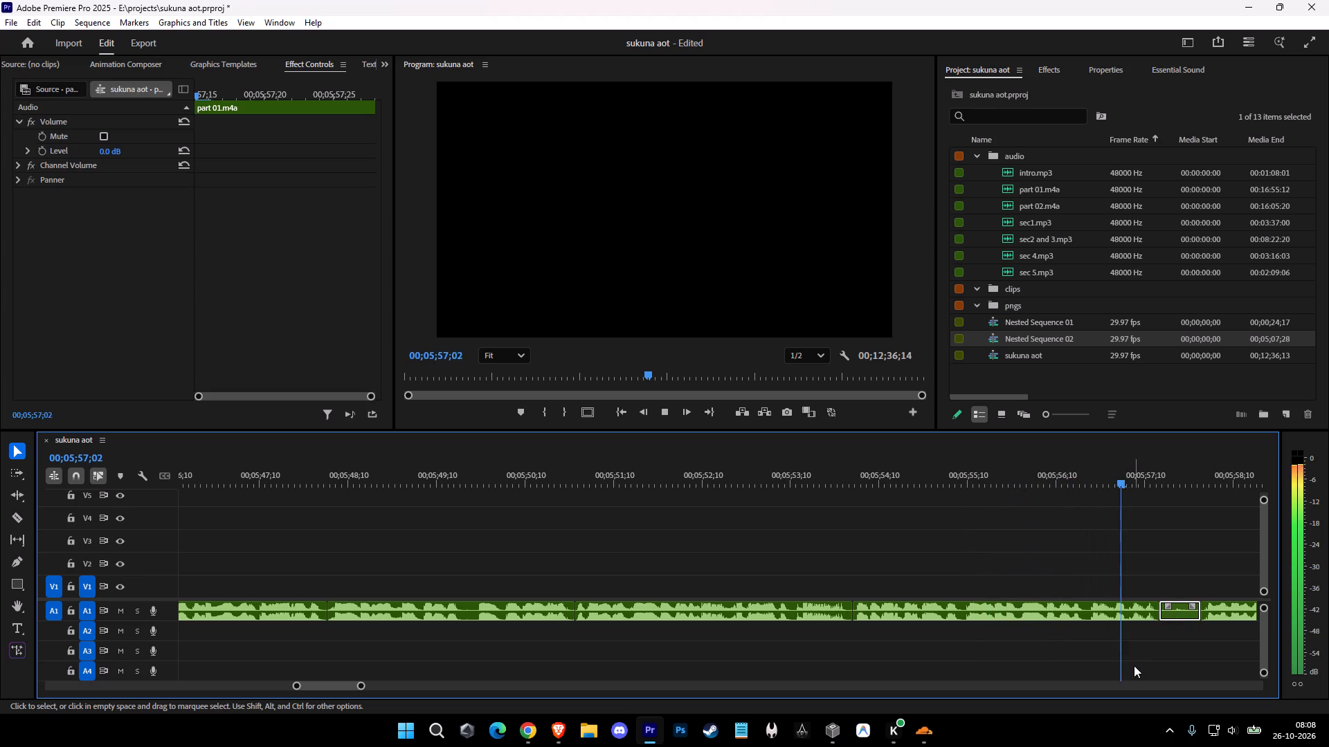
type("D")
key("space")
Cut out and ripple-delete the short A1 pause from about 00;05;59;03 to 00;05;59;08.
key("c")
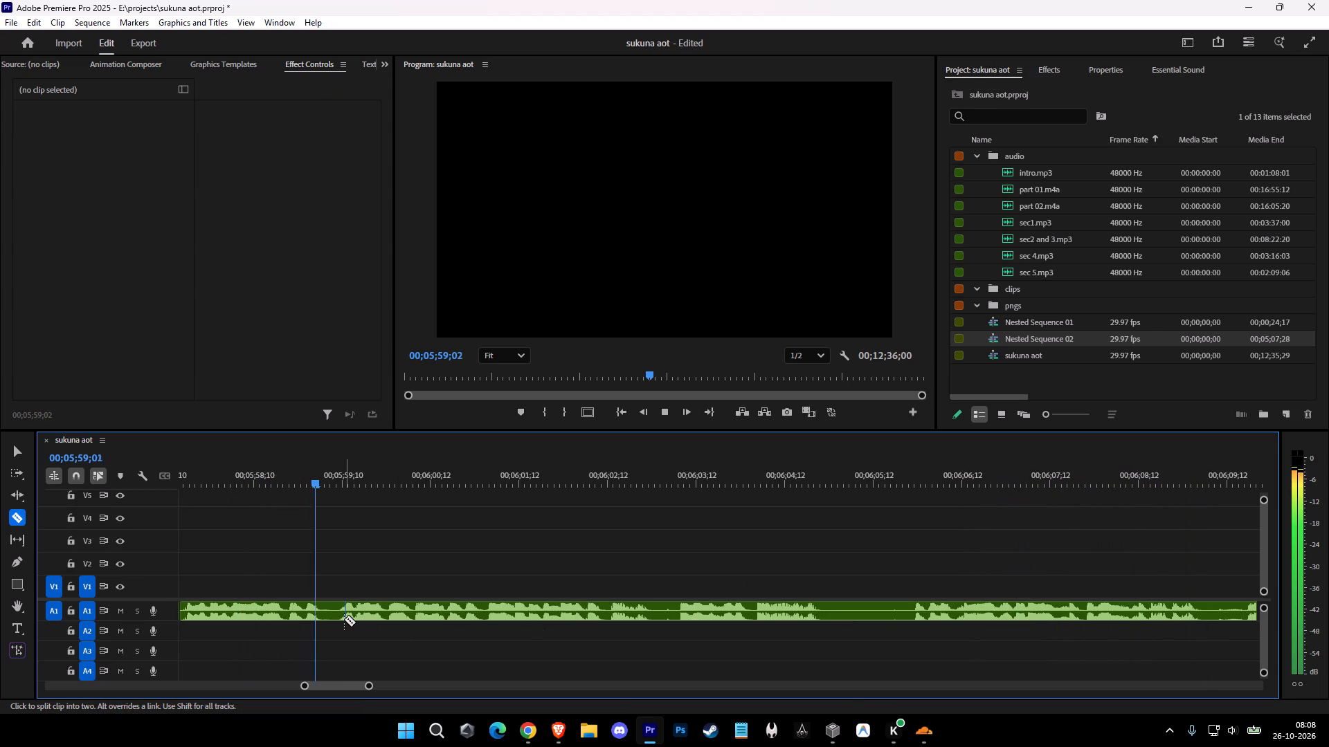
left_click(337, 618)
left_click(322, 614)
key("v")
left_click(329, 616)
key("shift+d")
key("space")
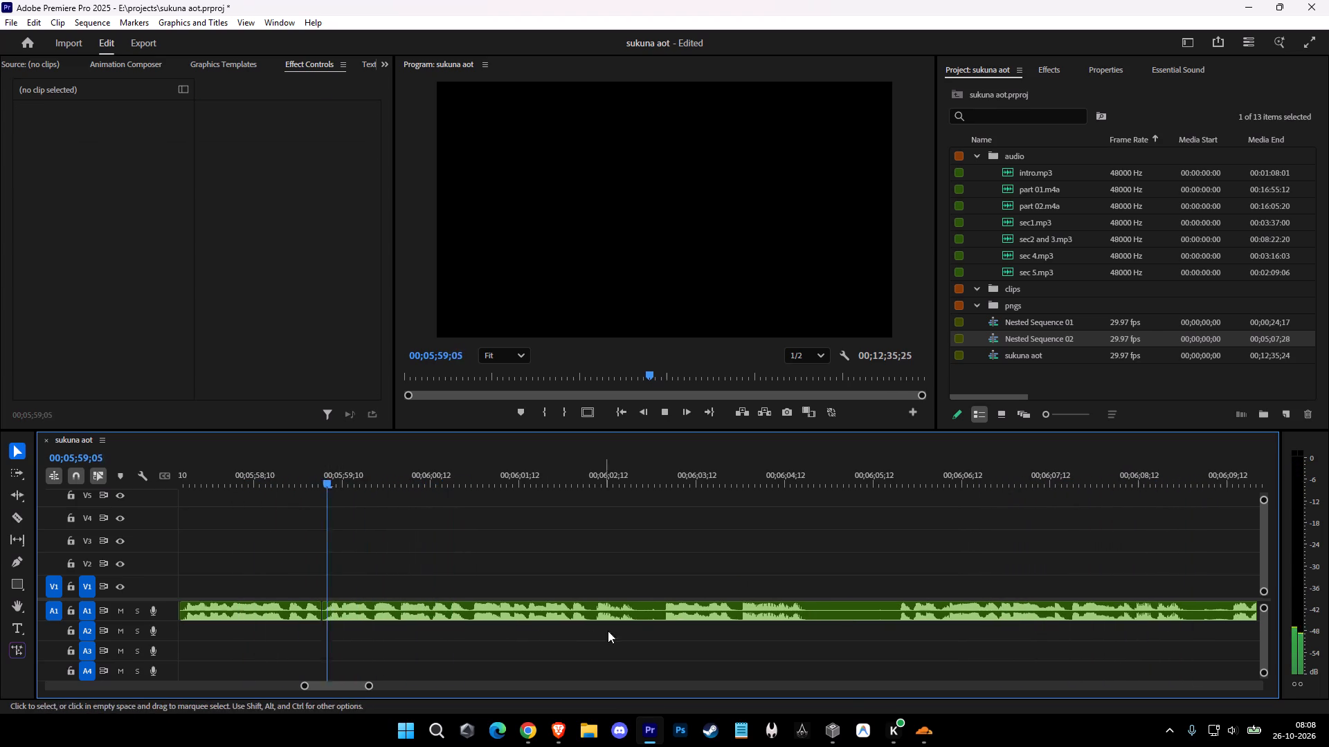
Cut out and ripple-delete the A1 pause from about 00;06;02;21 to 00;06;03;00.
key("c")
left_click(662, 615)
left_click(635, 615)
key("v")
left_click(649, 615)
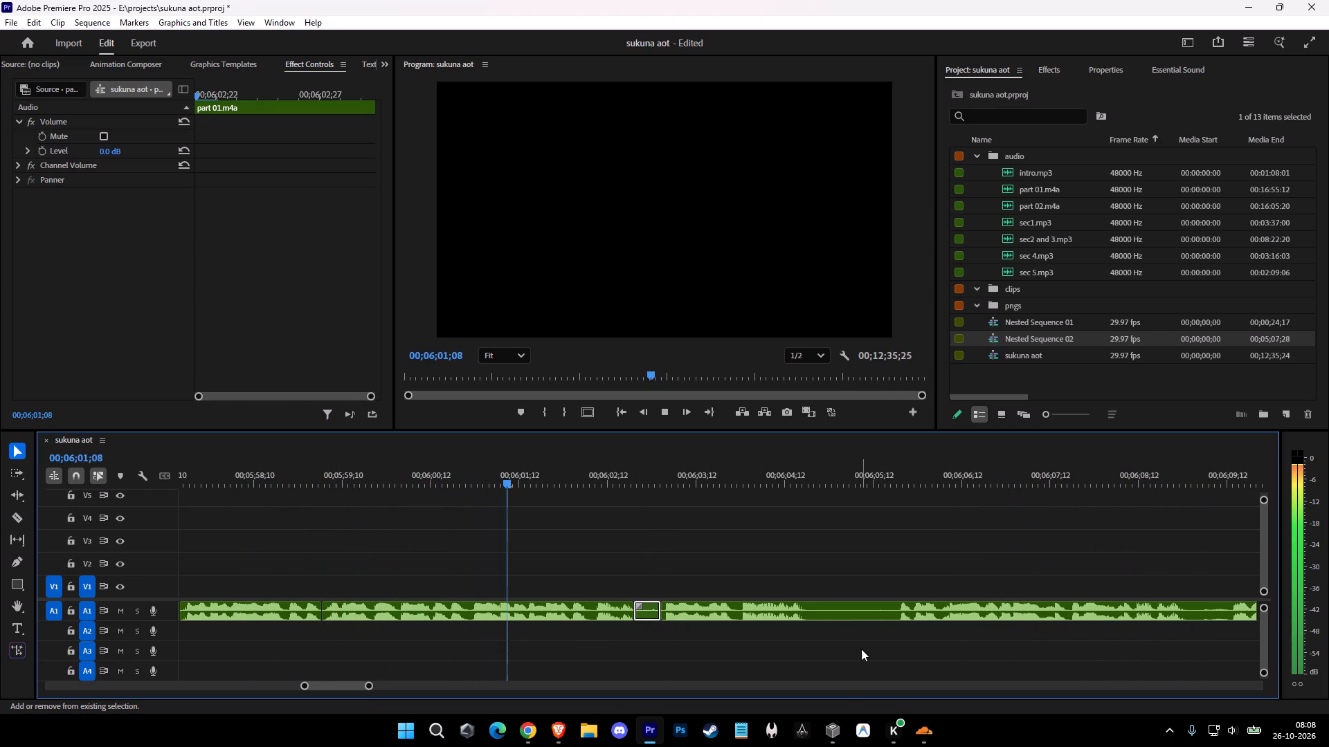
key("shift+d")
key("space")
Cut out and ripple-delete the roughly one-second A1 pause from about 00;06;04;10 to 00;06;05;11.
key("c")
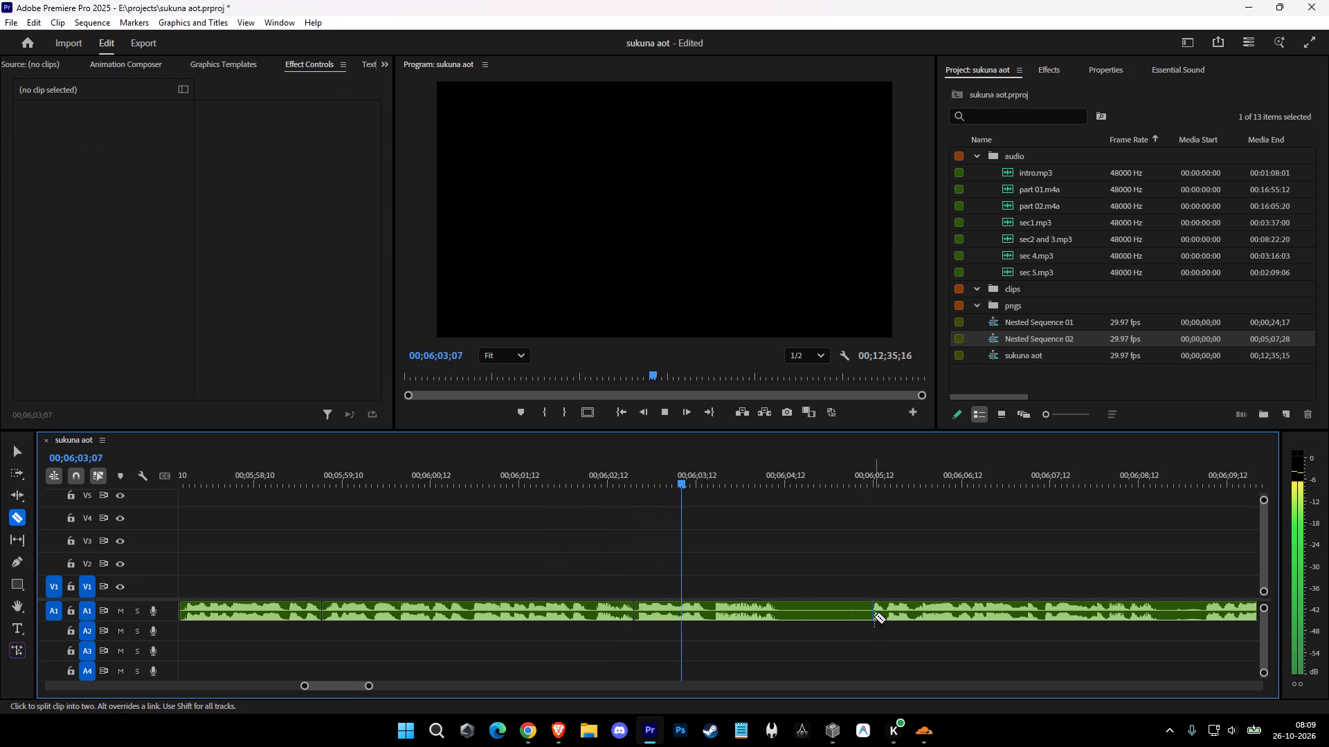
left_click(869, 614)
left_click(780, 616)
key("v")
left_click(831, 611)
key("shift+d")
key("space")
Cut out and ripple-delete the A1 pause from about 00;06;07;19 to 00;06;08;04.
key("c")
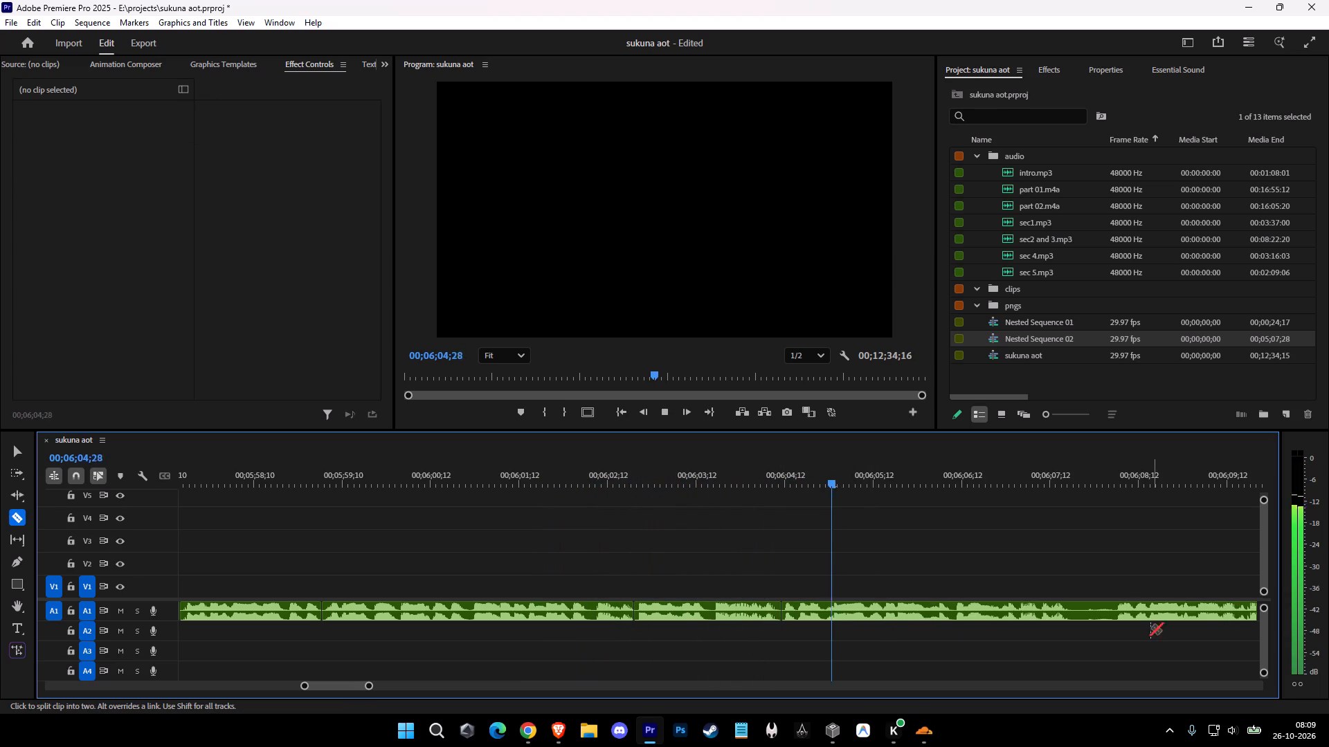
left_click(1116, 611)
left_click(1072, 610)
key("v")
left_click(1084, 613)
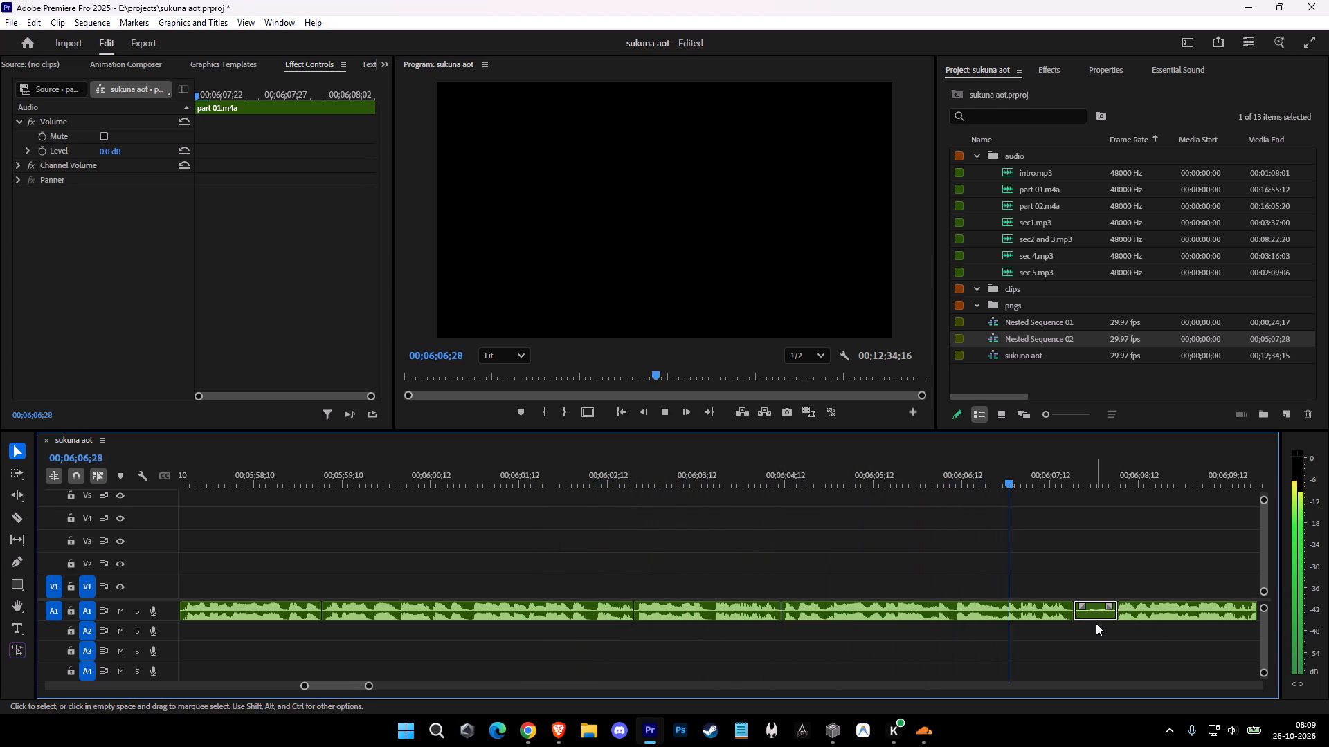
type("D")
key("space")
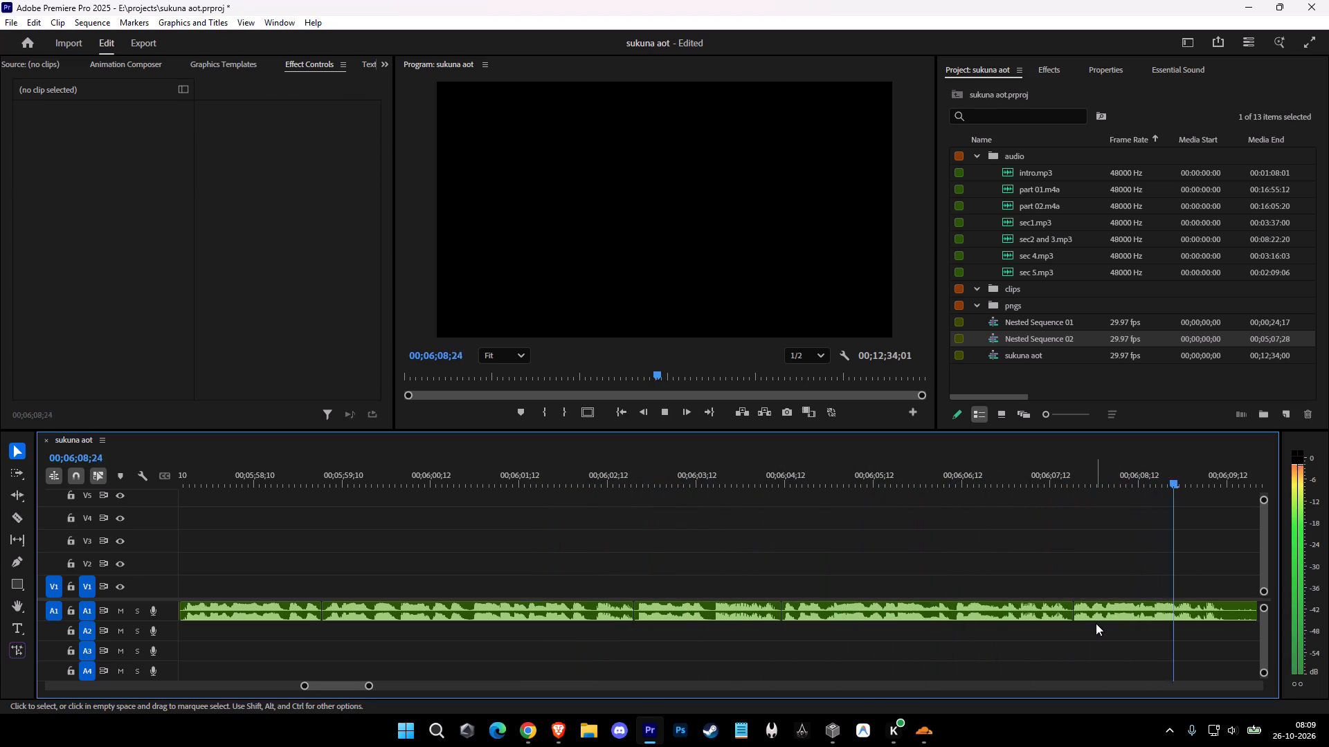
Split A1 at about 00;06;10;01 and ripple-delete the clip before the cut, starting at about 00;06;07;19.
key("c")
left_click(304, 614)
key("v")
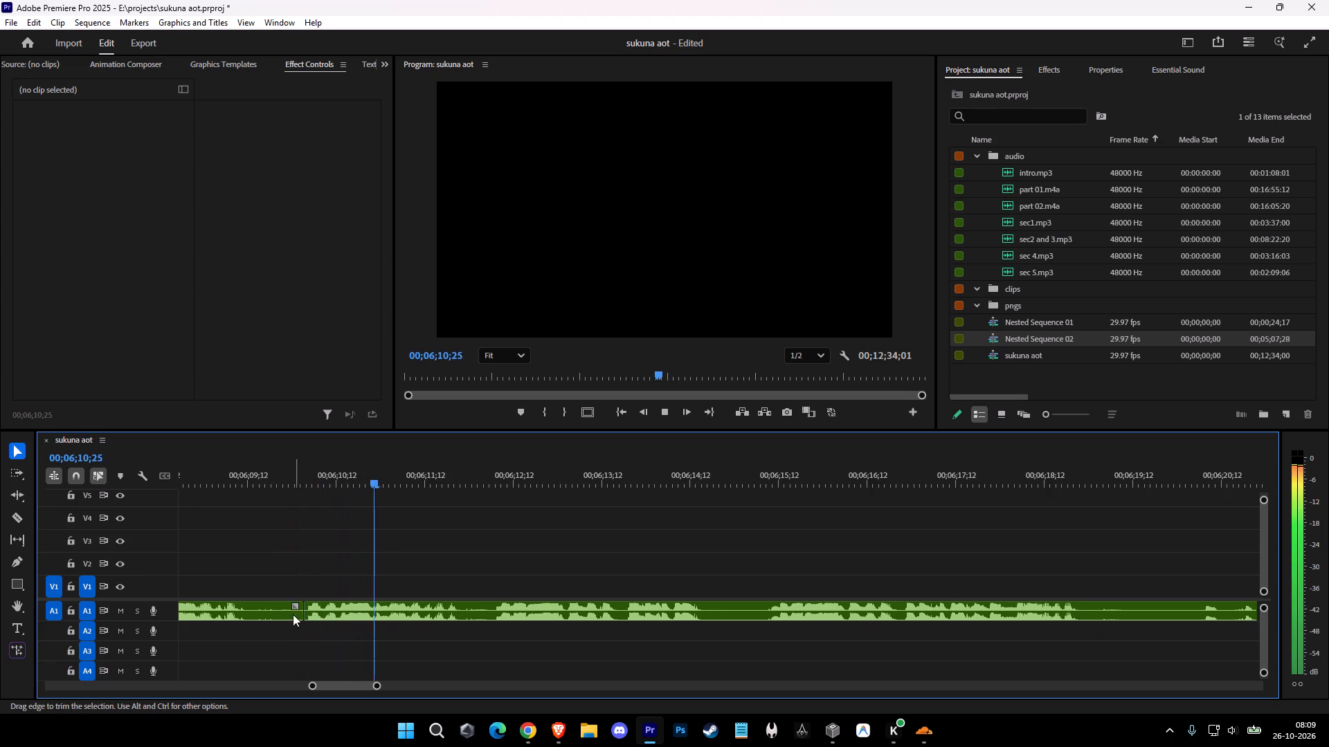
left_click(288, 615)
key("shift+d")
key("space")
Cut out and ripple-delete the A1 pause from about 00;06;09;13 to 00;06;09;25.
key("c")
key("space")
left_click(368, 618)
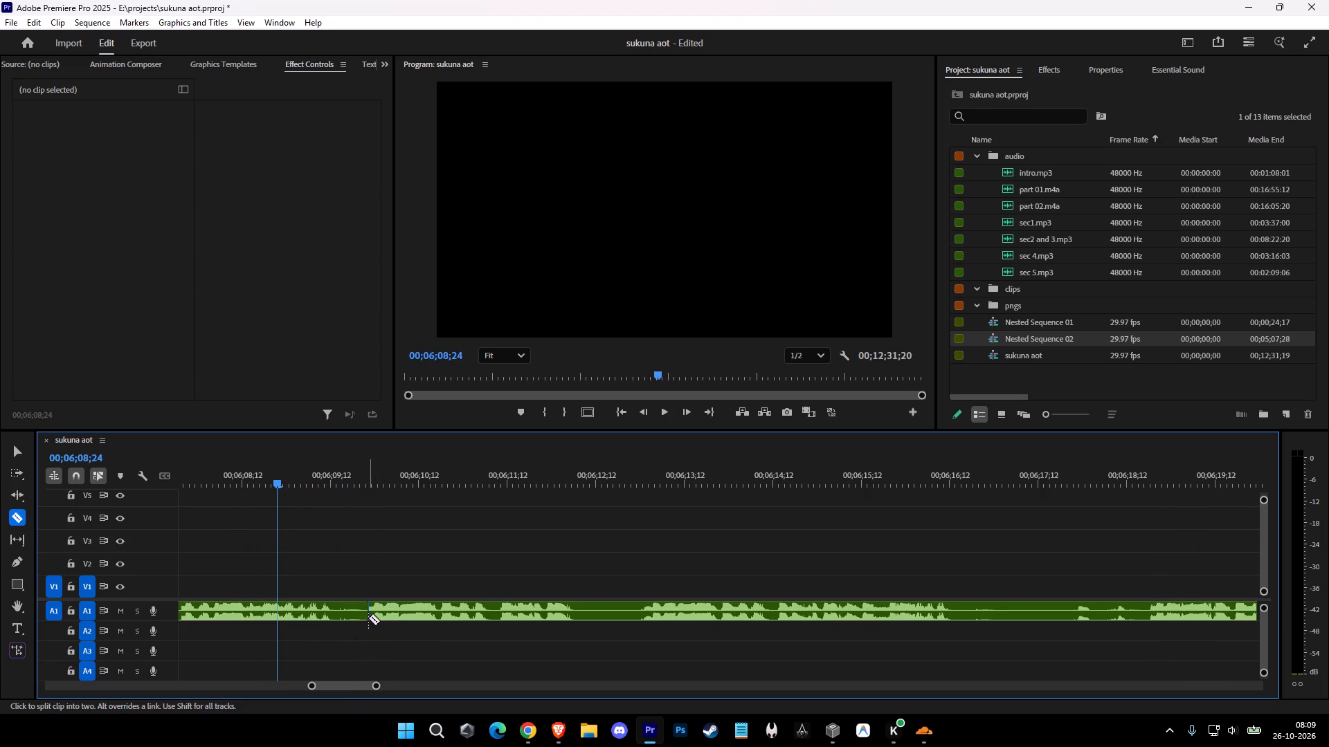
left_click(335, 616)
key("v")
key("space")
left_click(359, 615)
type("D")
key("space")
Cut out and ripple-delete the A1 pause from about 00;06;11;24 to 00;06;12;15.
key("c")
left_click(607, 612)
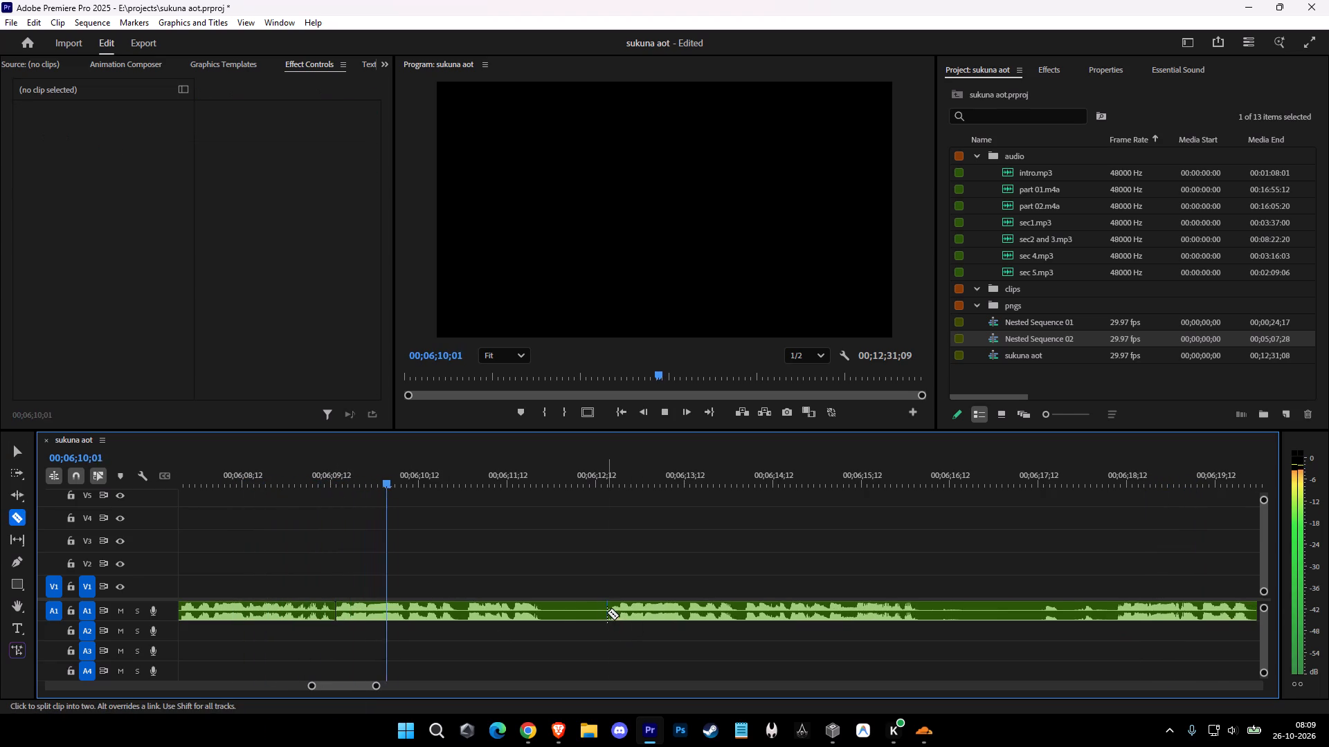
left_click(543, 615)
key("v")
left_click(576, 617)
key("space")
type("D")
key("space")
Ripple-delete the A1 speech clip from about 00;06;09;13 to 00;06;11;24.
left_click(491, 611)
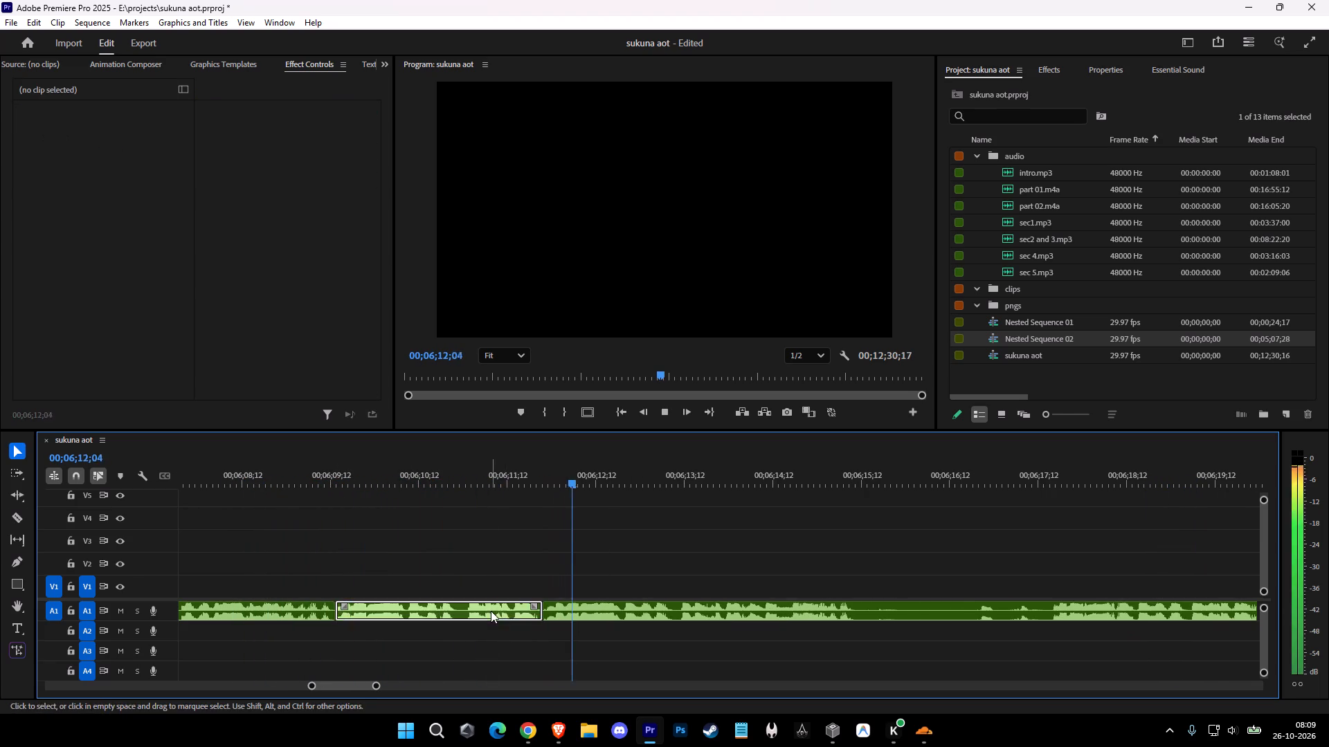
key("shift+d")
key("space")
Cut out and ripple-delete the long, mostly silent A1 section from about 00;06;13;00 to 00;06;15;05.
key("c")
left_click(844, 614)
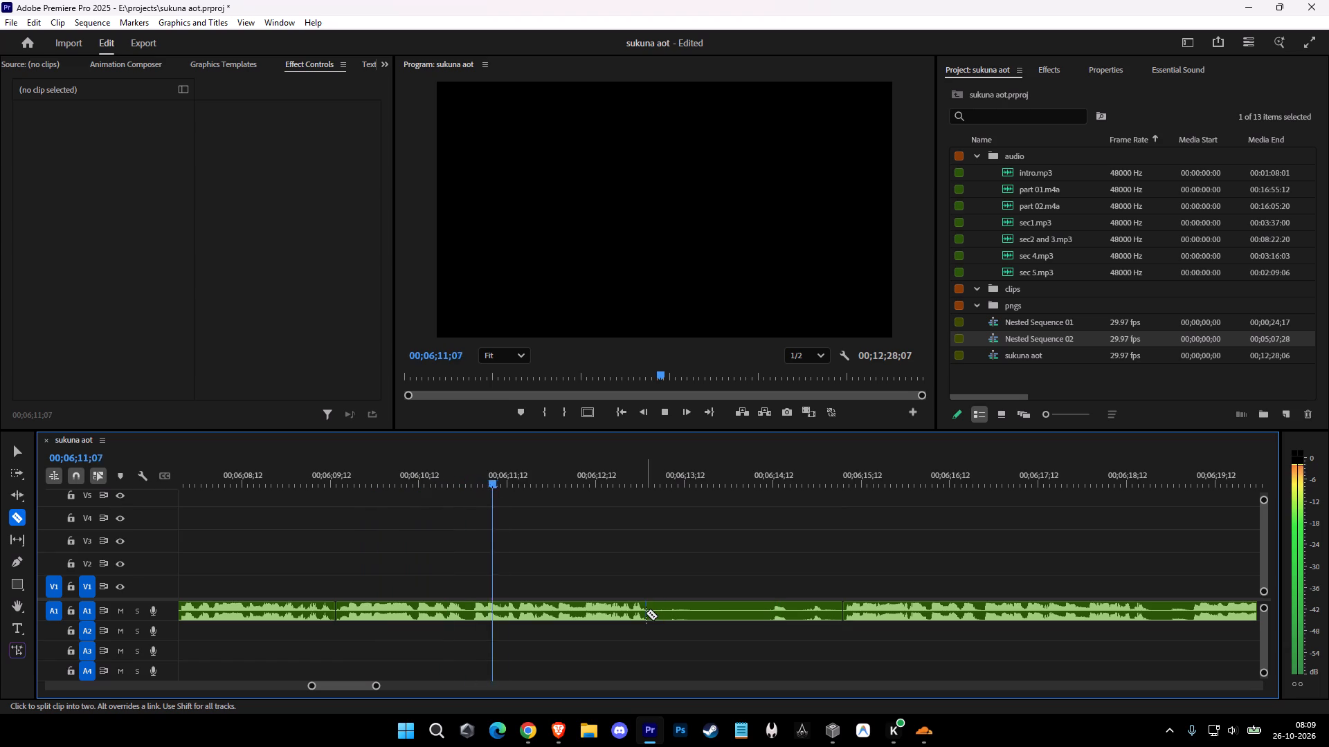
left_click(650, 613)
key("v")
left_click(715, 613)
type("D")
key("space")
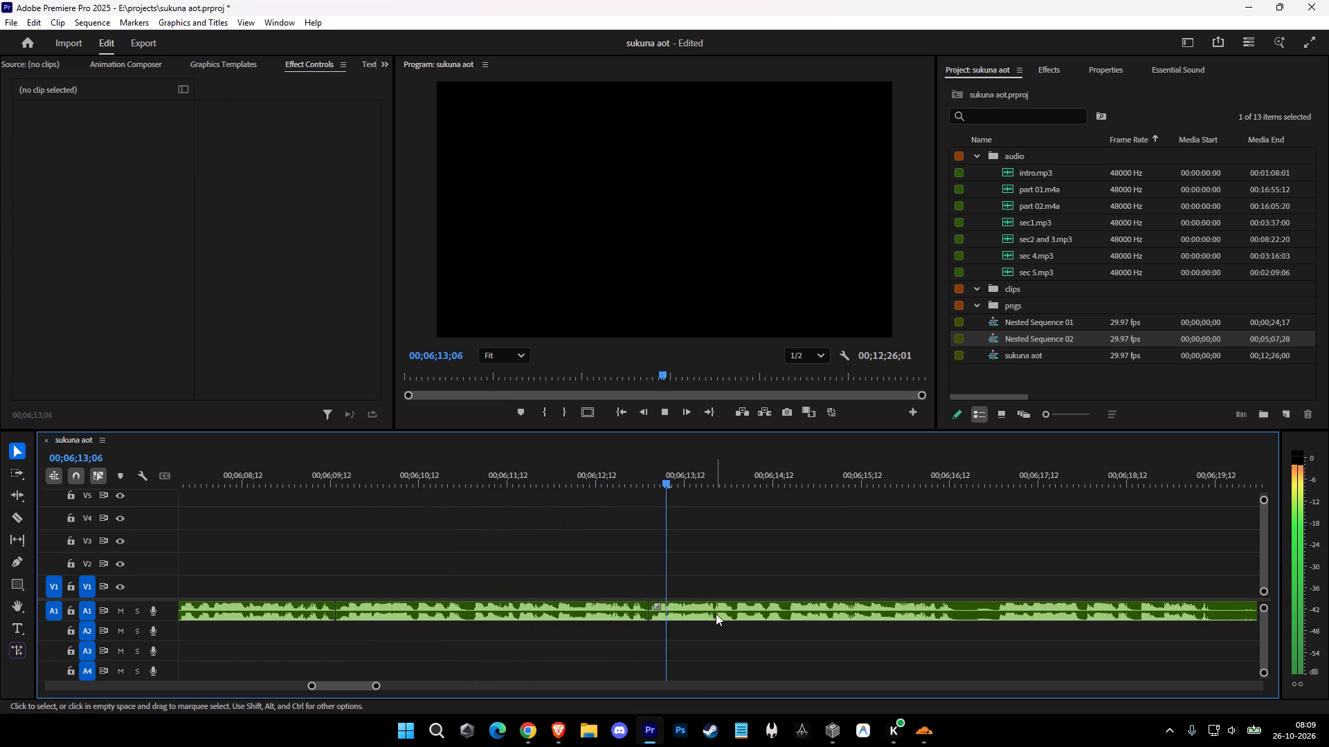
Ripple-delete the A1 speech clip from about 00;06;09;13 to 00;06;13;00 and replay from about 00;06;08;24.
left_click(590, 605)
key("shift+d")
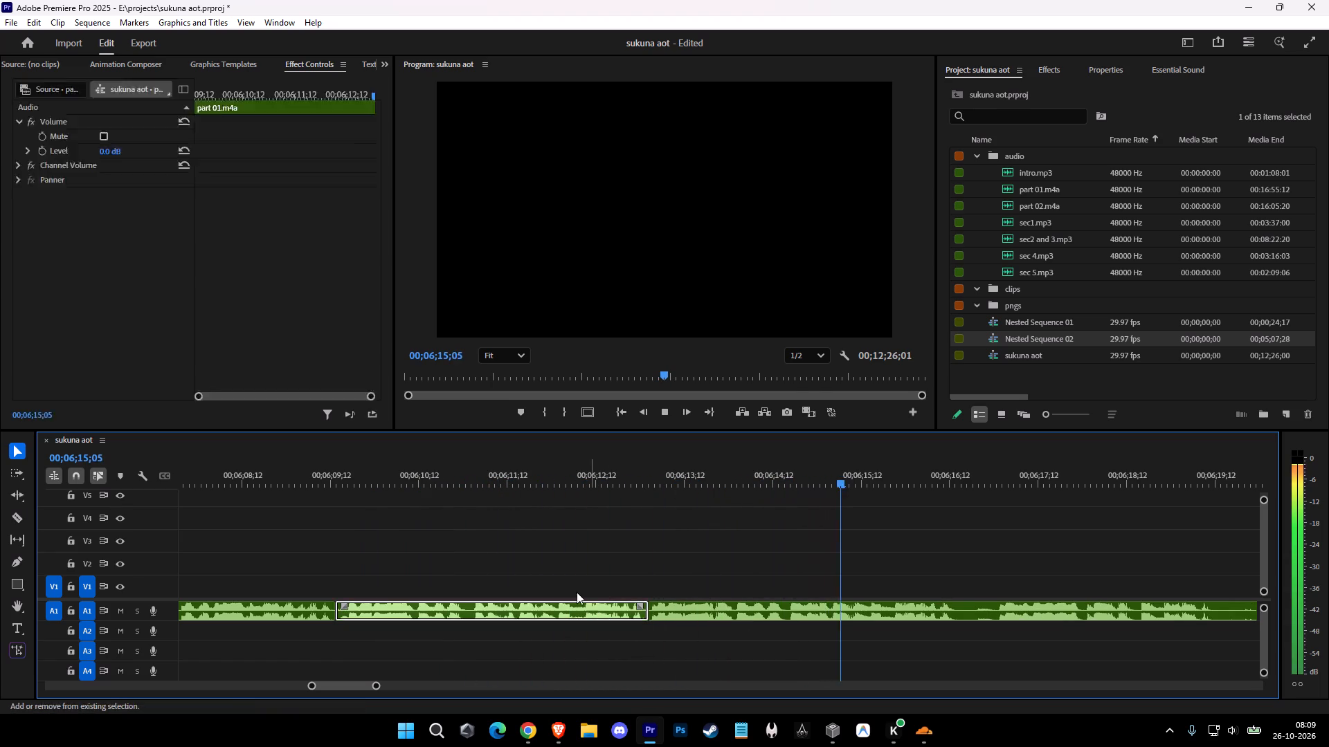
left_click(280, 483)
key("space")
Cut out and ripple-delete the A1 pause from about 00;06;12;28 to 00;06;13;11.
key("c")
left_click(683, 617)
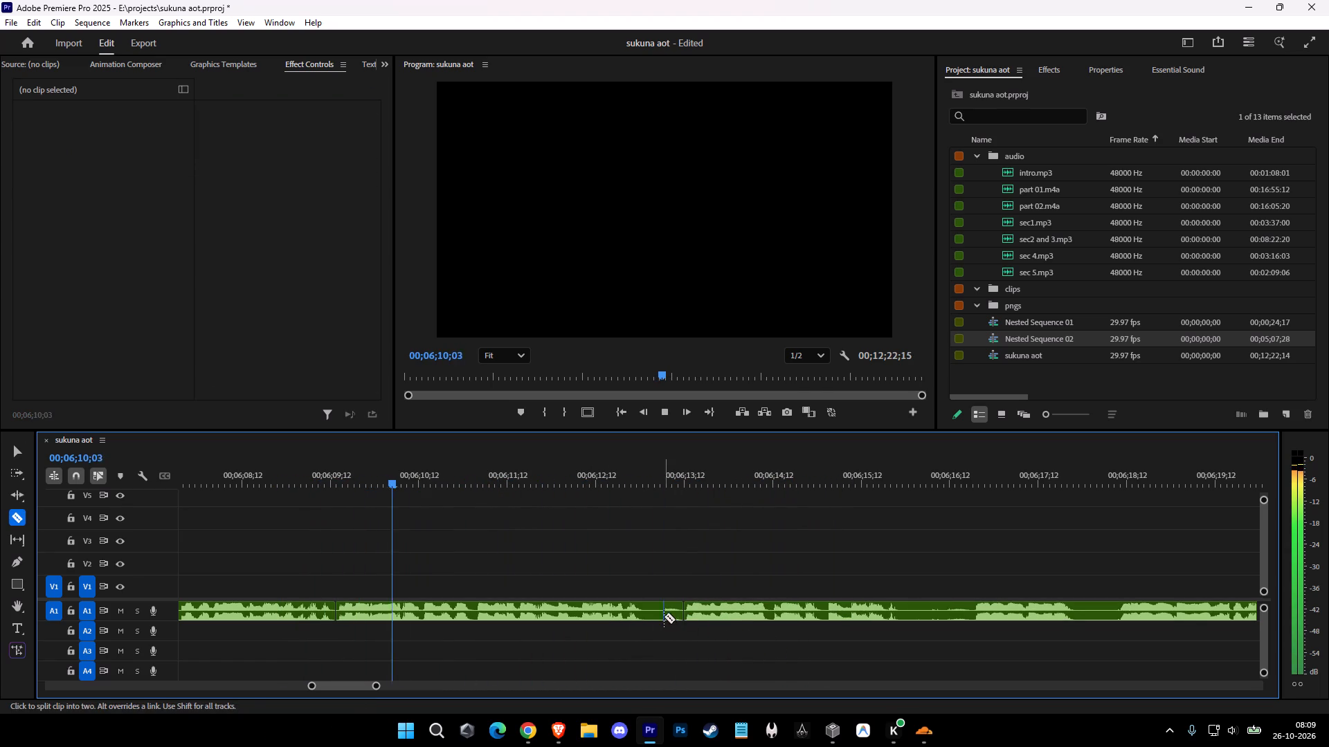
left_click(645, 613)
key("v")
left_click(658, 615)
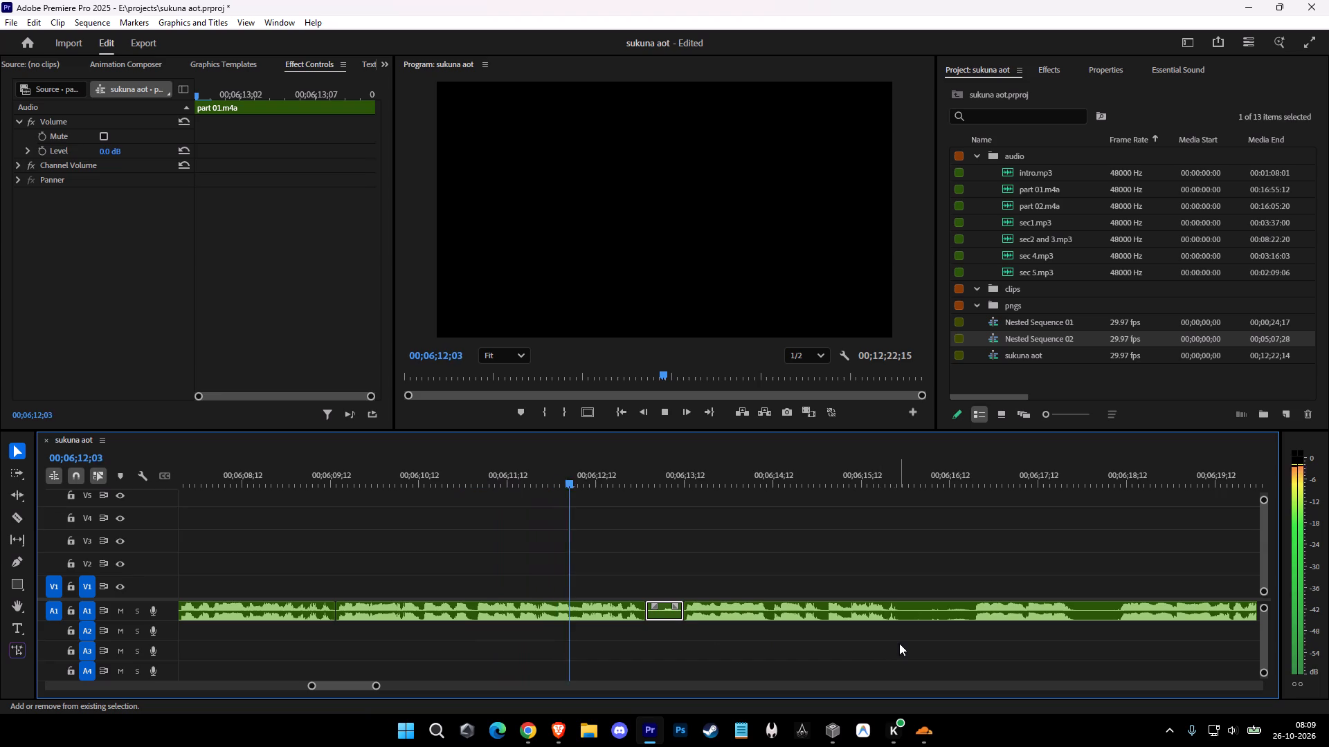
key("shift+d")
key("shift+space")
Cut out and ripple-delete the A1 pause from about 00;06;15;13 to 00;06;16;07.
key("c")
key("space")
left_click(934, 611)
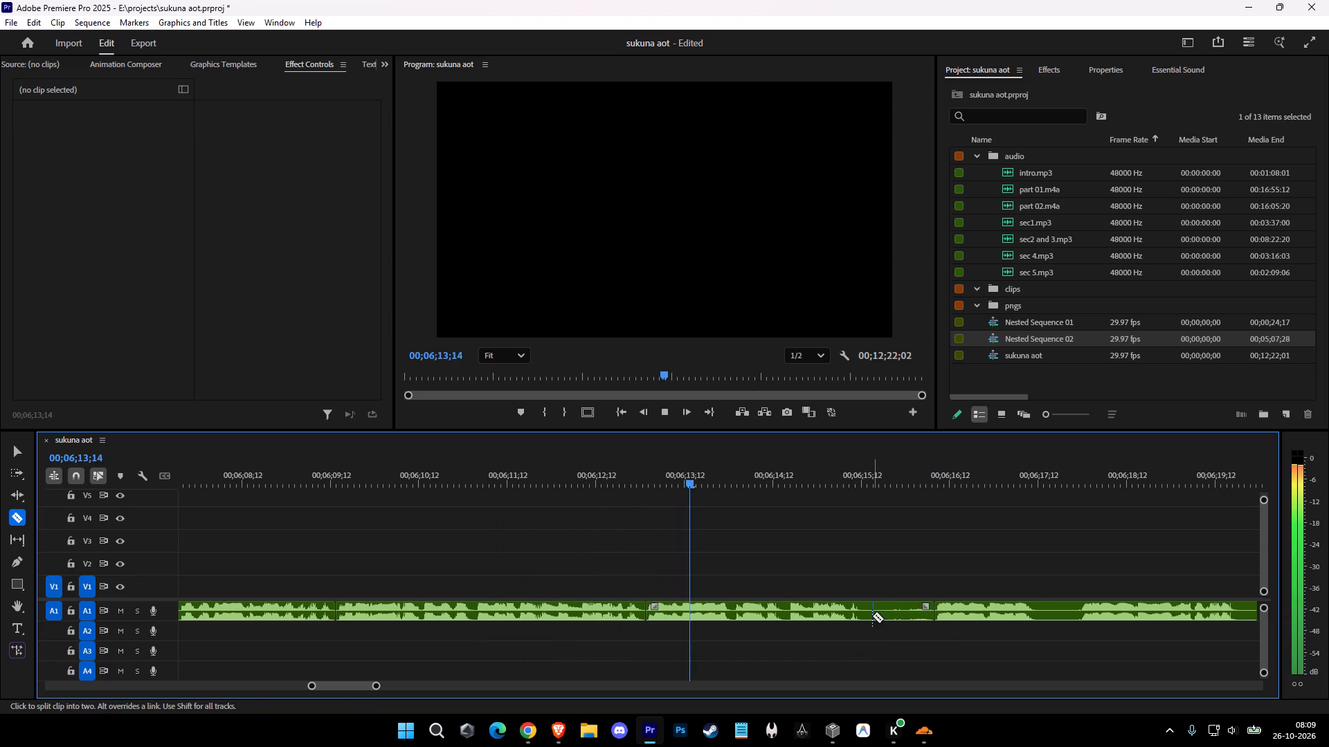
left_click(865, 615)
key("v")
left_click(888, 614)
key("shift+d")
key("space")
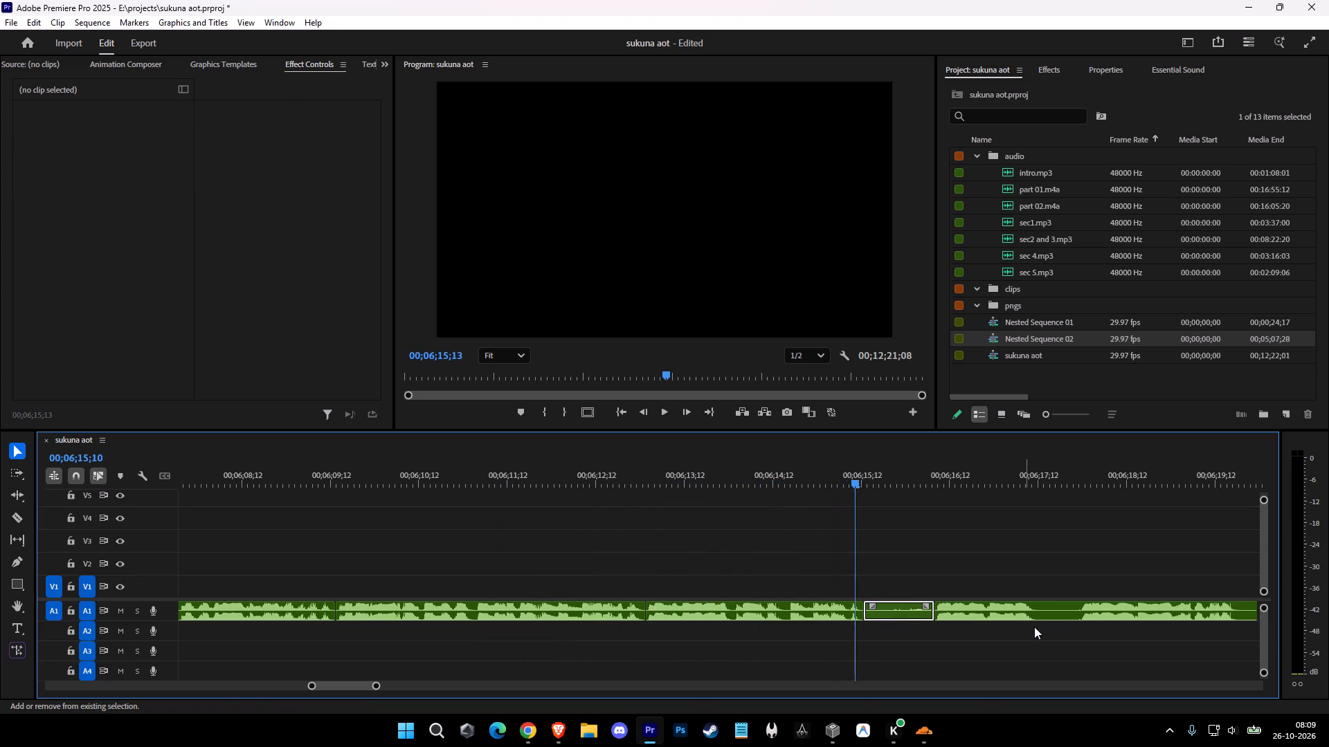
key("c")
left_click(1004, 613)
key("v")
left_click(978, 613)
key("shift+d")
key("space")
key("space")
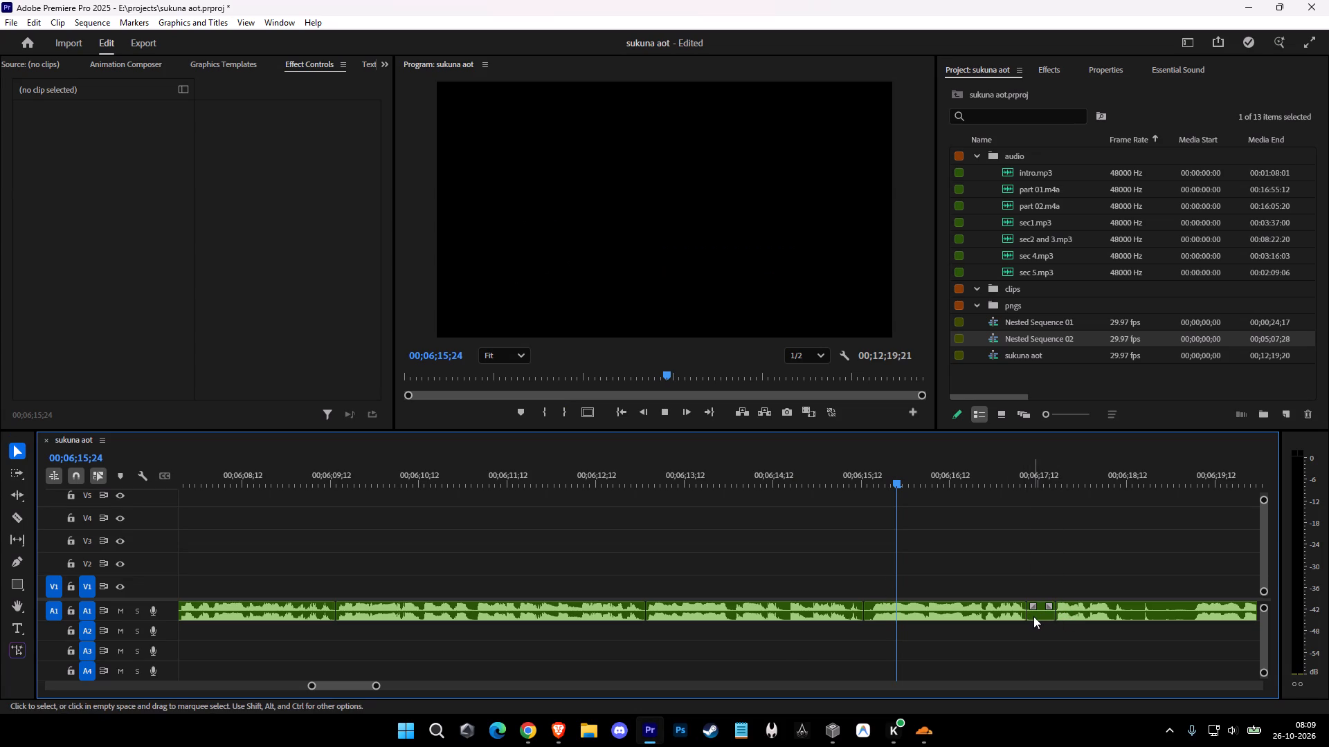
left_click(1033, 616)
key("space")
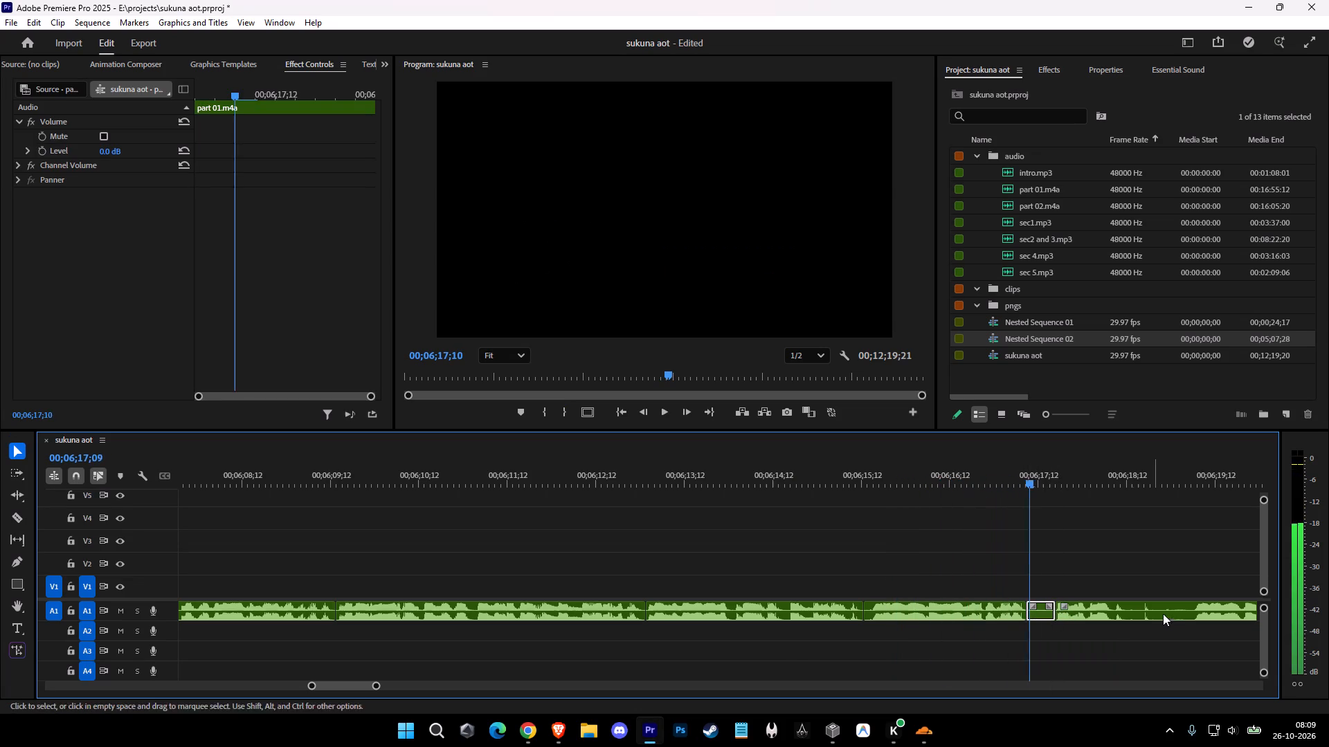
type("D")
key("space")
Cut out and ripple-delete the A1 section from about 00;06;17;08 to 00;06;18;24.
key("c")
key("space")
left_click(1162, 618)
key("v")
left_click(1125, 613)
key("shift+d")
key("space")
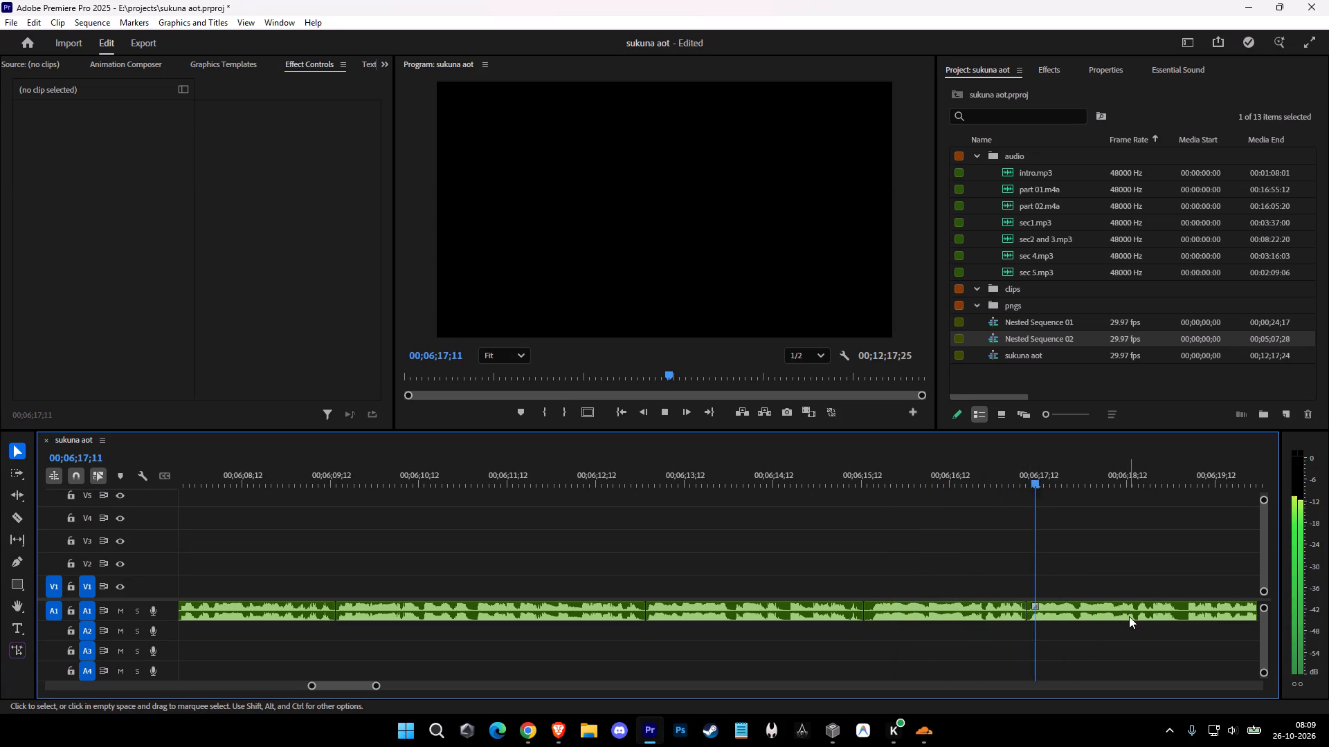
Ripple-delete the A1 speech clip from about 00;06;15;13 to 00;06;17;08 and play on.
left_click(976, 620)
key("shift+d")
key("space")
Cut out and ripple-delete the A1 pause from about 00;06;19;25 to 00;06;20;08.
key("c")
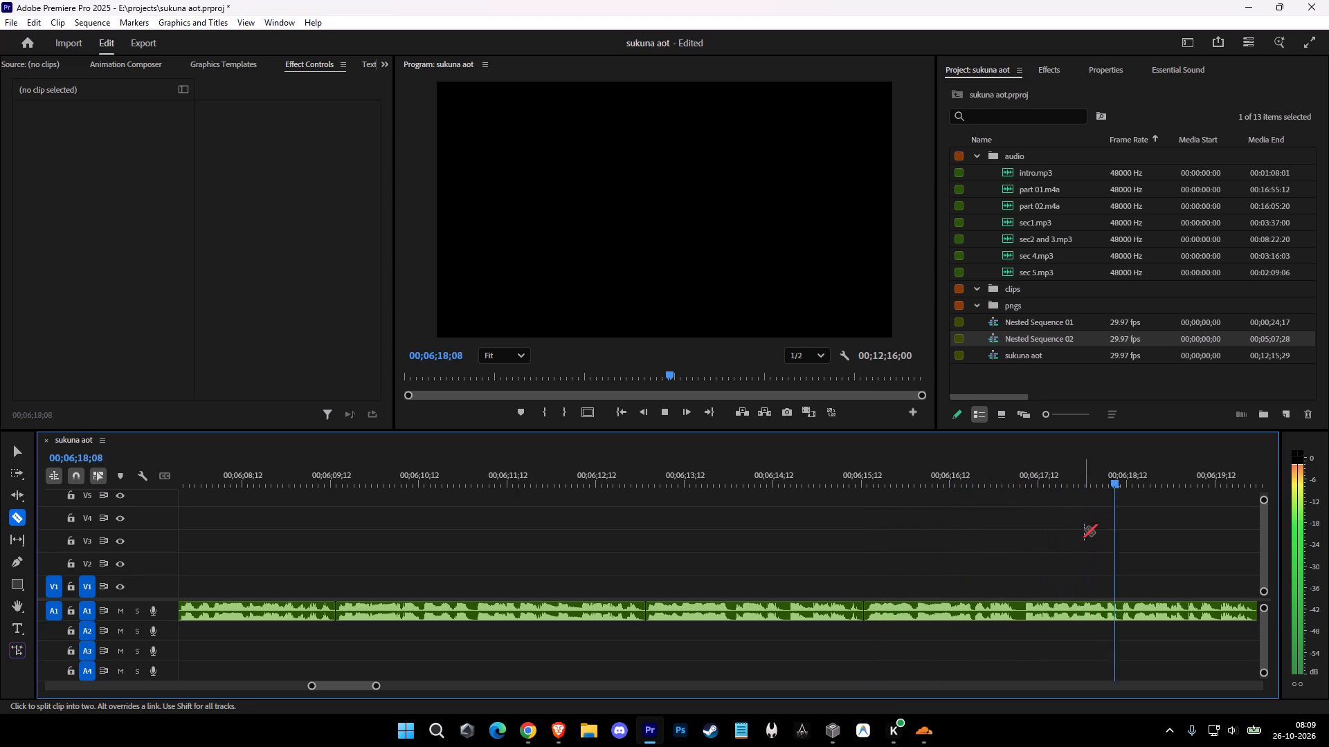
key("c")
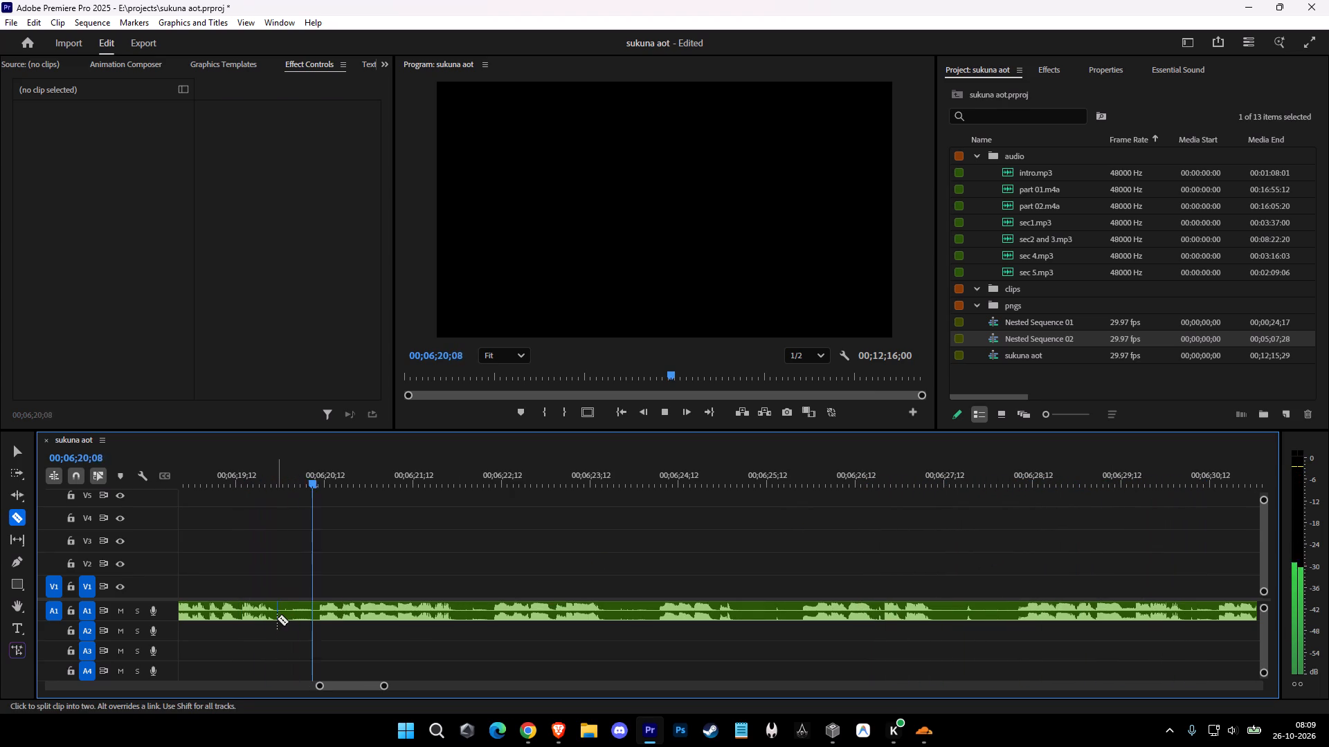
left_click(277, 618)
left_click(314, 614)
key("v")
left_click(297, 614)
key("shift+d")
key("space")
Cut out and ripple-delete the A1 pause from about 00;06;21;14 to 00;06;21;26.
key("c")
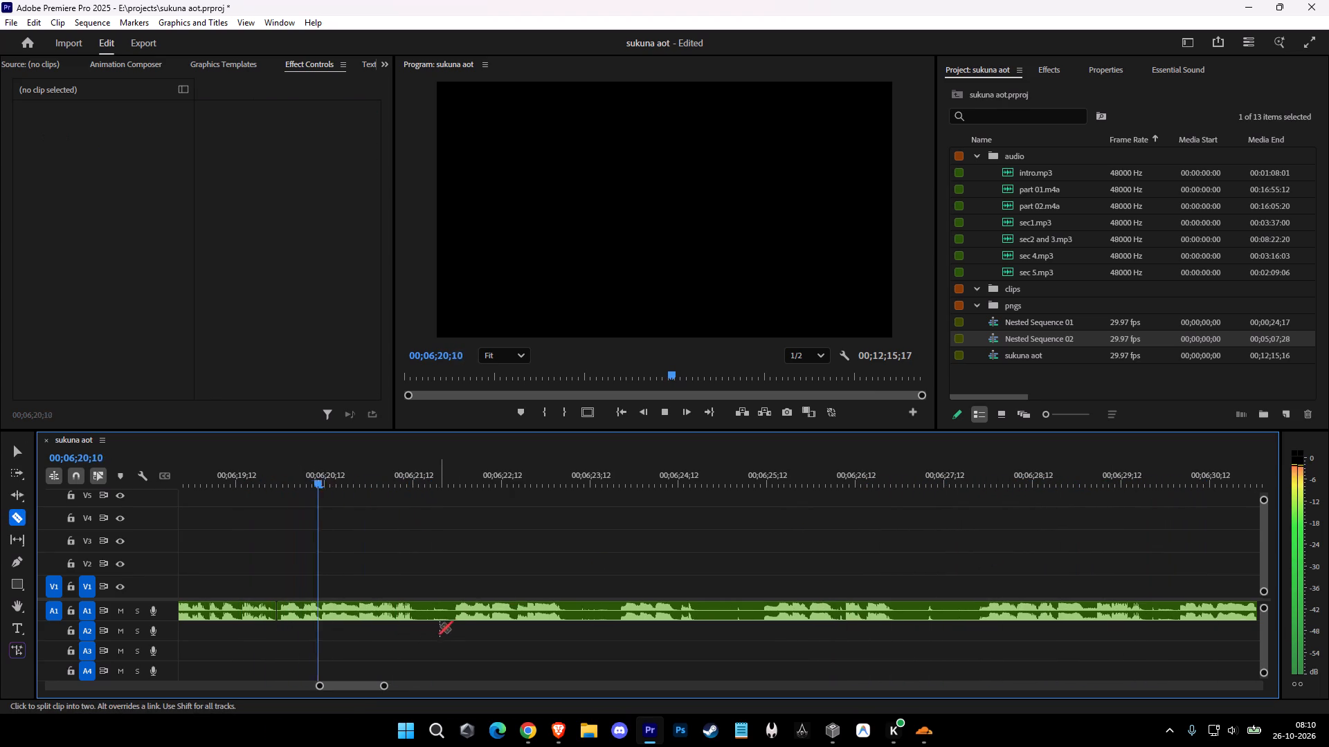
left_click(455, 615)
key("space")
left_click(419, 609)
key("v")
key("space")
left_click(435, 616)
key("shift+d")
key("space")
Cut out and ripple-delete the A1 pause from about 00;06;22;23 to 00;06;23;09.
key("c")
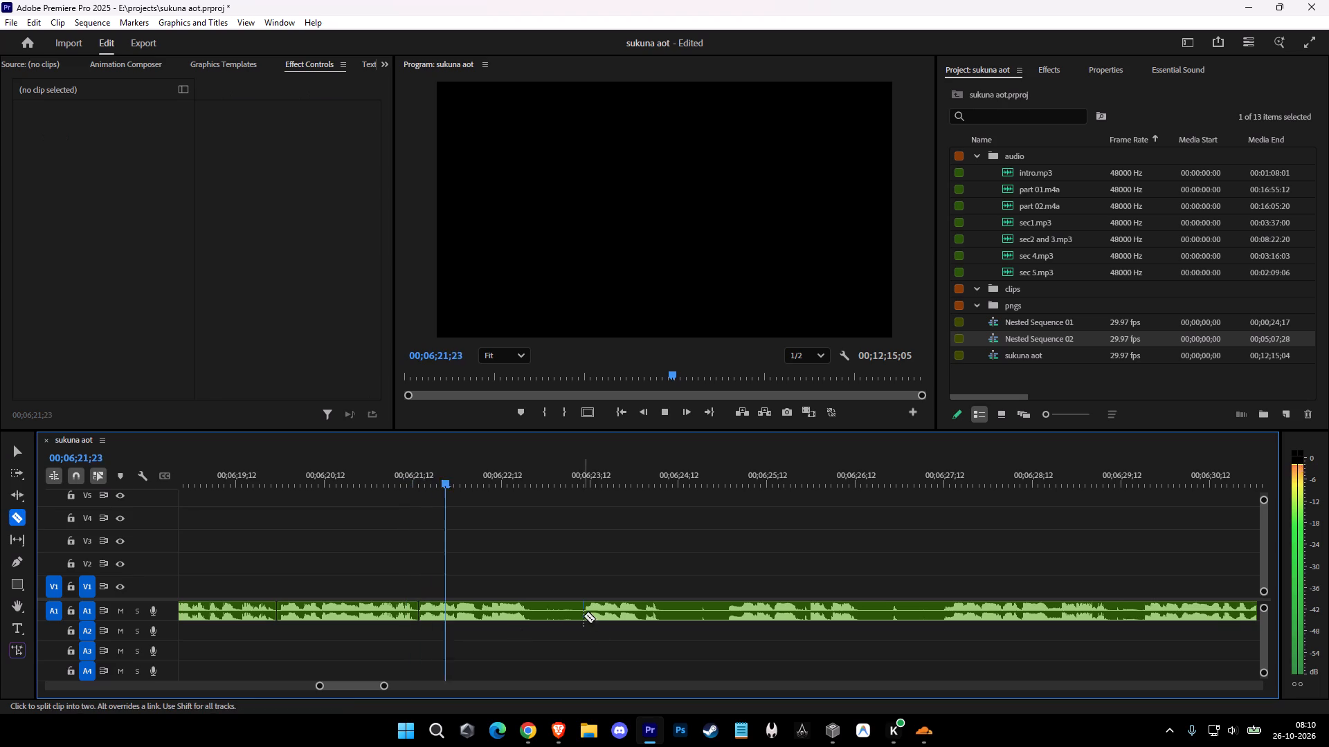
left_click(582, 614)
left_click(535, 612)
key("v")
left_click(572, 618)
key("shift+d")
key("space")
Ripple-delete the A1 speech clip from about 00;06;21;14 to 00;06;22;23.
left_click(487, 605)
key("space")
key("c")
key("c")
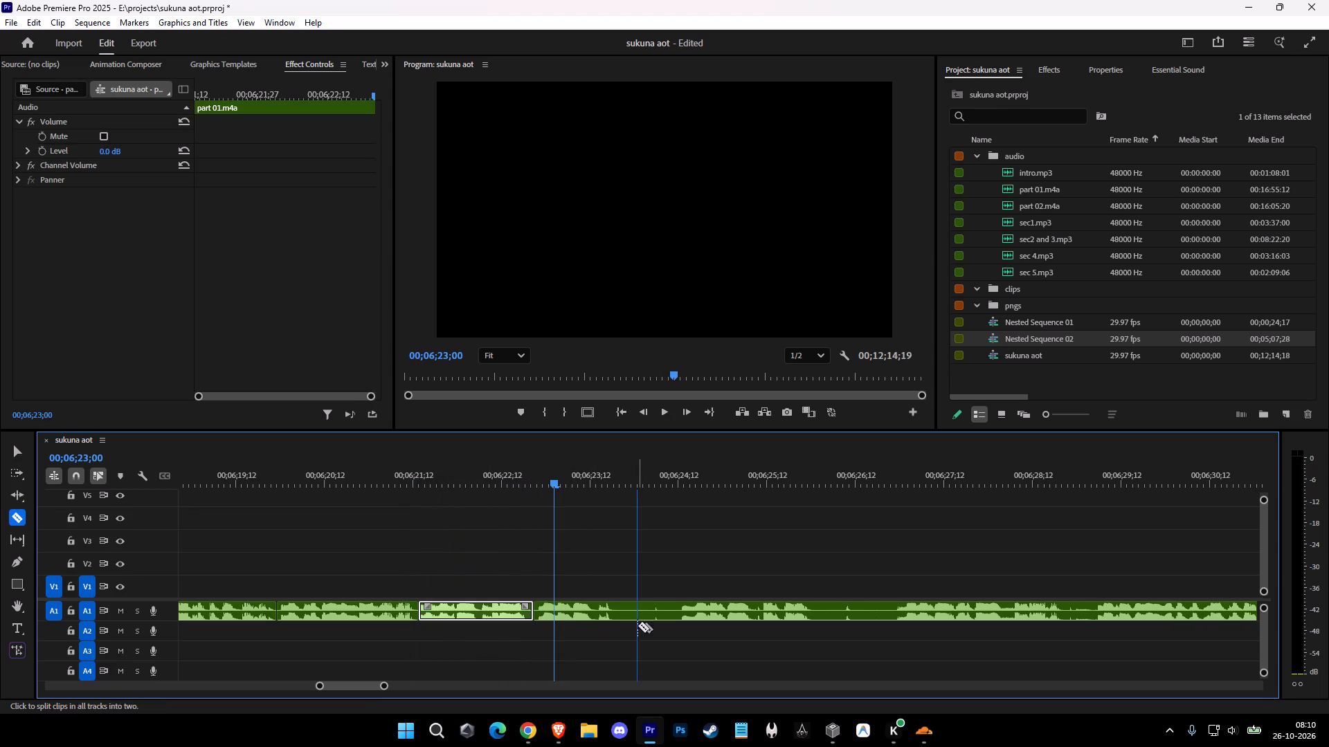
type("D")
key("space")
Cut A1 at about 00;06;23;03 and ripple-delete the clip before it, starting at about 00;06;21;14.
left_click(563, 611)
key("v")
left_click(536, 611)
key("shift+d")
key("space")
Cut A1 at about 00;06;23;26, just before the speech resumes, and ripple-delete the clip from about 00;06;21;14 to that cut.
key("c")
left_click(631, 619)
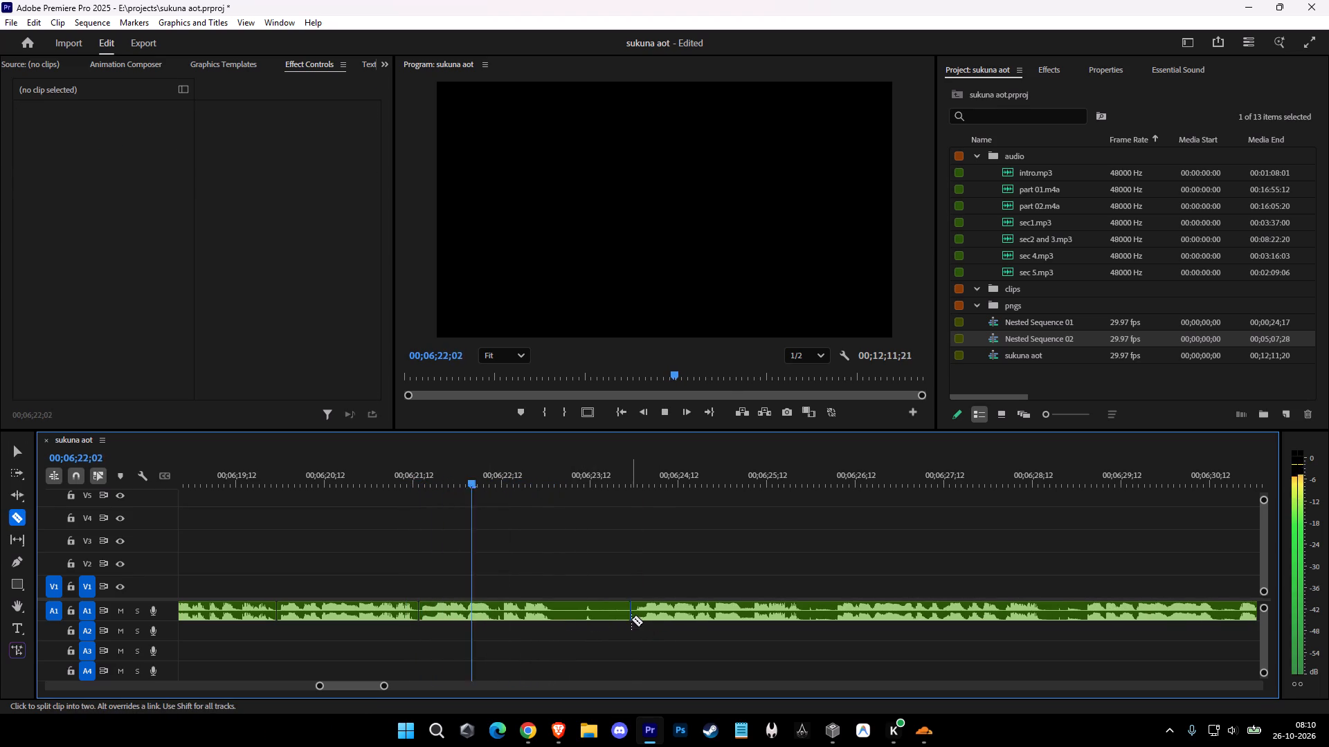
key("ctrl+z")
left_click(633, 616)
key("v")
left_click(570, 603)
key("shift+d")
key("space")
Cut out and ripple-delete the A1 pause from about 00;06;23;12 to 00;06;23;21.
key("c")
left_click(619, 617)
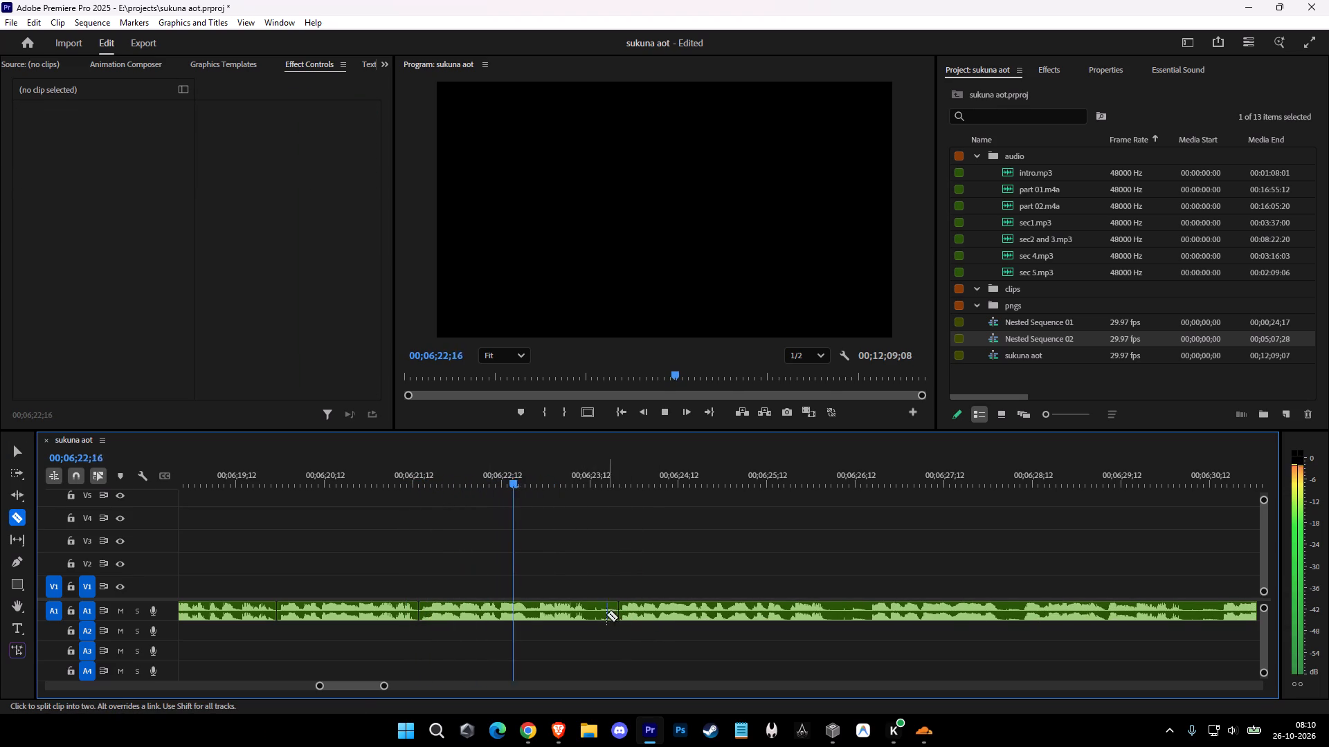
left_click(592, 611)
key("v")
left_click(602, 615)
key("shift+d")
key("space")
Cut out and ripple-delete the A1 pause from about 00;06;25;24 to 00;06;26;07.
key("c")
left_click(839, 618)
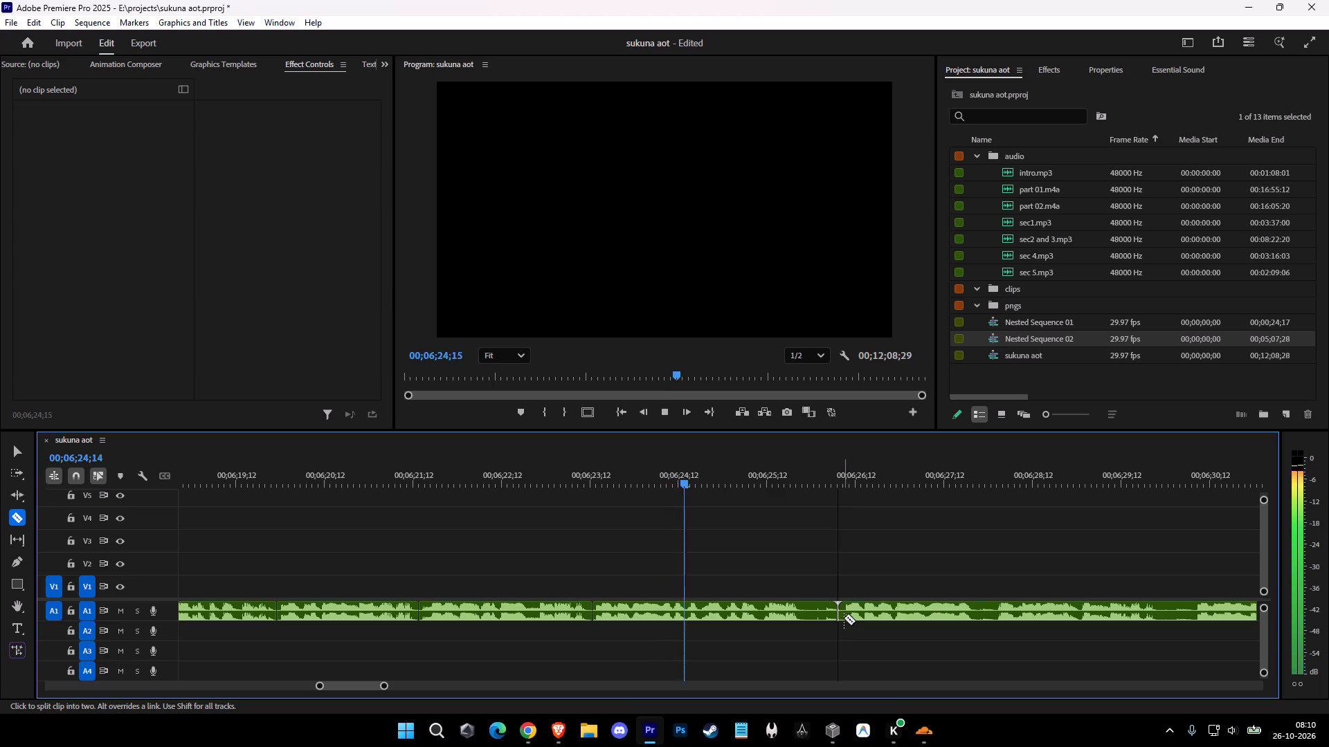
key("ctrl+z")
left_click(842, 618)
left_click(803, 616)
key("v")
left_click(824, 616)
key("shift+d")
key("space")
Cut out and ripple-delete the short A1 pause from about 00;06;27;10 to 00;06;27;15.
key("c")
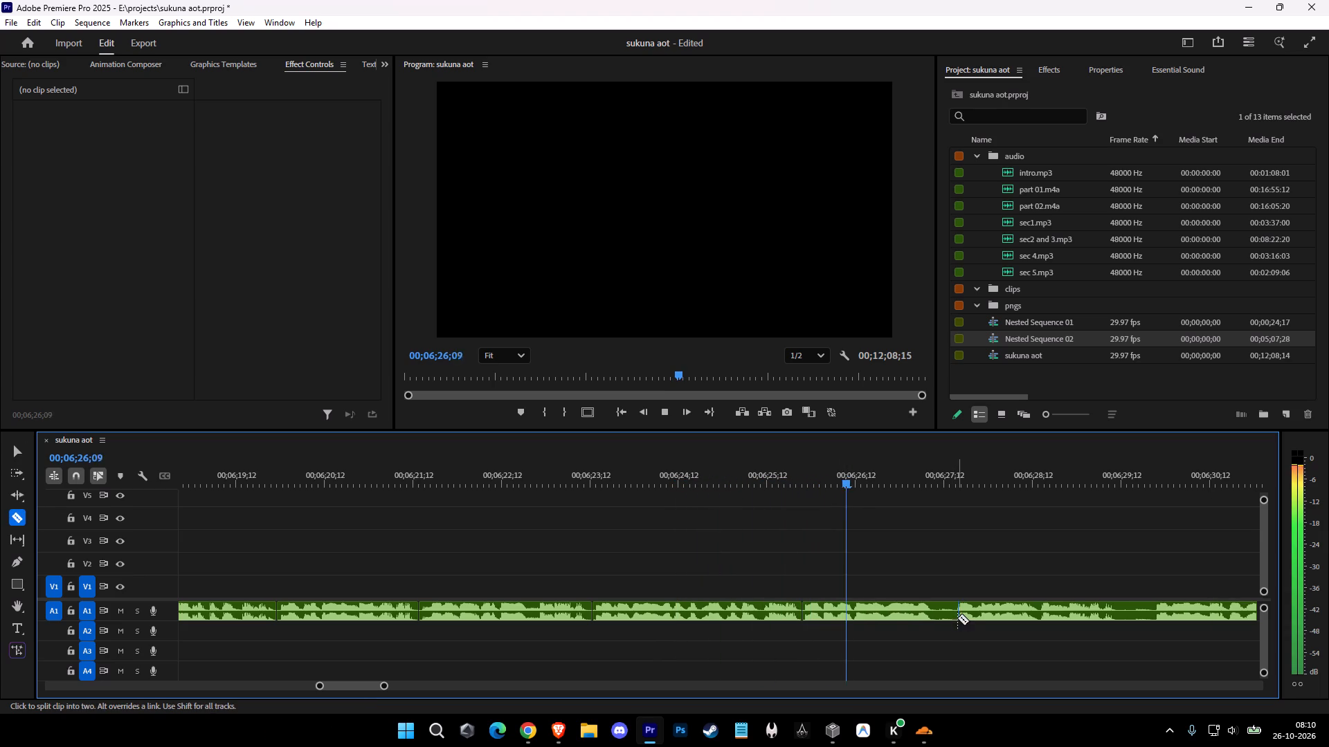
left_click(955, 615)
left_click(938, 611)
key("v")
left_click(946, 613)
key("shift+d")
key("space")
Stop playback and cut out the A1 pause around 00;06;29;12.
key("c")
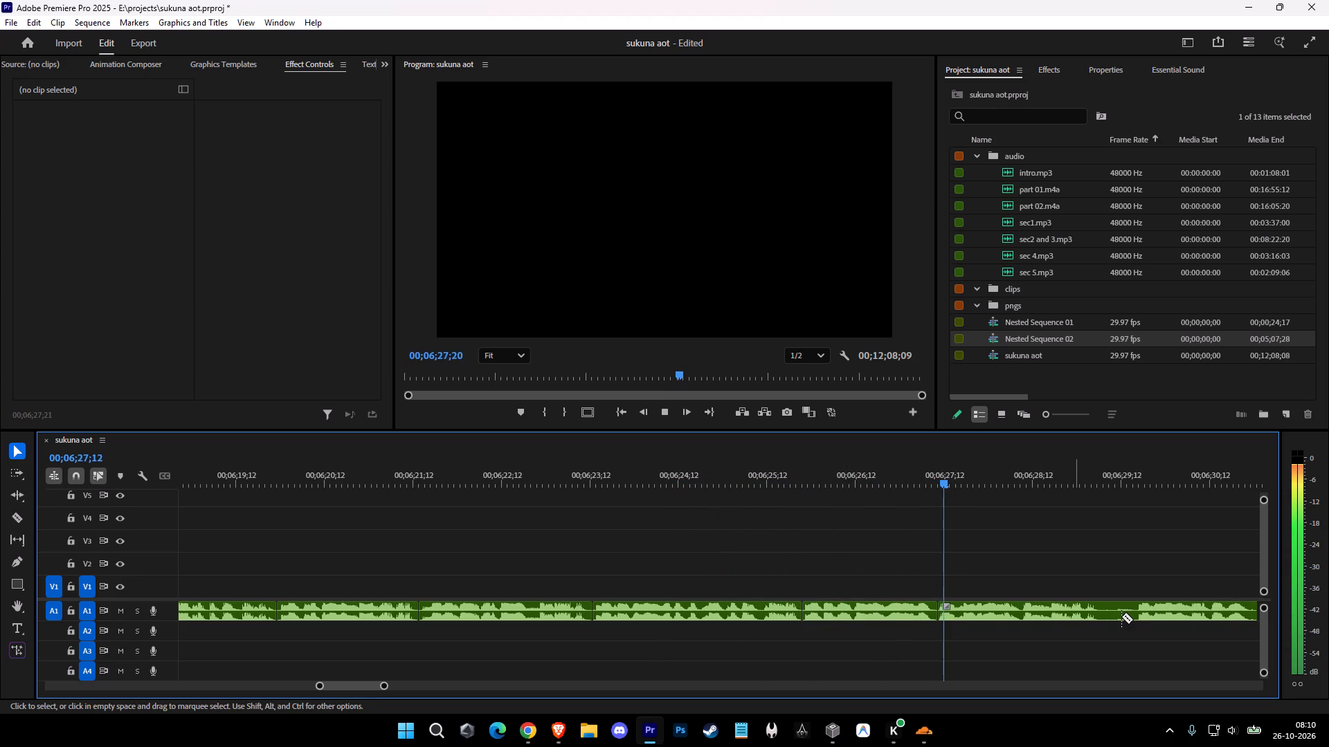
key("space")
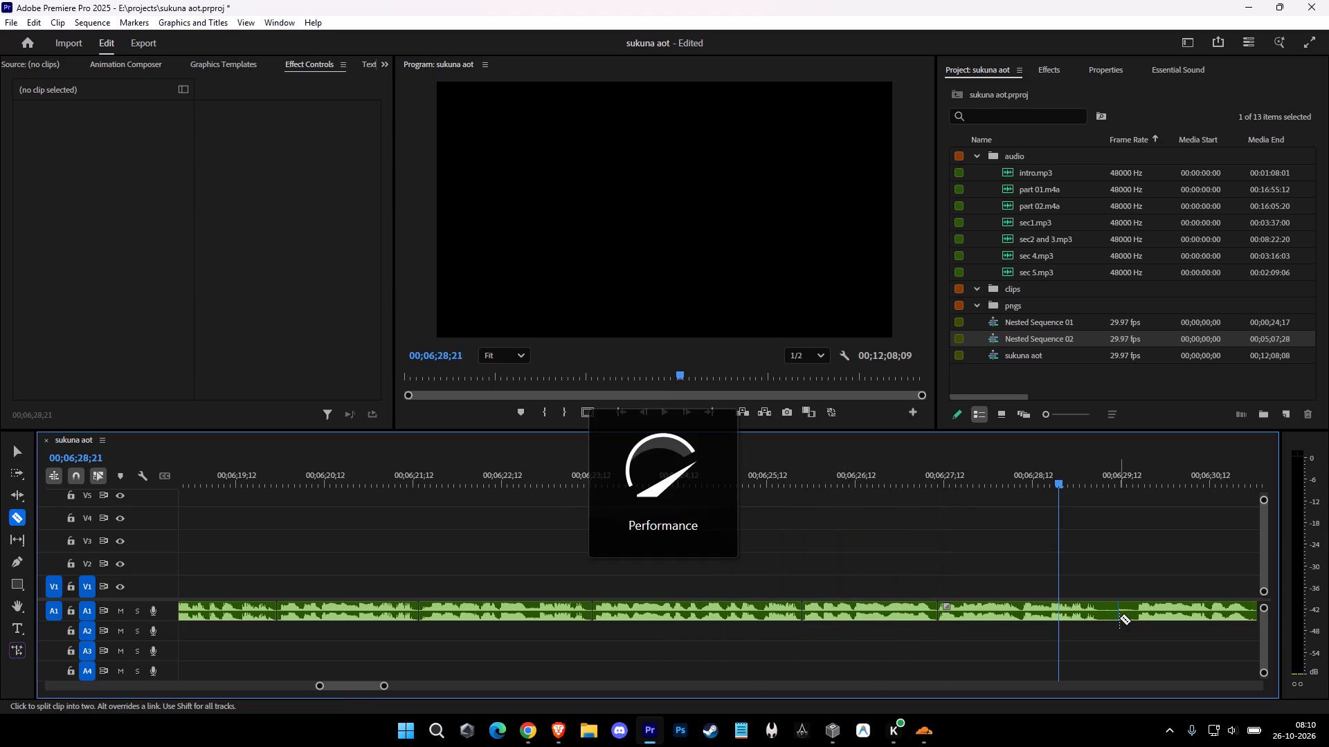
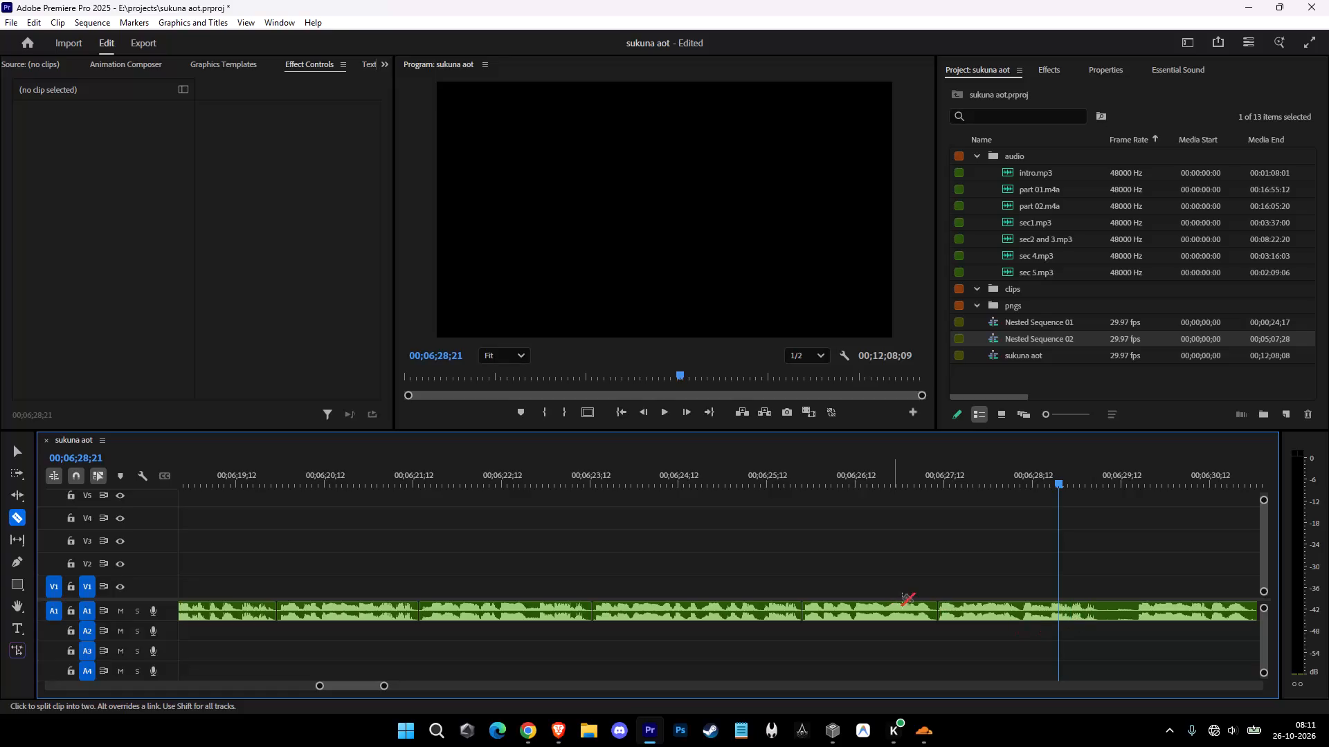
Switch to Cloudflare One Client and try to connect the device.
left_click(931, 719)
left_click(718, 348)
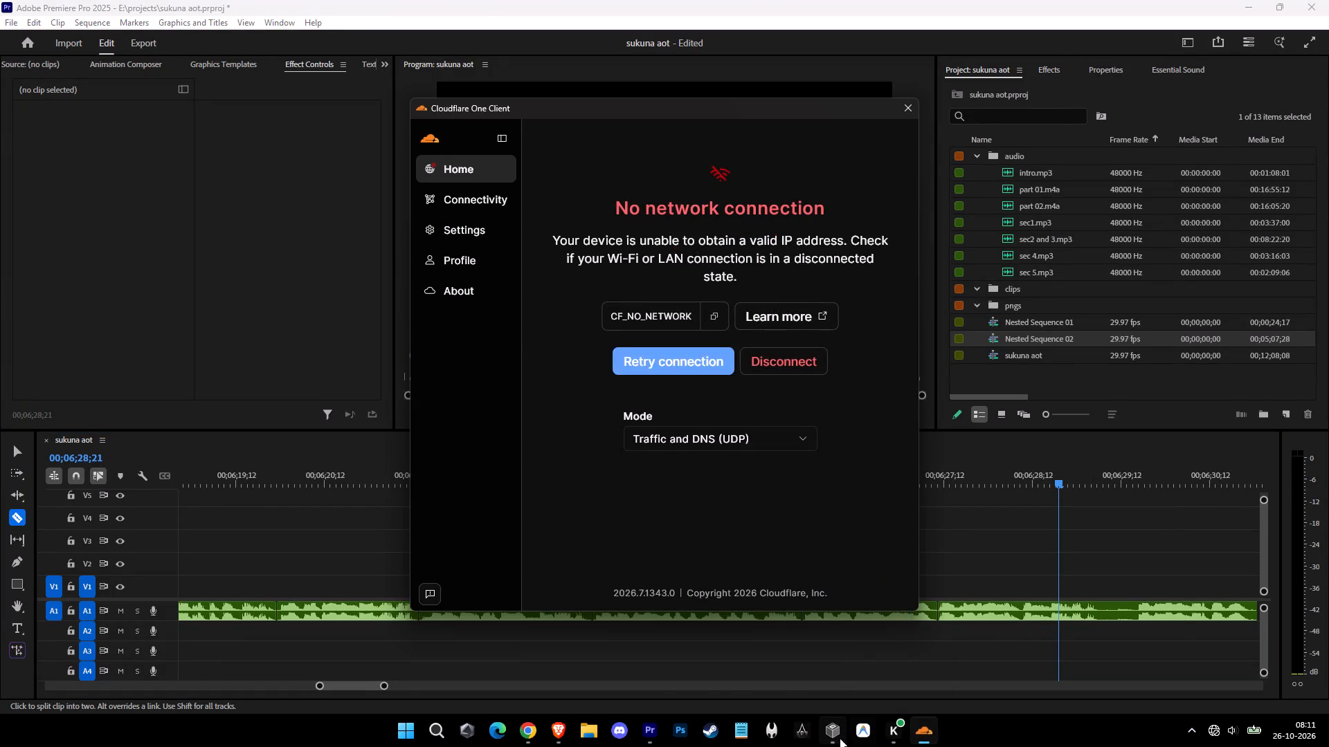
Switch to OpenChamber and close its window.
left_click(840, 738)
left_click(1328, 0)
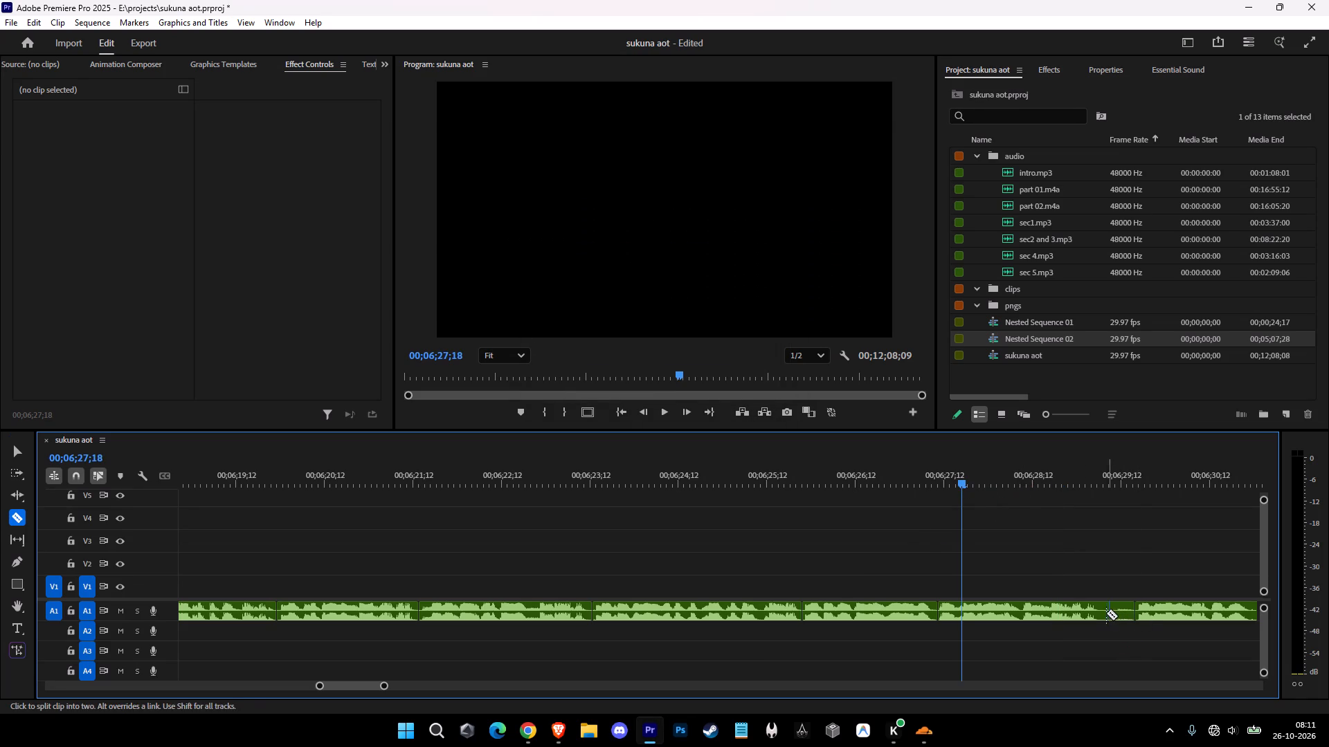
left_click(1100, 611)
key("v")
left_click(1113, 621)
left_click(1113, 614)
key("shift+d")
Split A1 at about 00;06;31;24 and ripple-delete the unwanted section from about 00;06;29;05 up to that cut.
key("space")
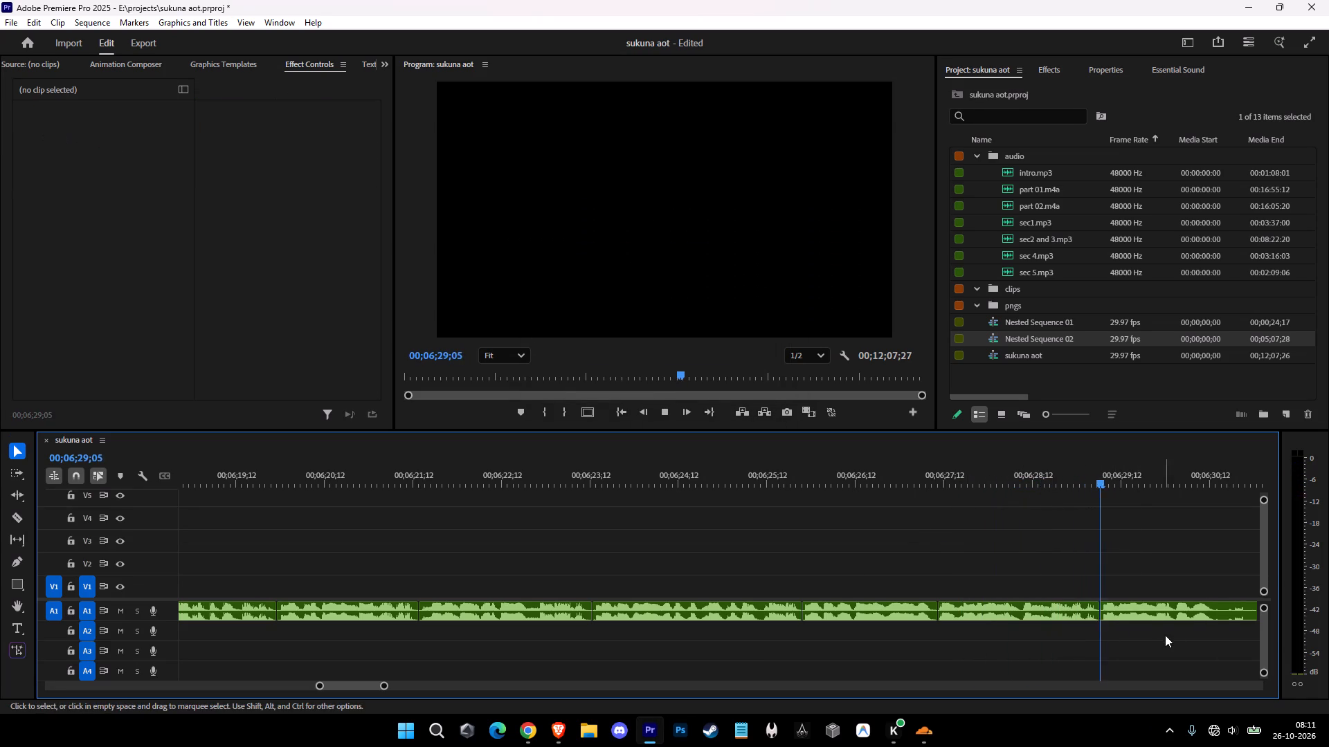
key("c")
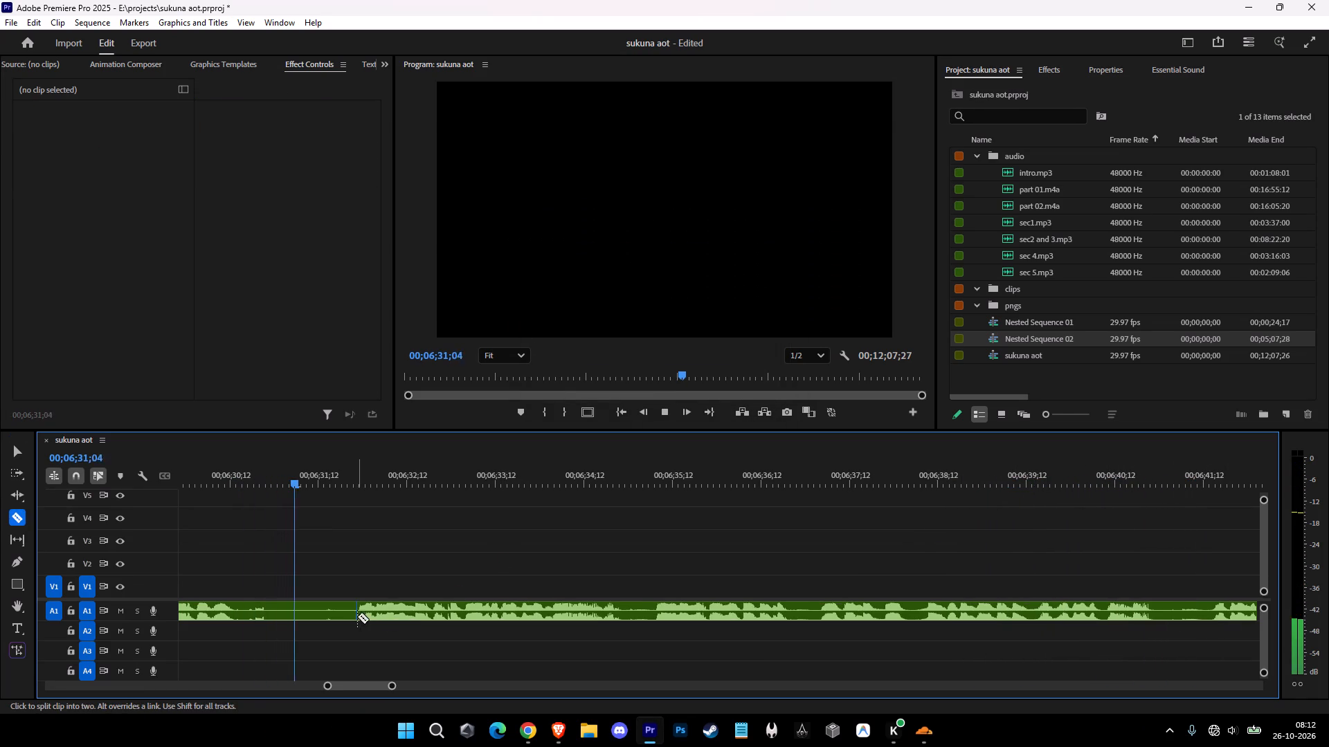
left_click(355, 614)
key("v")
left_click(316, 614)
key("shift+d")
Cut out and ripple-delete the A1 pause from about 00;06;32;06 to 00;06;32;16.
key("space")
key("c")
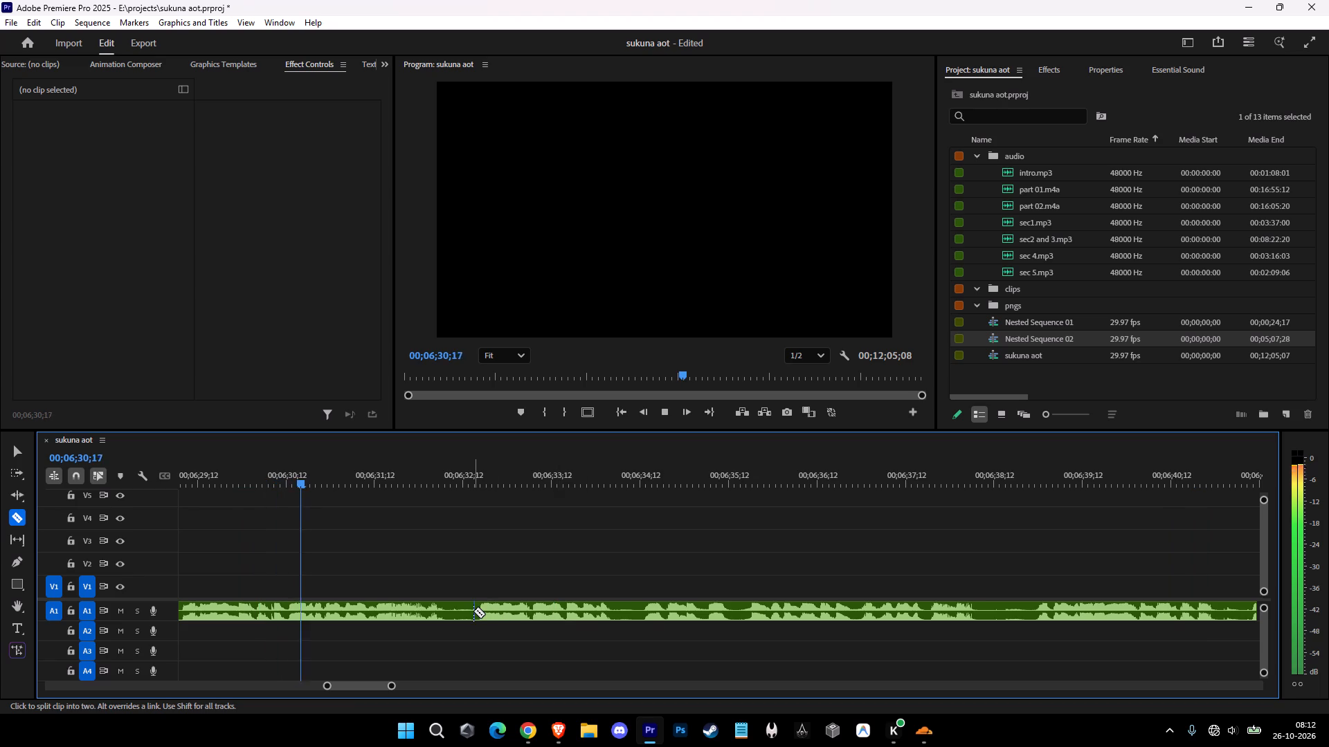
left_click(475, 611)
left_click(445, 614)
key("v")
double_click(448, 614)
left_click(457, 616)
key("shift+d")
Cut out and ripple-delete the A1 pause from about 00;06;33;23 to 00;06;34;03.
key("space")
key("c")
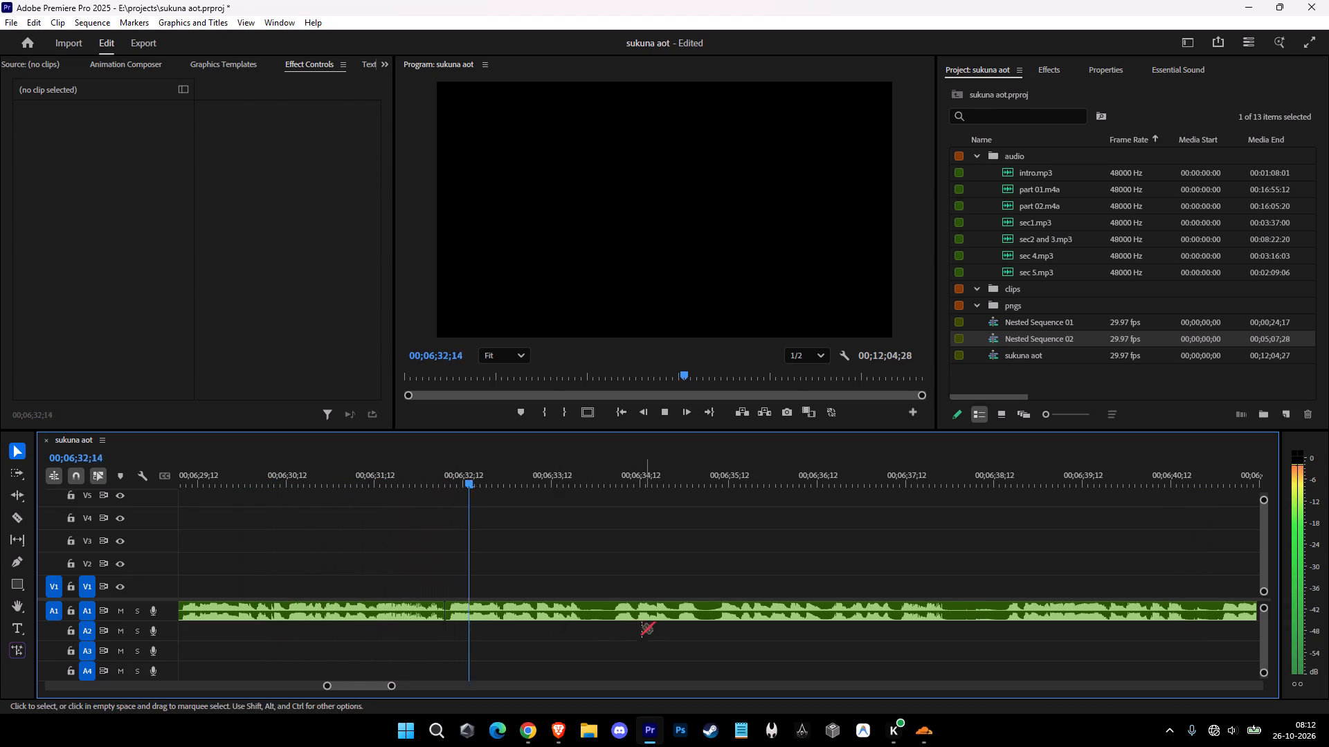
left_click(613, 609)
left_click(584, 616)
key("v")
left_click(591, 616)
key("space")
key("shift+d")
Cut out and ripple-delete the short A1 pause from about 00;06;34;22 to 00;06;34;28.
key("space")
type("c")
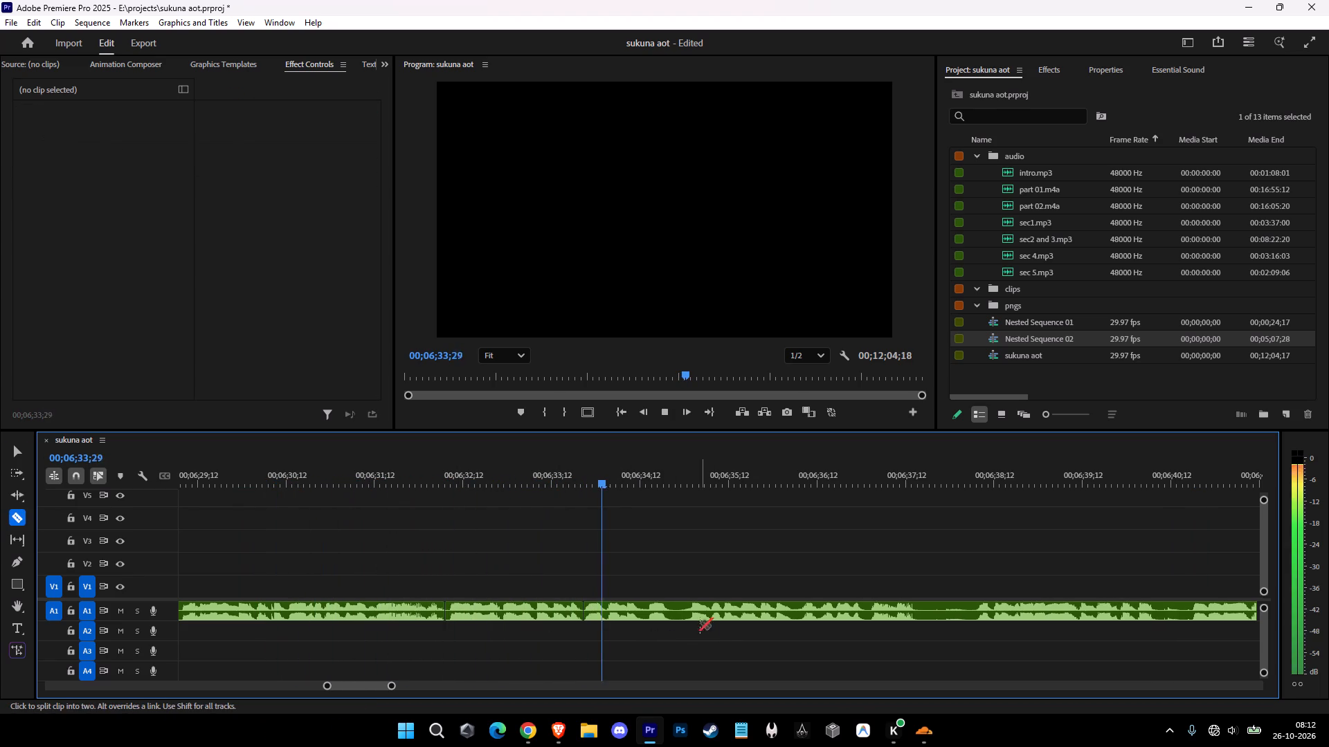
left_click(687, 617)
left_click(671, 616)
key("v")
left_click(675, 616)
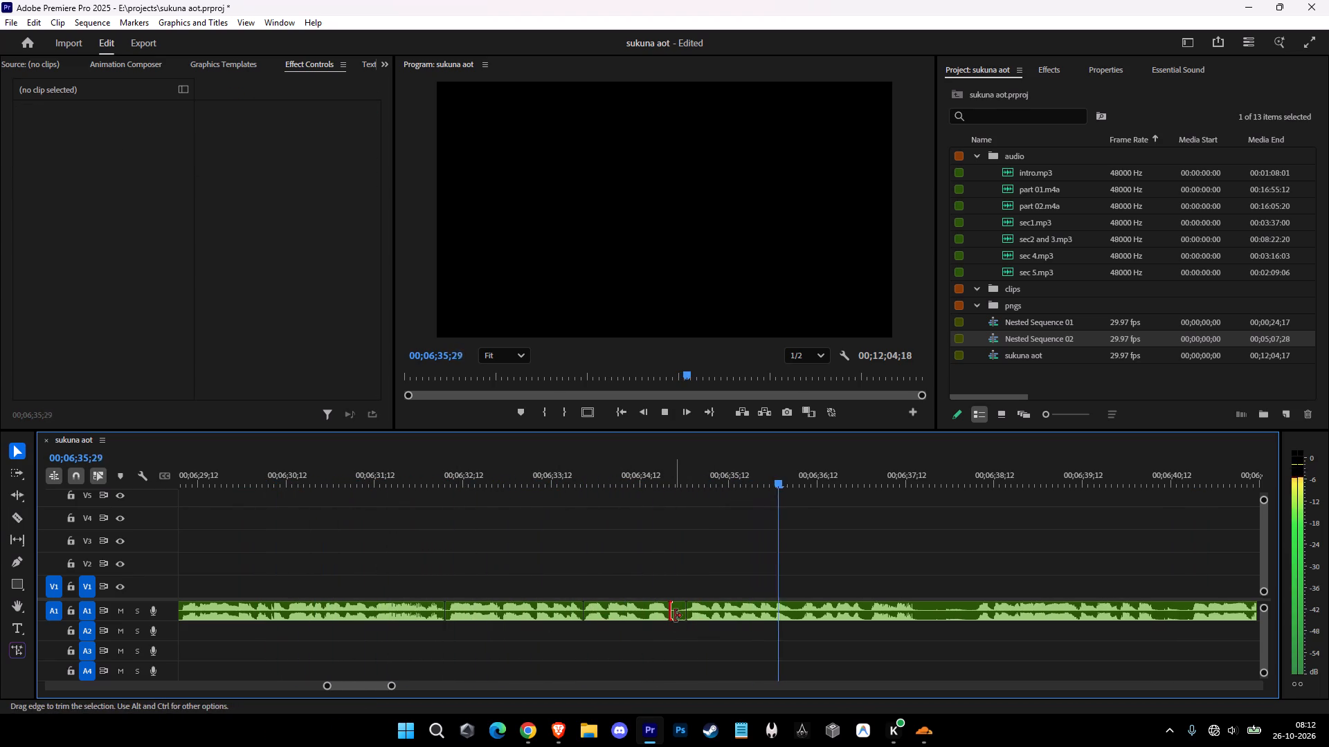
key("shift+d")
left_click(675, 617)
key("shift+d")
left_click(681, 619, "shift")
type("D")
Cut out and ripple-delete the A1 pause from about 00;06;37;11 to 00;06;37;29.
key("space")
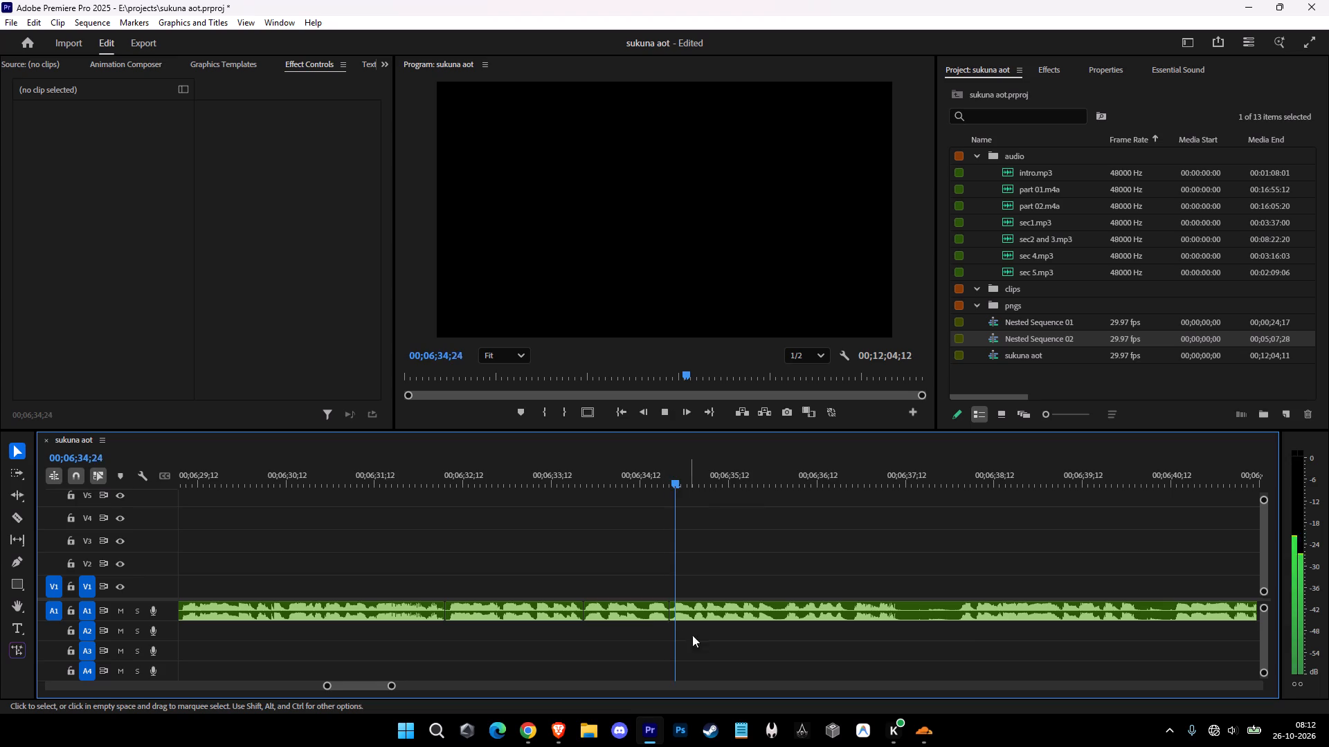
key("c")
left_click(957, 619)
left_click(903, 616)
key("v")
left_click(914, 616)
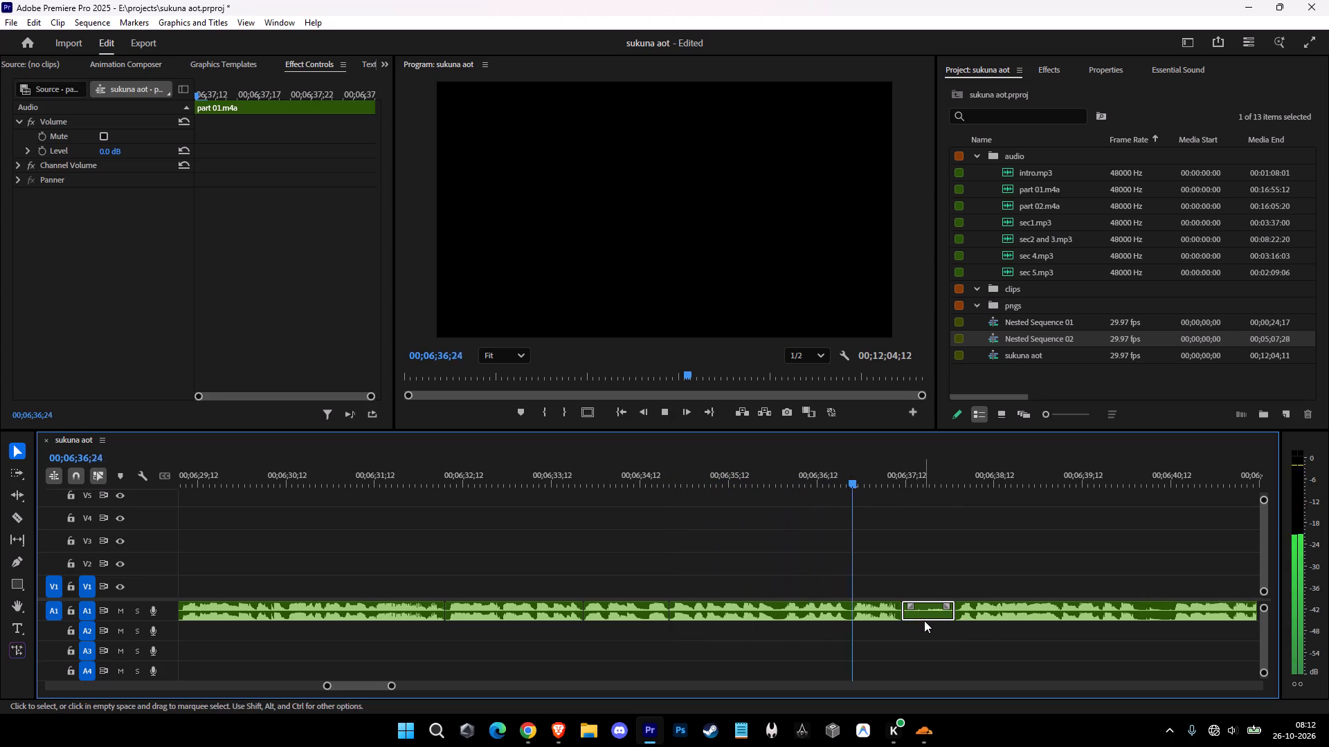
key("shift+d")
Cut out and ripple-delete the A1 pause from about 00;06;39;14 to 00;06;39;24.
key("space")
key("c")
left_click(1118, 612)
left_click(1088, 609)
key("v")
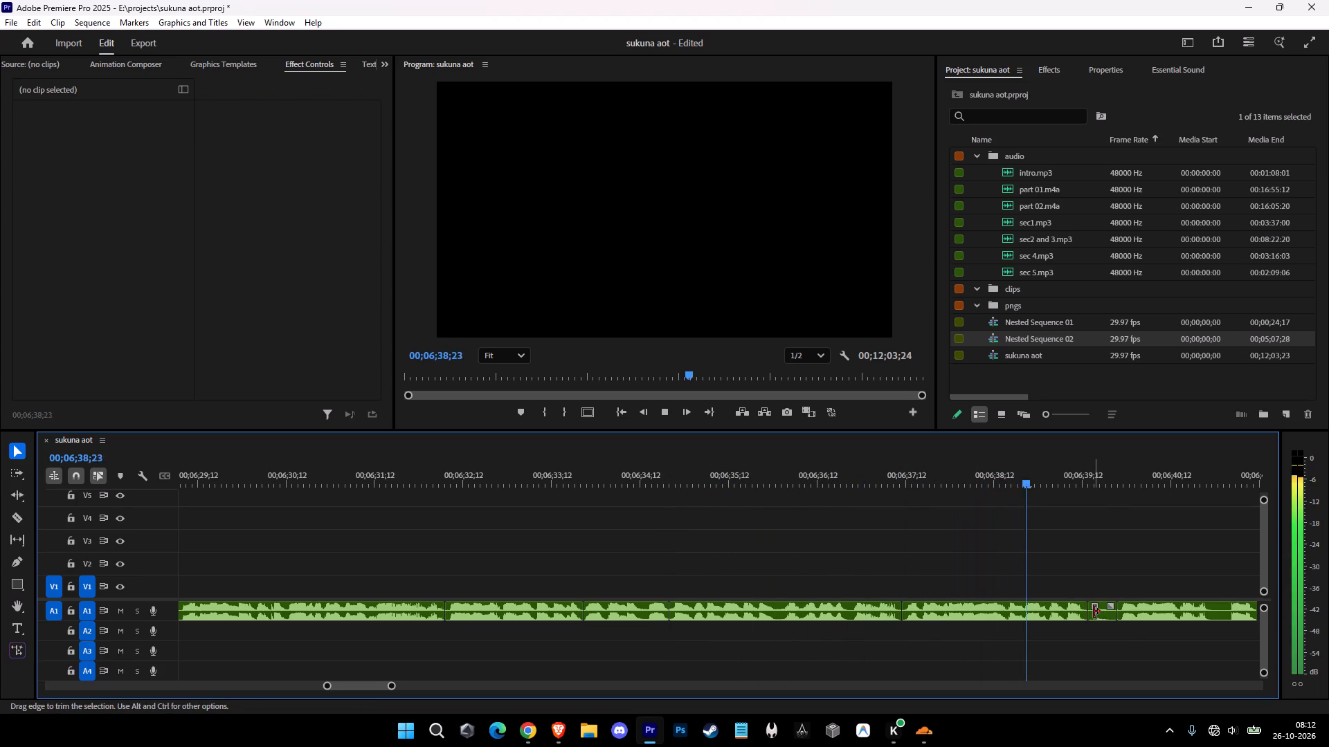
left_click(1094, 611)
left_click(1105, 618)
type("D")
Cut out and ripple-delete the A1 pause from about 00;06;43;25 to 00;06;44;08.
key("space")
key("c")
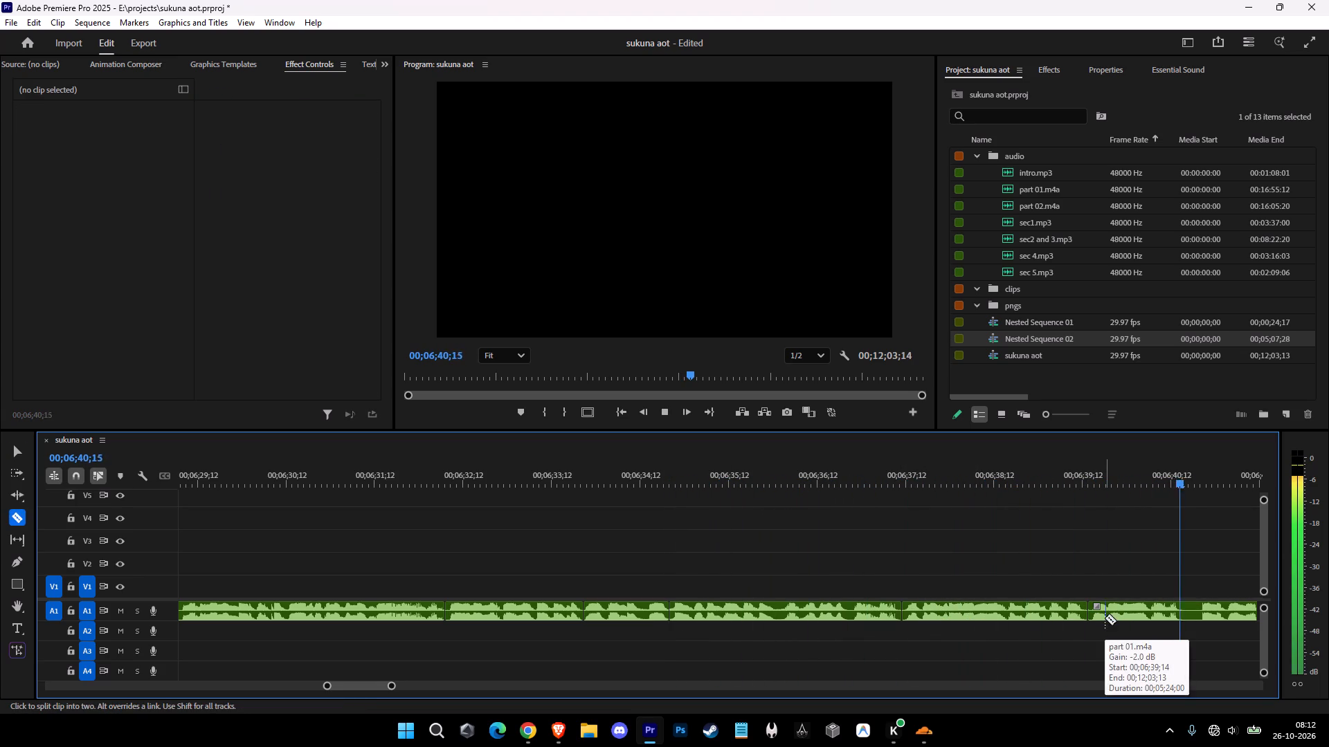
left_click(535, 611)
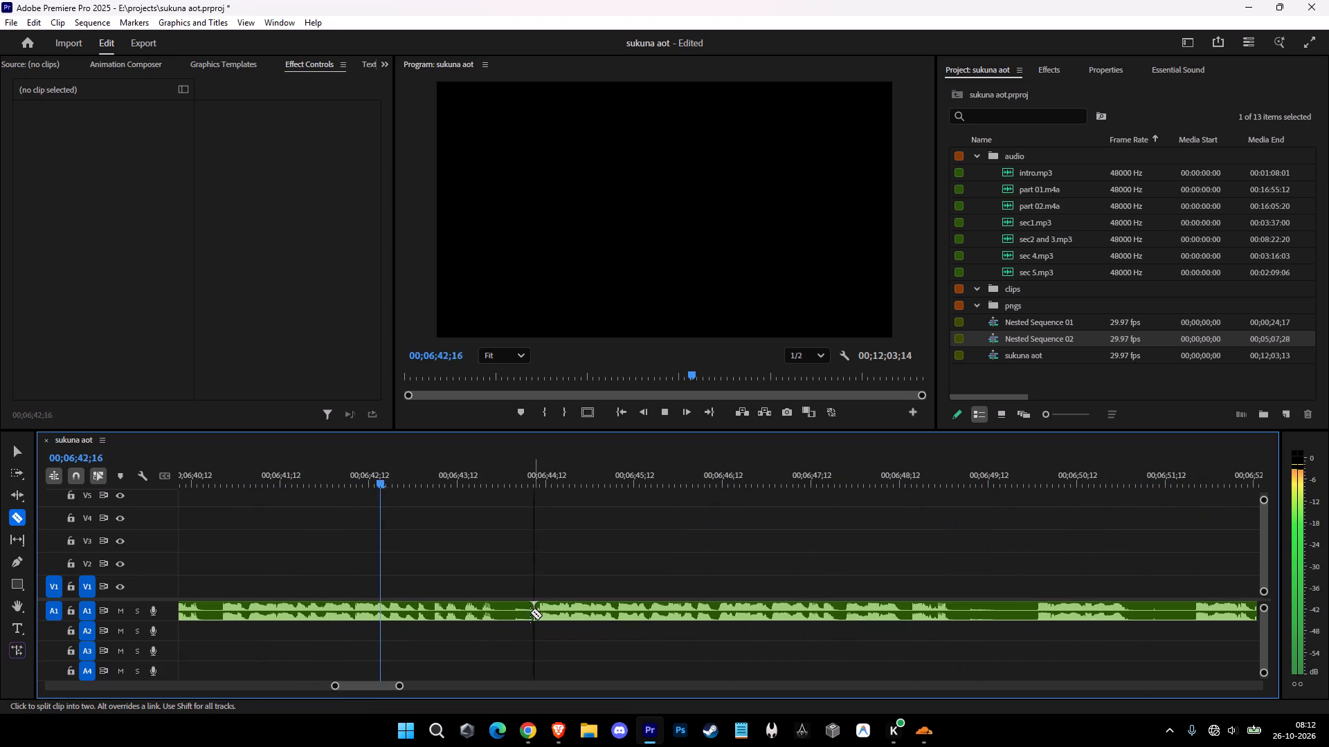
left_click(496, 620)
key("v")
left_click(514, 616)
key("shift+d")
Cut out and ripple-delete the A1 pause from about 00;06;48;17 to 00;06;49;13.
key("space")
key("c")
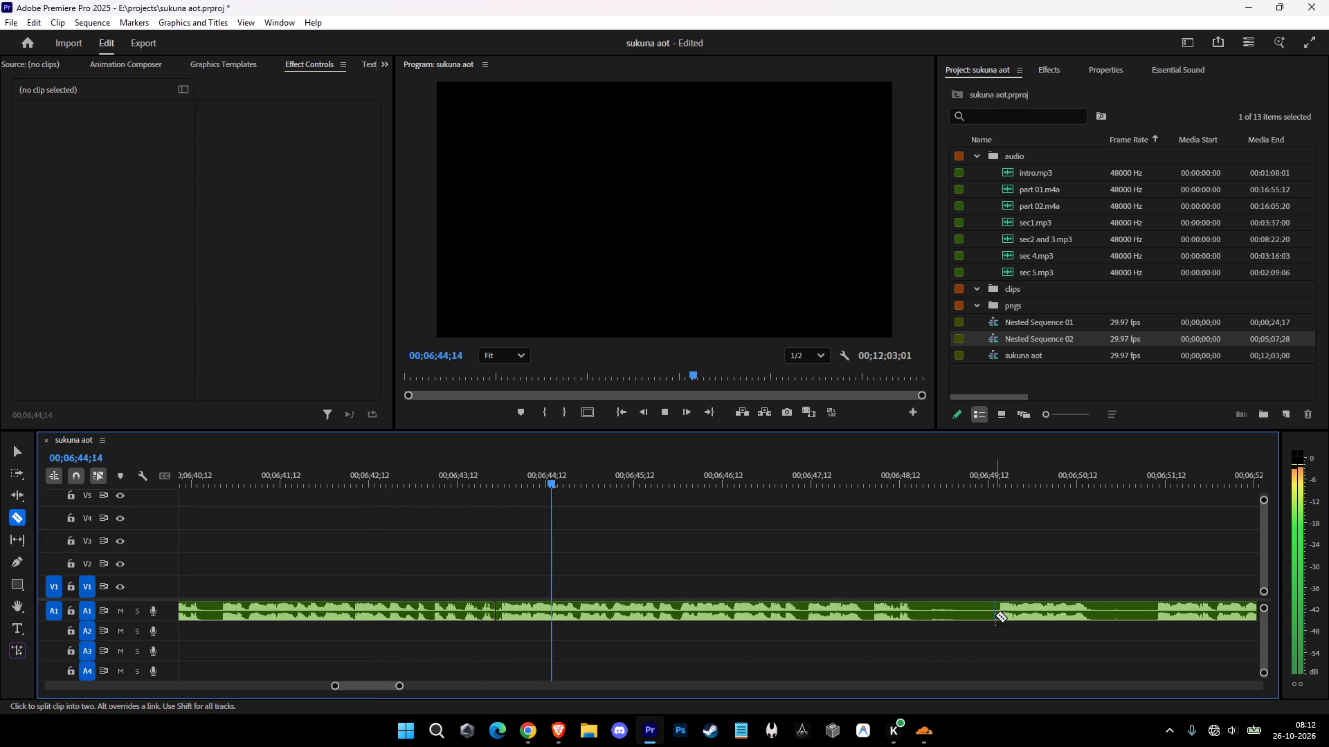
left_click(995, 615)
left_click(915, 614)
key("v")
left_click(925, 615)
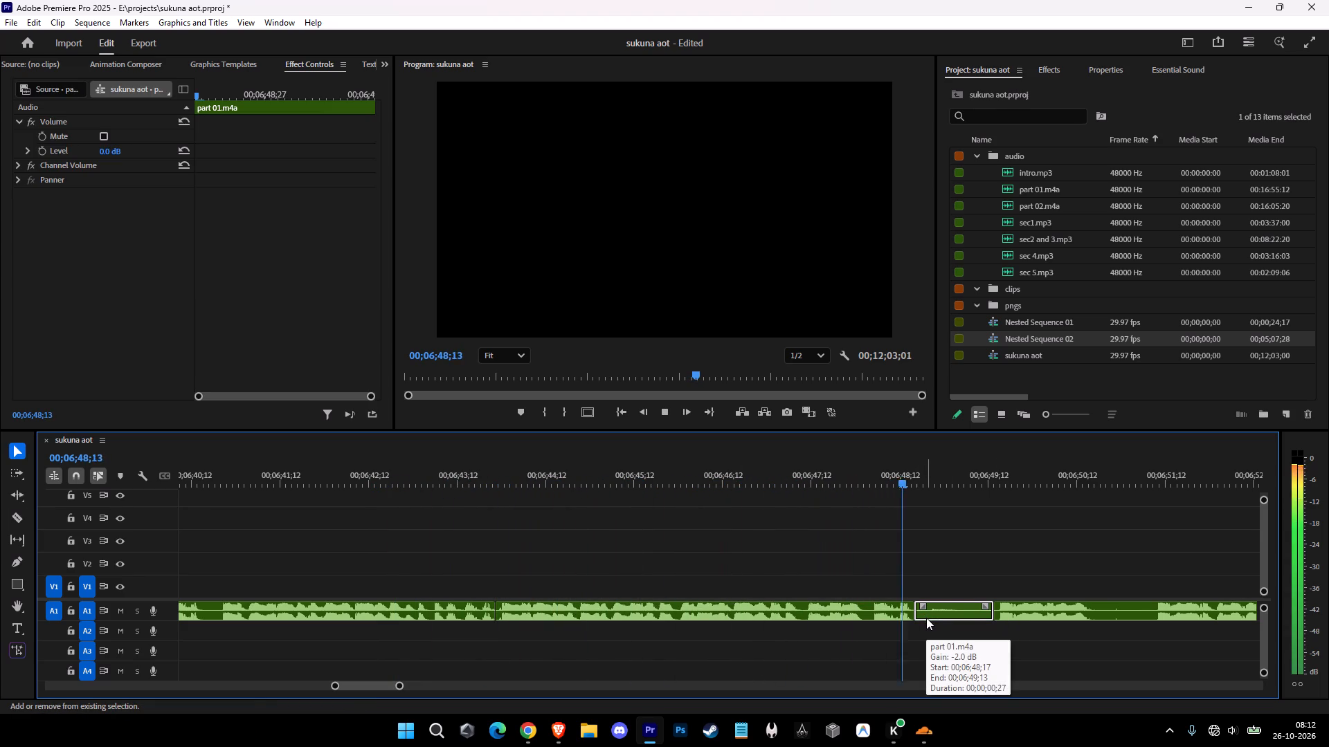
key("space")
type("D")
Split A1 at about 00;06;50;11 and ripple-delete the unwanted take from about 00;06;48;17 up to that cut.
key("space")
key("space")
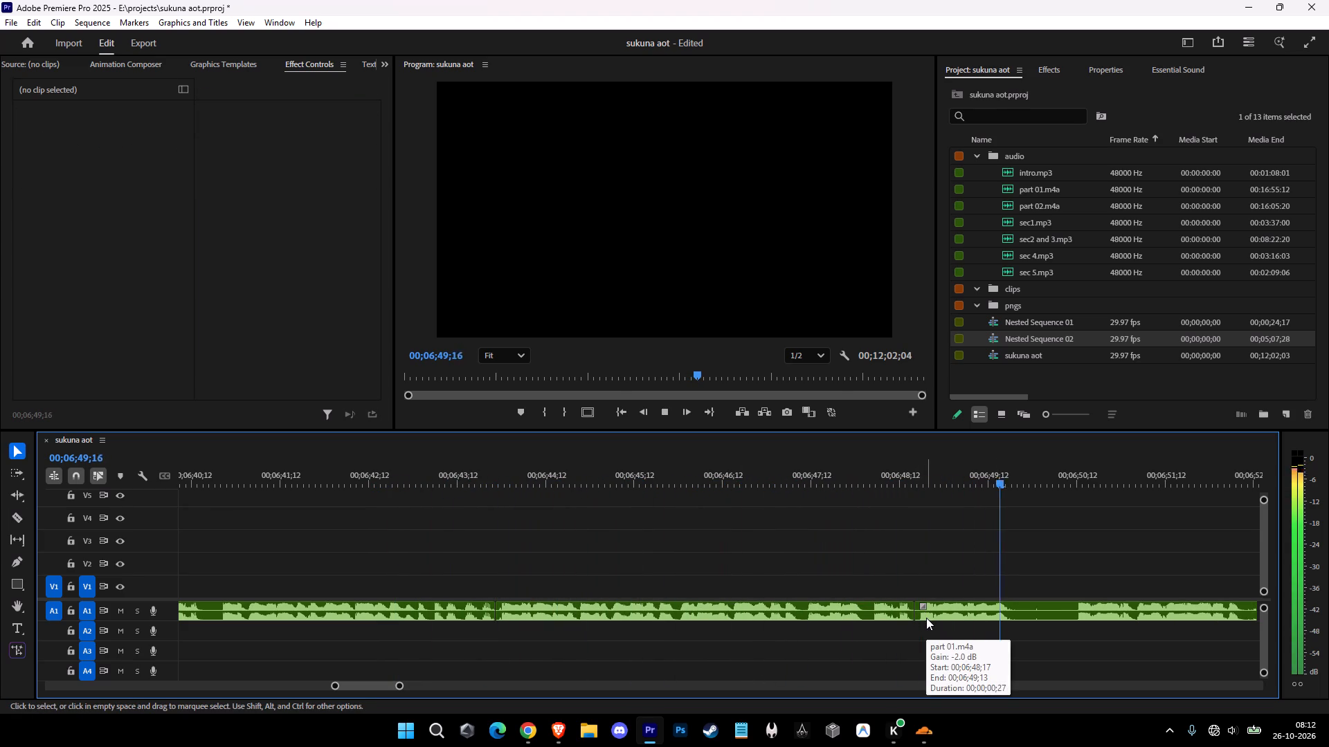
key("c")
key("space")
left_click(1075, 610)
key("v")
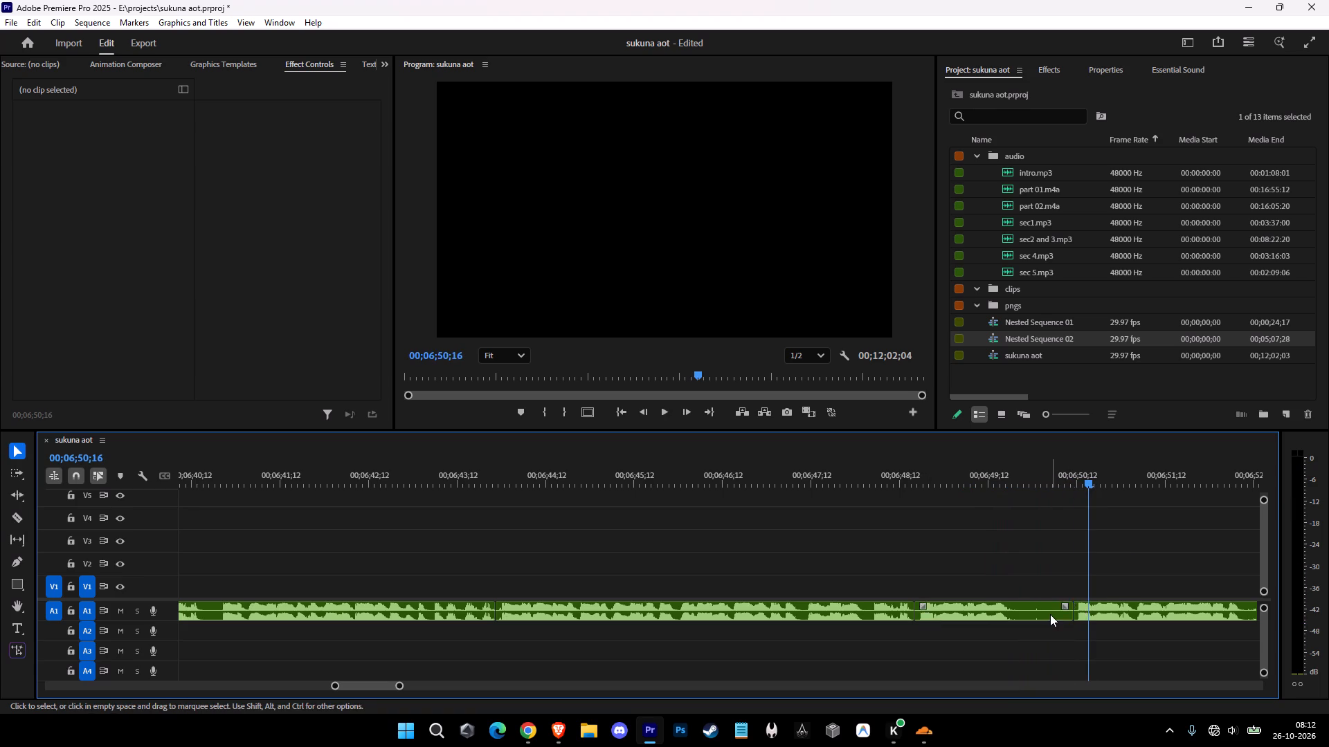
left_click(1047, 614)
type("D")
Cut out and ripple-delete the A1 pause from about 00;06;50;17 to 00;06;50;25.
key("space")
key("c")
left_click(1114, 612)
left_click(1090, 611)
key("v")
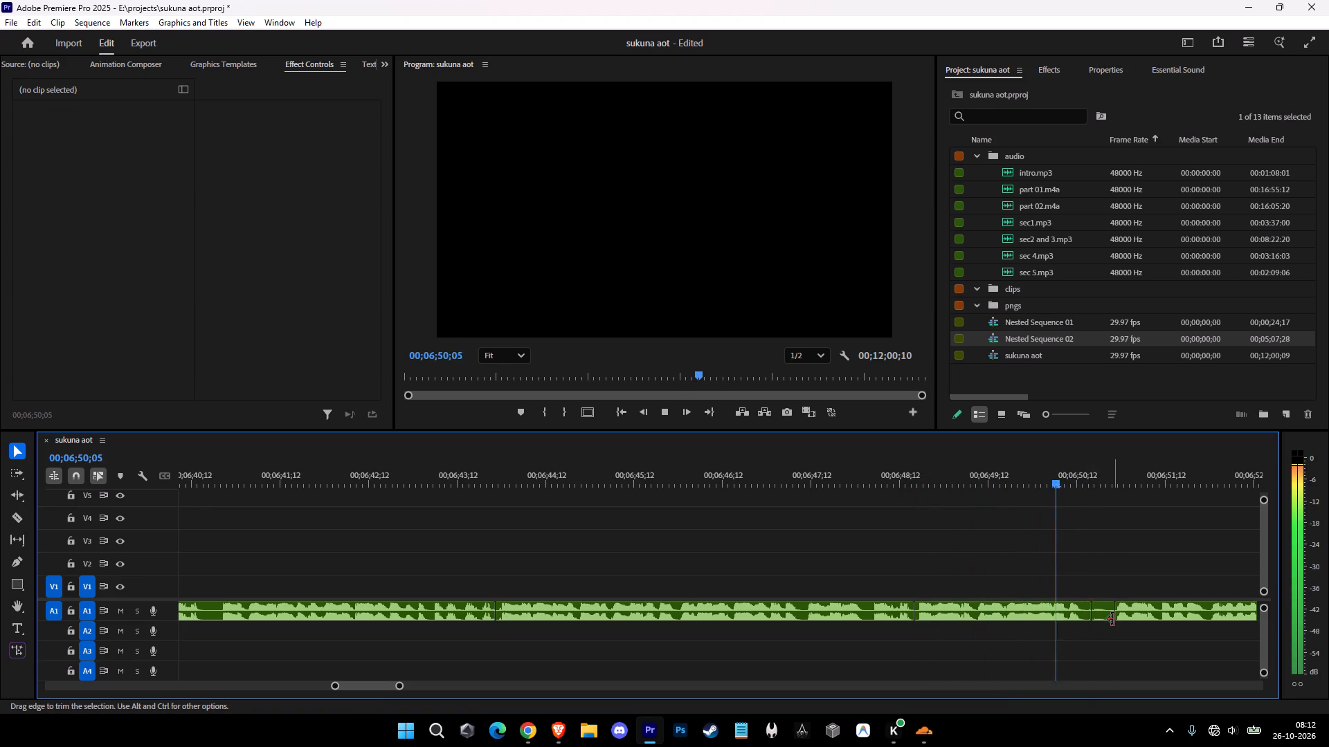
left_click(1113, 619)
key("shift+d")
left_click(1103, 617, "shift")
key("shift+d")
Split A1 at about 00;06;55;22 and ripple-delete the unwanted take from about 00;06;50;17 up to that cut.
key("space")
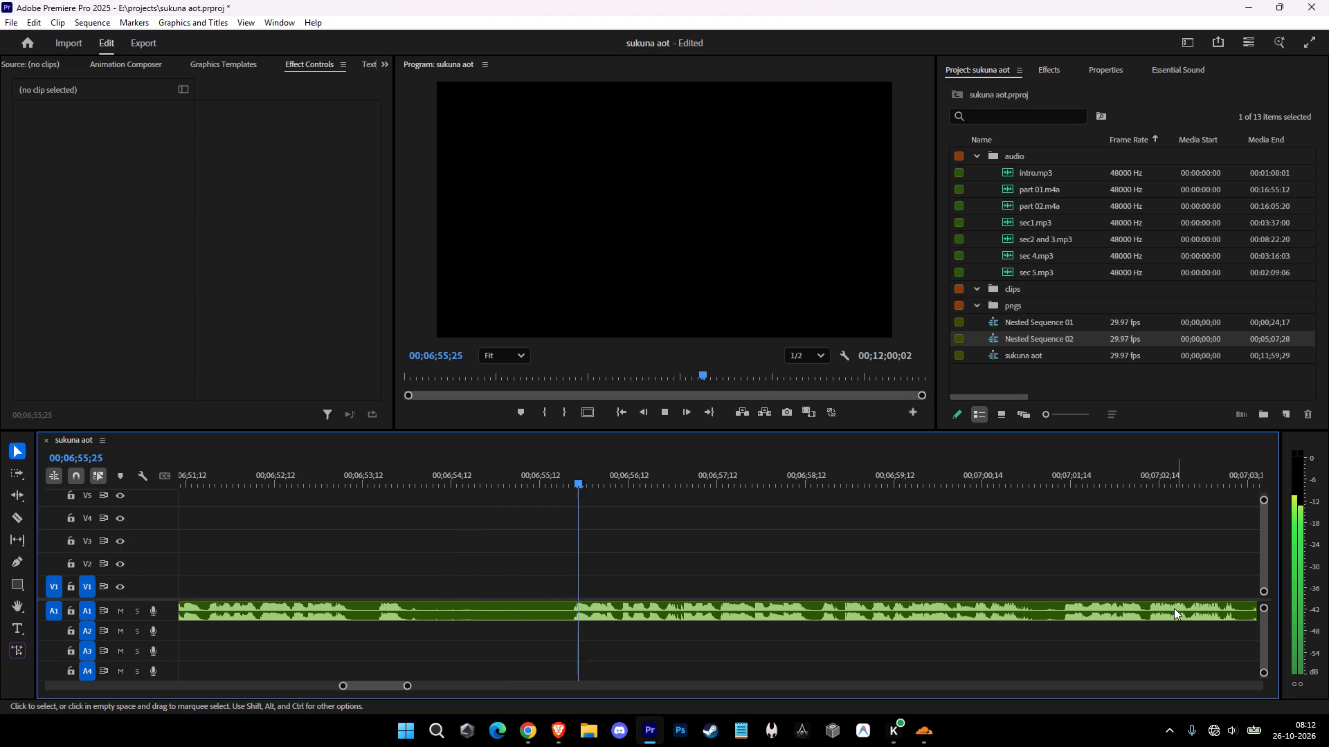
key("c")
left_click(570, 616)
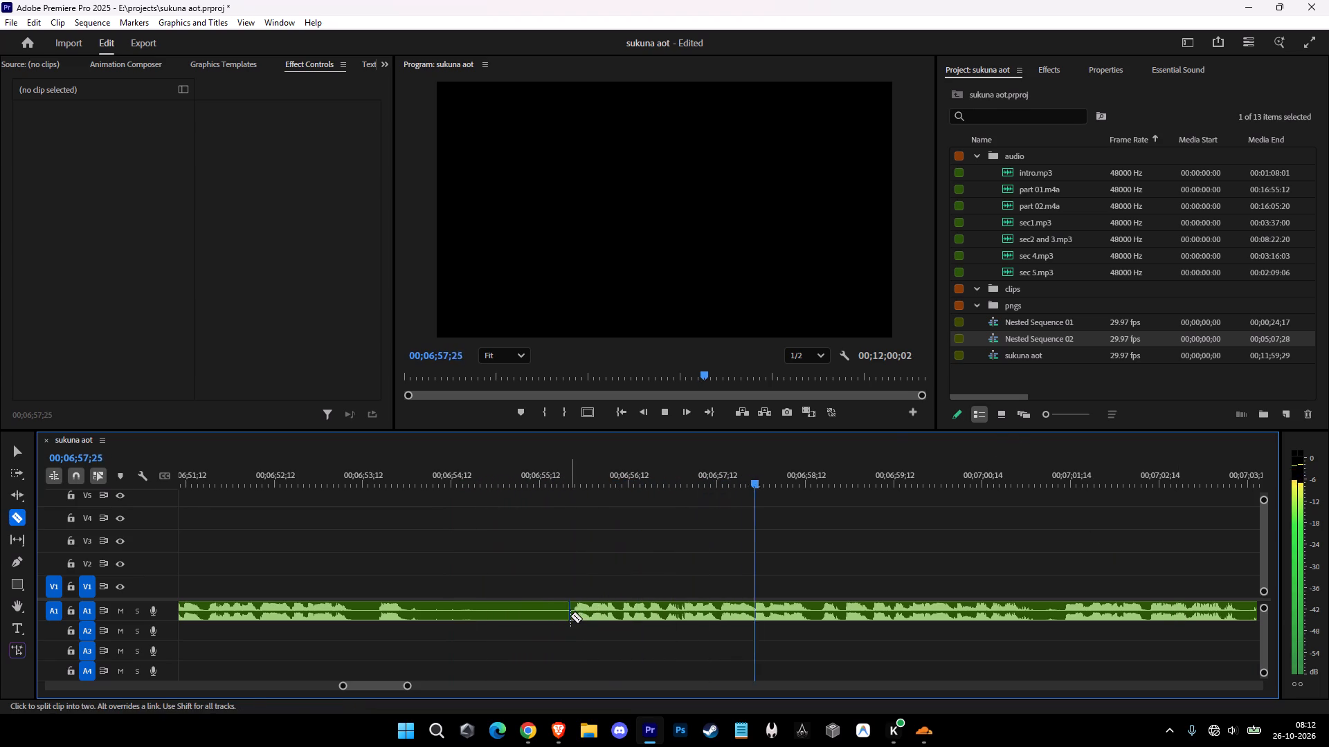
key("v")
left_click(538, 614)
key("shift+d")
Cut out and ripple-delete the A1 pause from about 00;06;55;25 to 00;06;56;04.
key("space")
key("c")
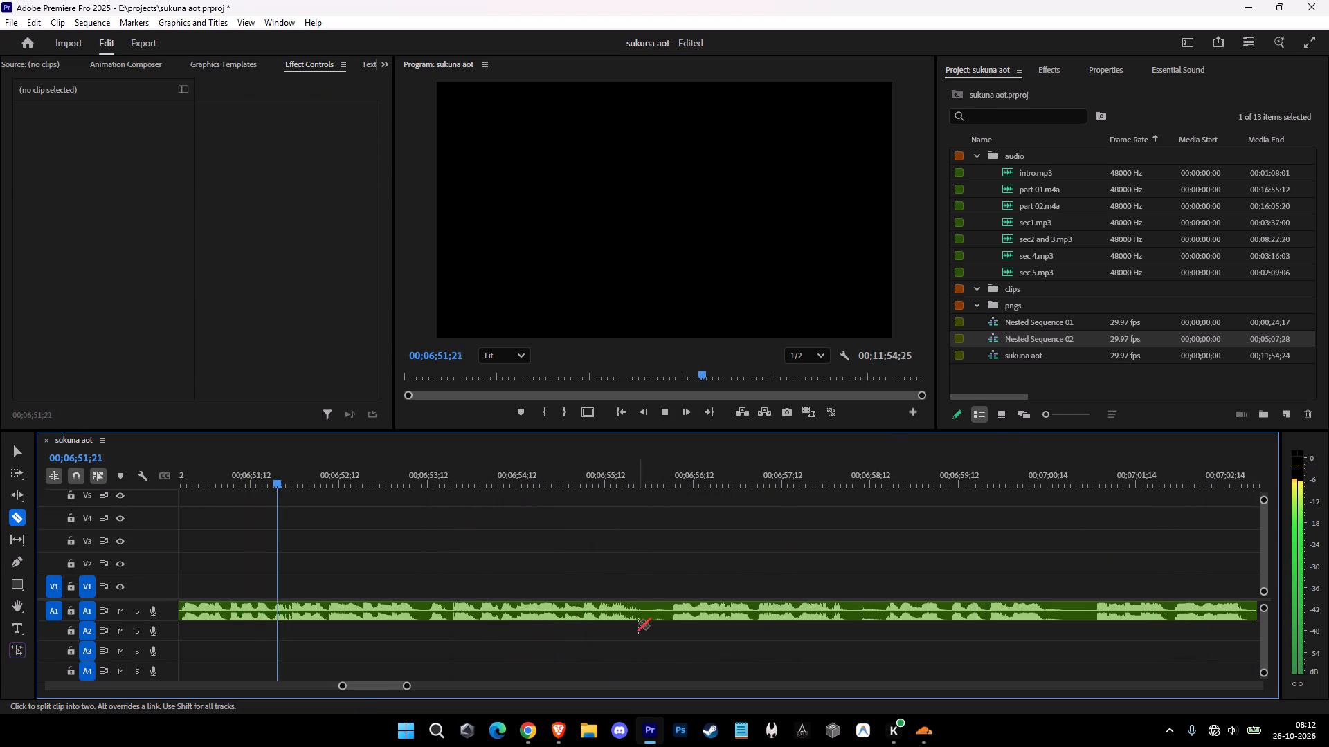
left_click(669, 618)
left_click(643, 614)
key("v")
left_click(653, 614)
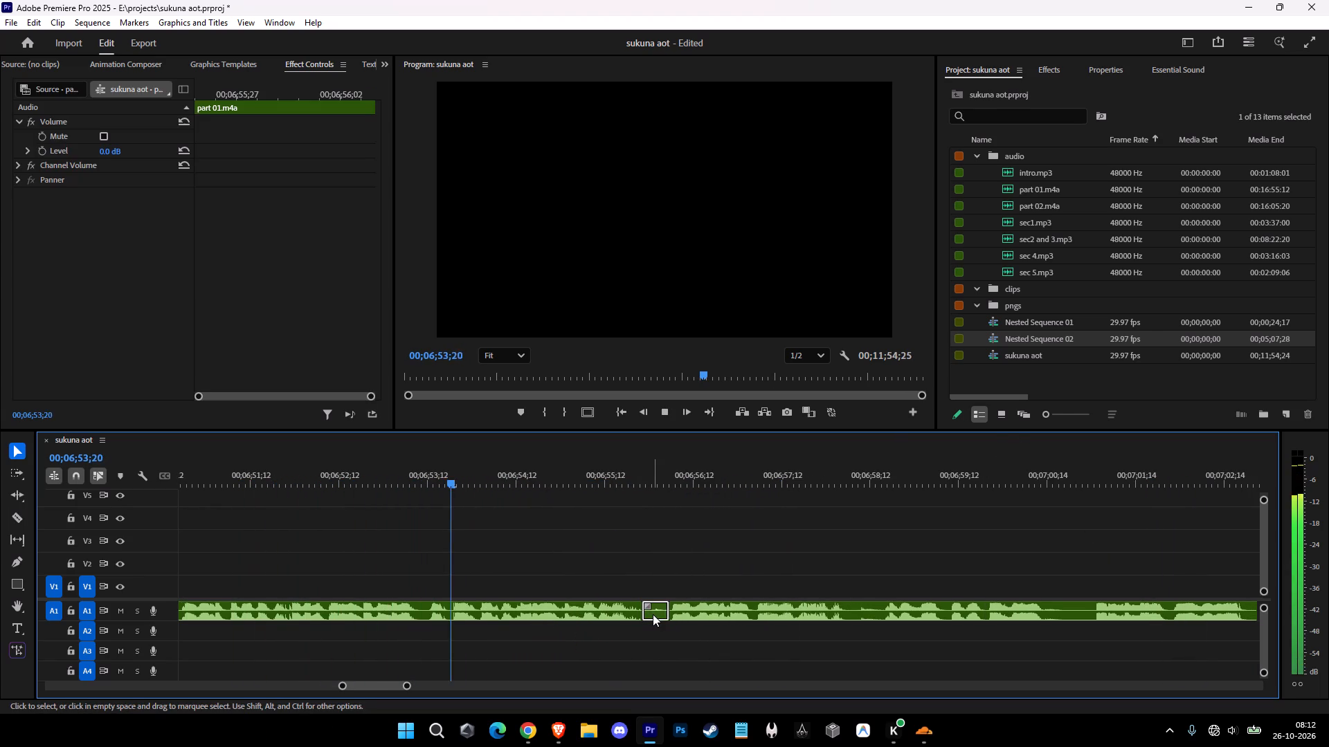
key("shift+d")
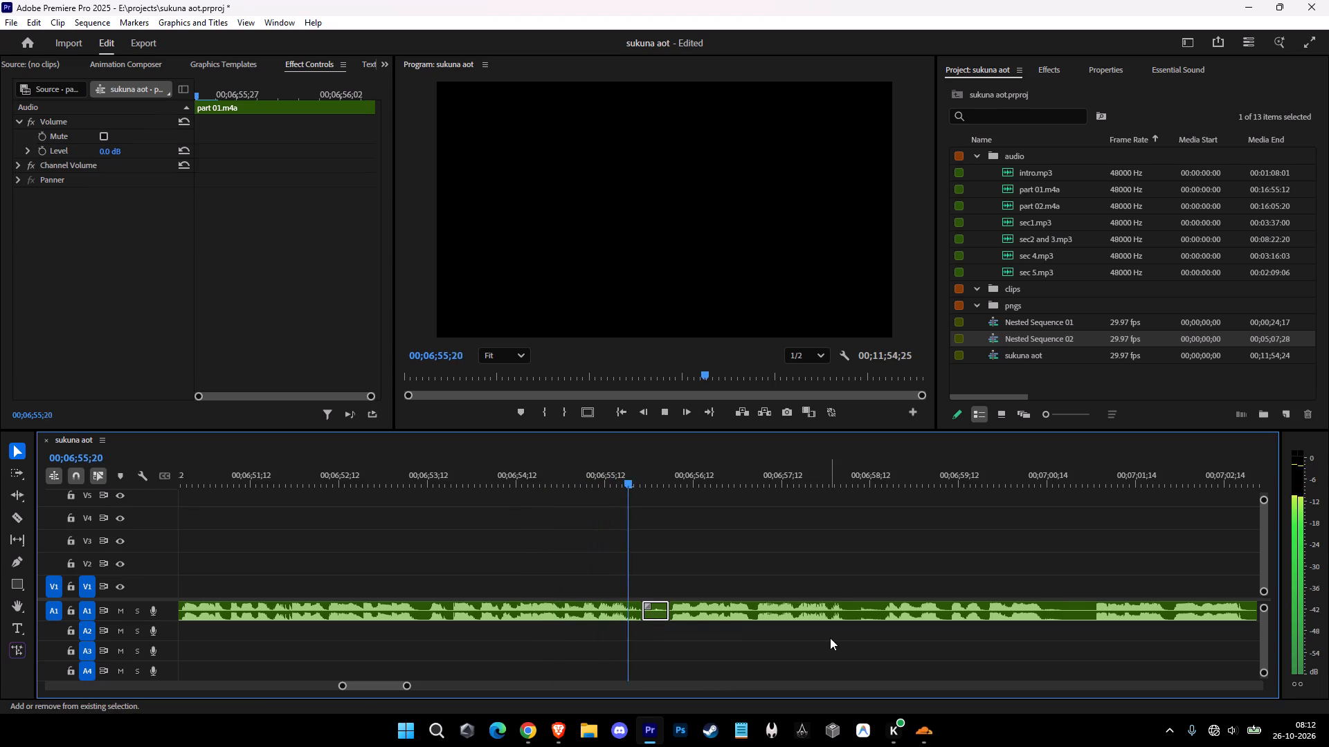
Cut out and ripple-delete the A1 pause from about 00;06;57;25 to 00;06;58;06.
key("space")
key("c")
left_click(853, 614)
left_click(821, 611)
key("v")
left_click(840, 618)
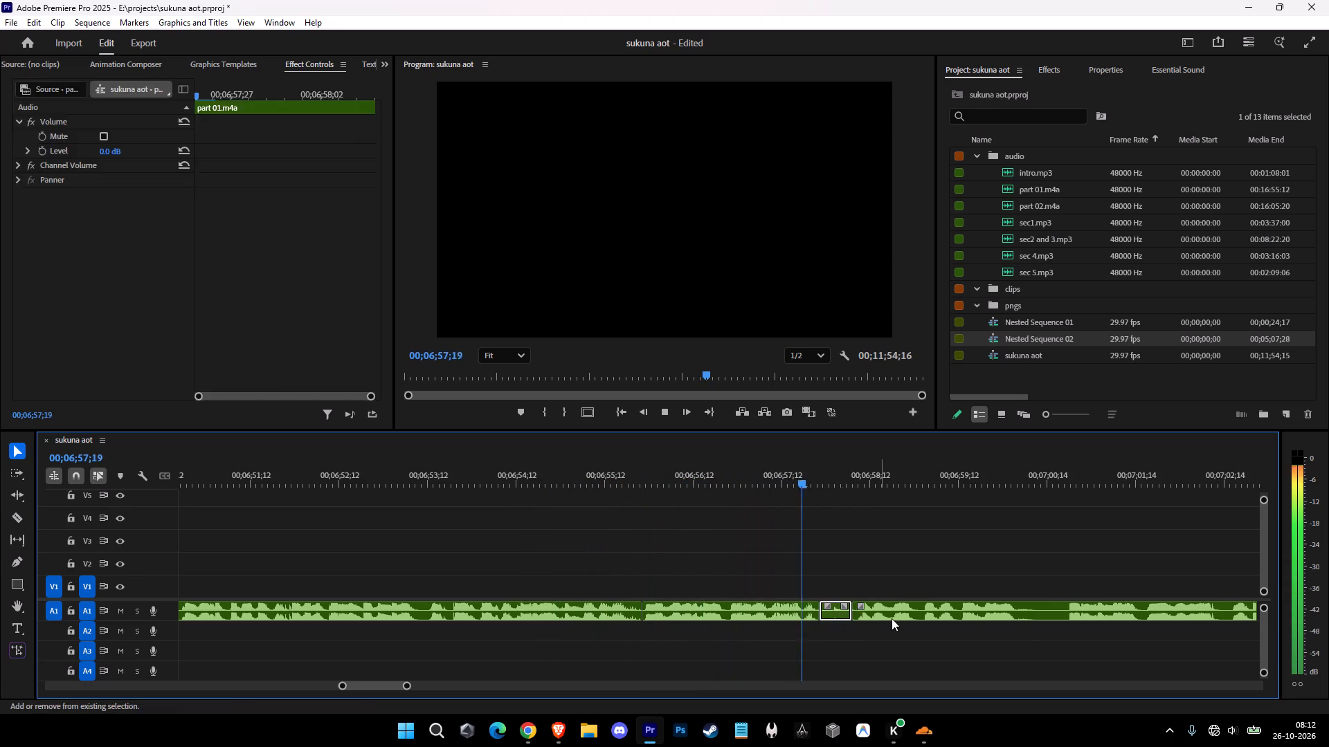
key("shift+d")
Cut out and ripple-delete the A1 pause from about 00;06;59;22 to 00;07;00;09.
key("space")
key("c")
left_click(1033, 618)
left_click(987, 612)
key("v")
left_click(1000, 612, "shift")
key("shift+d")
key("shift+space")
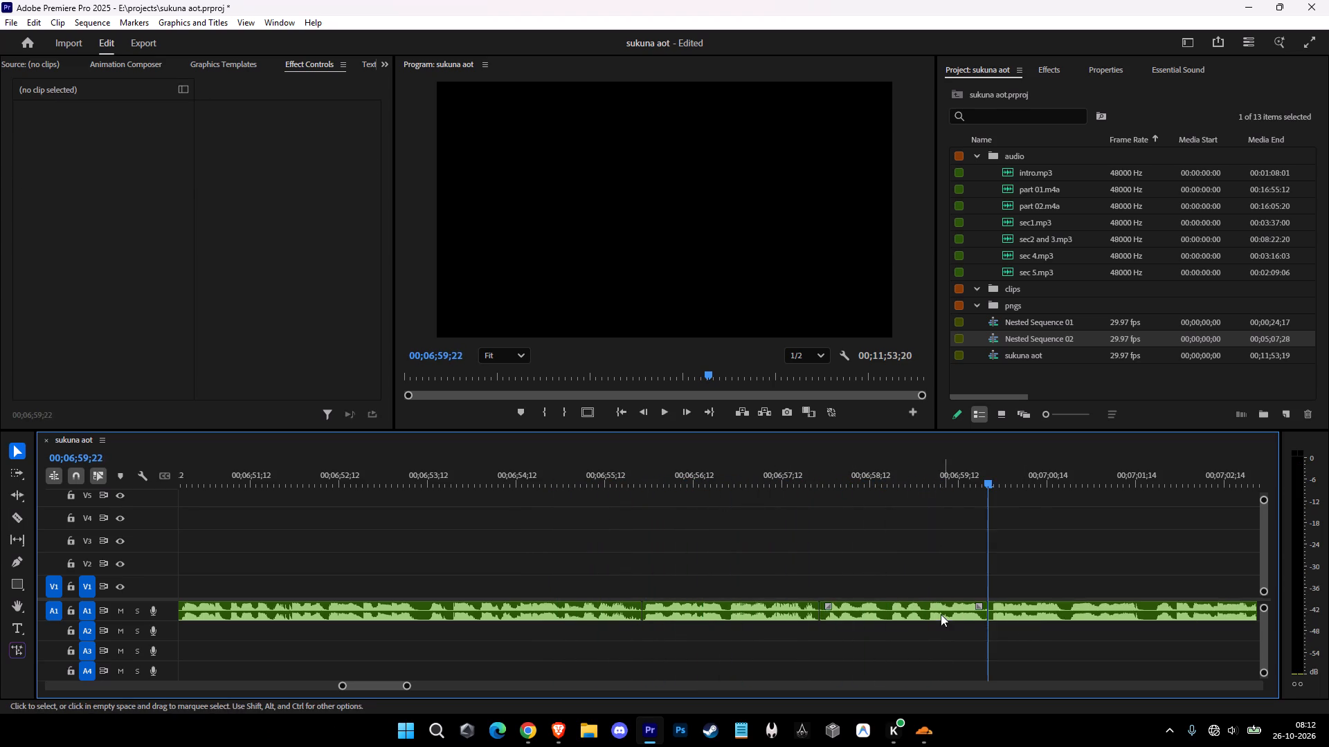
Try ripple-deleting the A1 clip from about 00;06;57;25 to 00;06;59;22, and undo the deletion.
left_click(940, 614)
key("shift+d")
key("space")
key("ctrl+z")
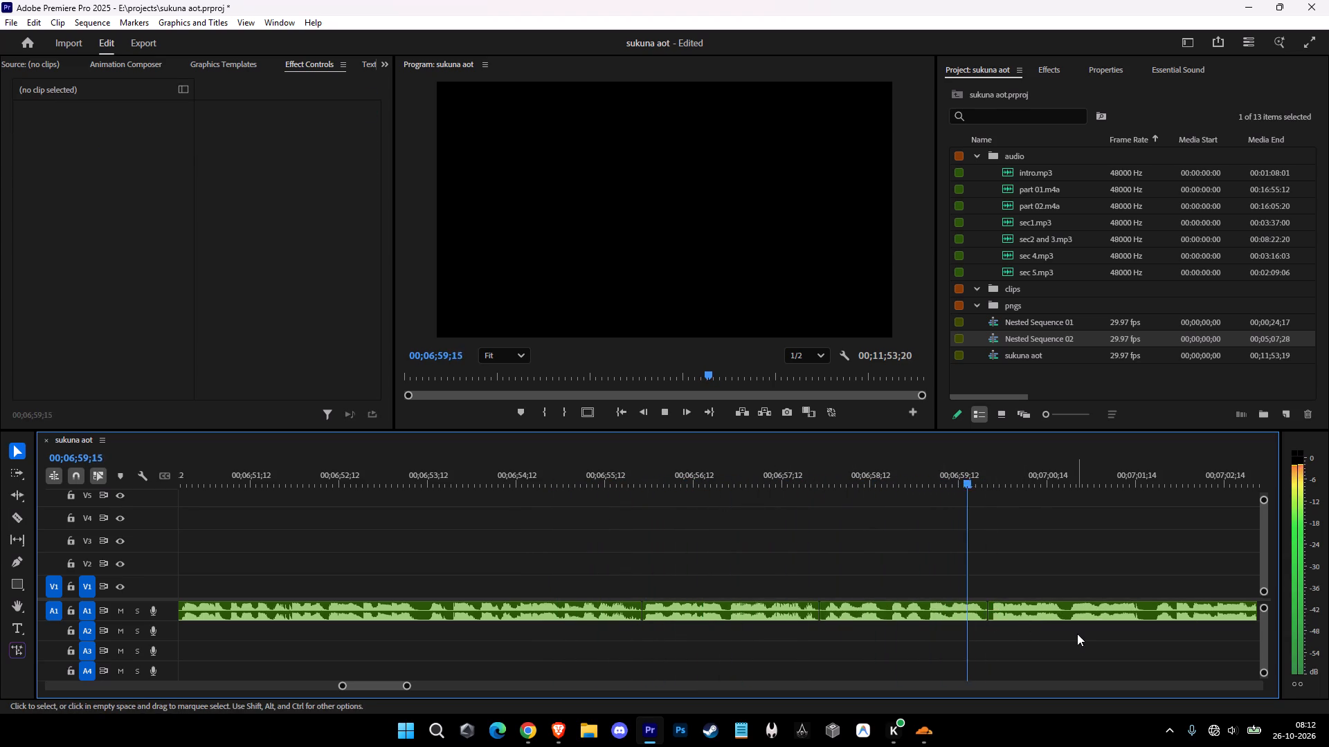
Cut out and ripple-delete the very short A1 pause from about 00;07;01;17 to 00;07;01;20.
key("c")
left_click(1153, 614)
left_click(1146, 611)
key("v")
double_click(1153, 614)
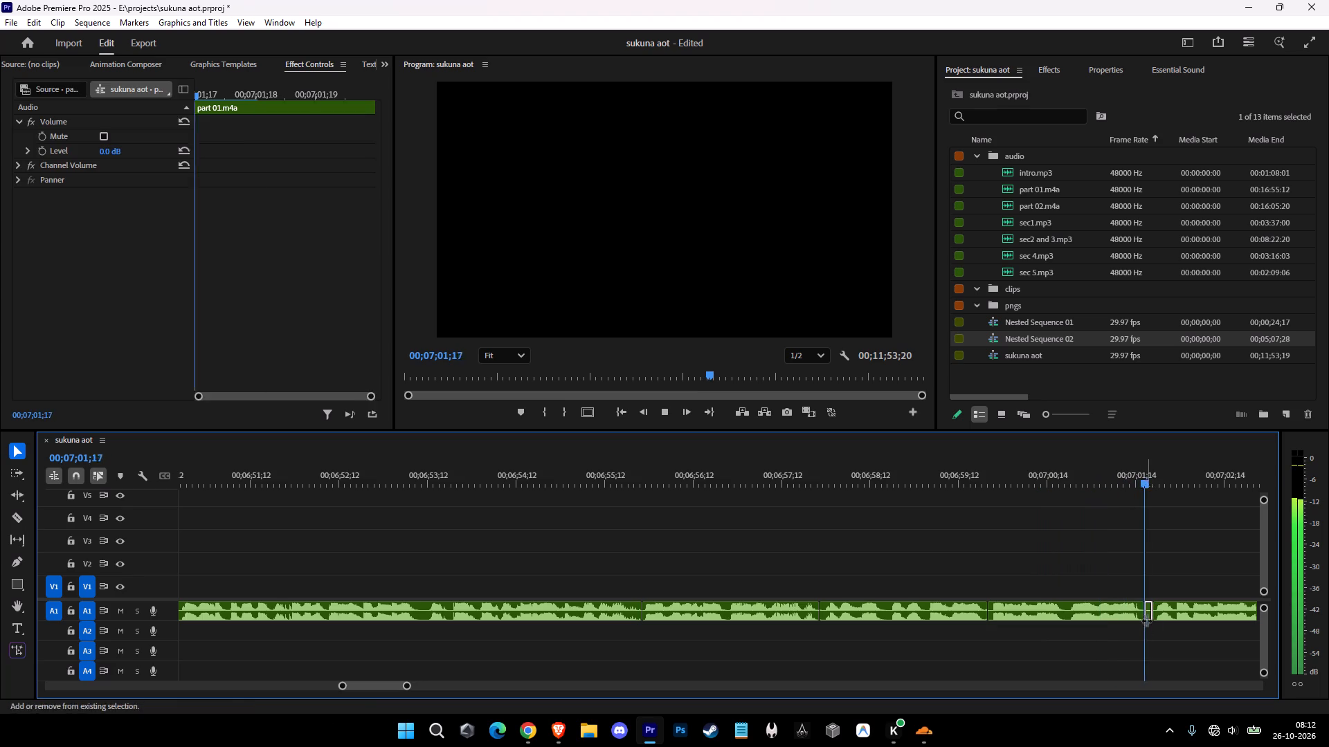
key("space")
key("shift+d")
Cut out and ripple-delete the long A1 pause from about 00;07;03;05 to 00;07;04;29.
key("space")
key("c")
key("space")
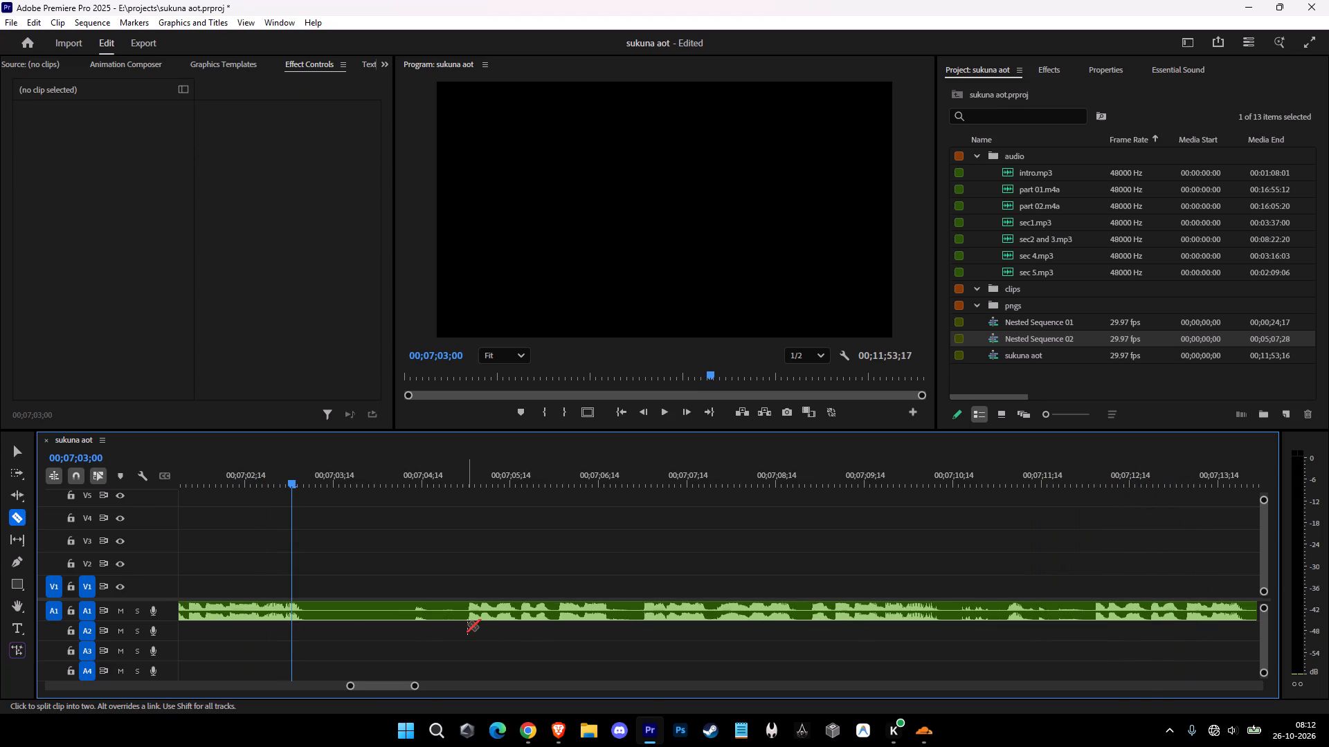
left_click(466, 617)
left_click(307, 615)
key("v")
key("space")
left_click(344, 615)
key("shift+d")
Cut out and ripple-delete the A1 pause from about 00;07;04;24 to 00;07;05;04.
key("space")
key("c")
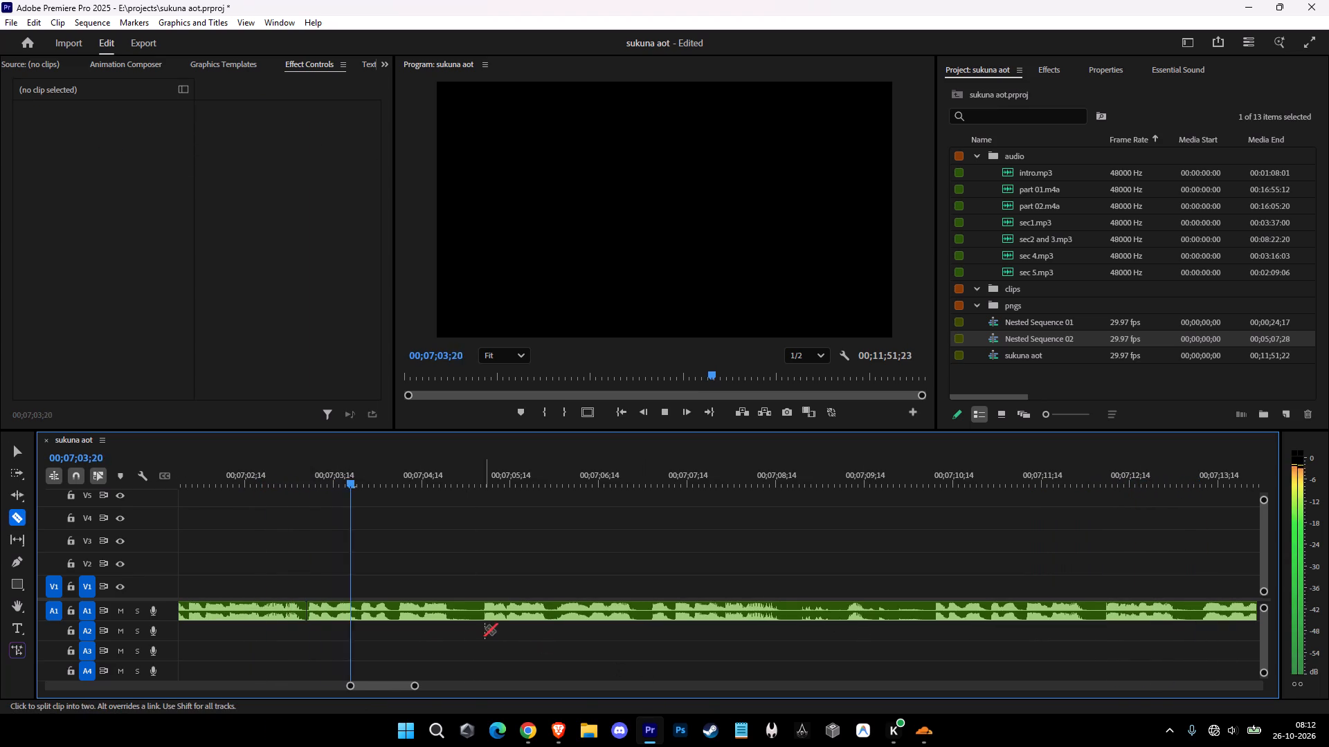
left_click(482, 620)
key("v")
left_click(298, 607)
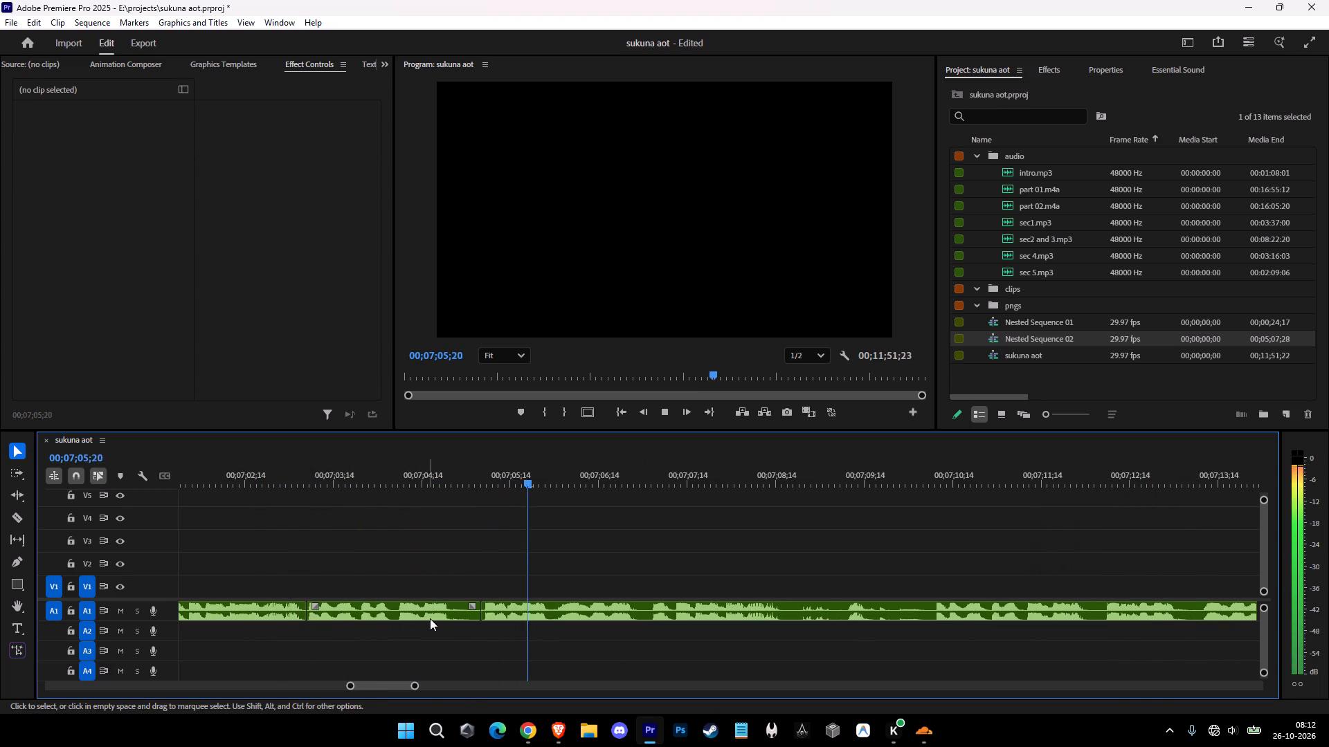
key("c")
left_click(451, 613)
key("v")
left_click(459, 613)
key("shift+d")
Ripple-delete the unwanted A1 take from about 00;07;01;17 to 00;07;03;05 and save the project.
left_click(252, 617)
key("shift+d")
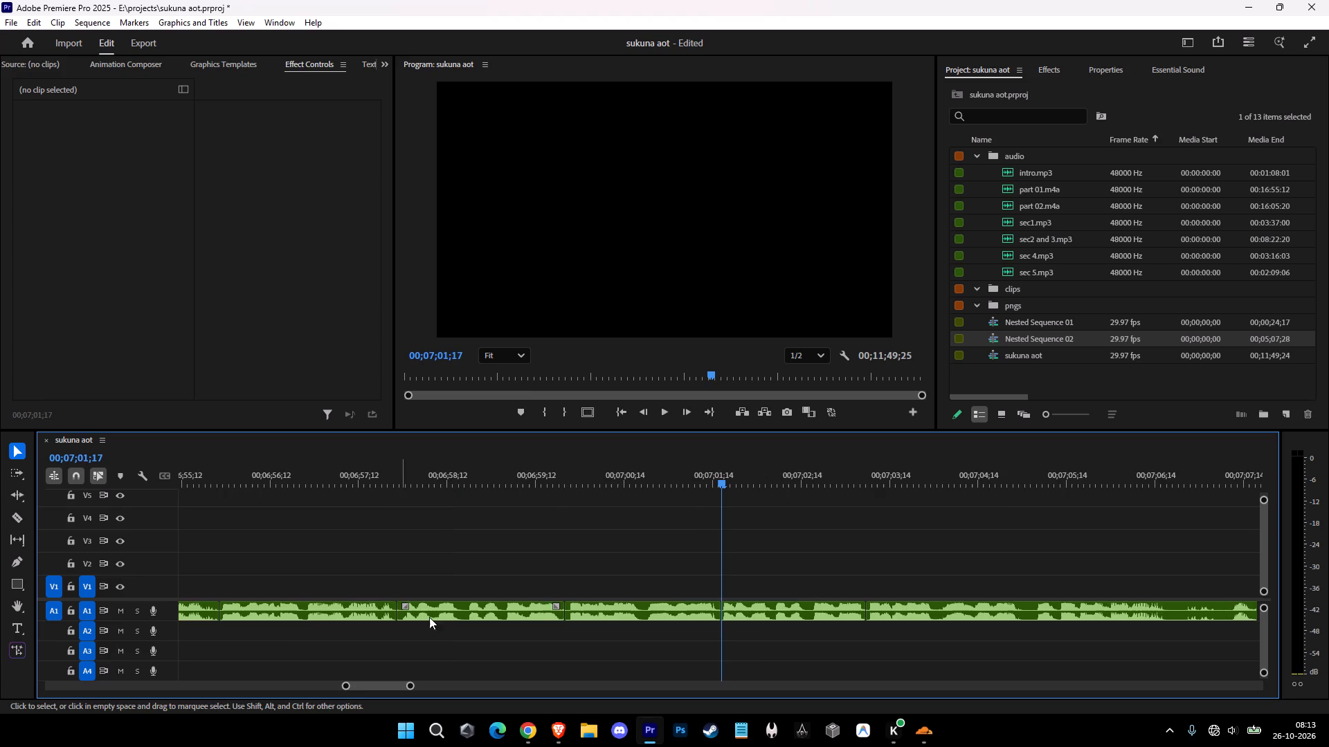
key("ctrl+s")
Play back from about 00;06;58;05 and ripple-delete the two A1 clips spanning about 00;06;57;25 to 00;07;01;17.
left_click(426, 463)
key("space")
left_click_drag(623, 555, 633, 610)
left_click_drag(622, 557, 541, 608)
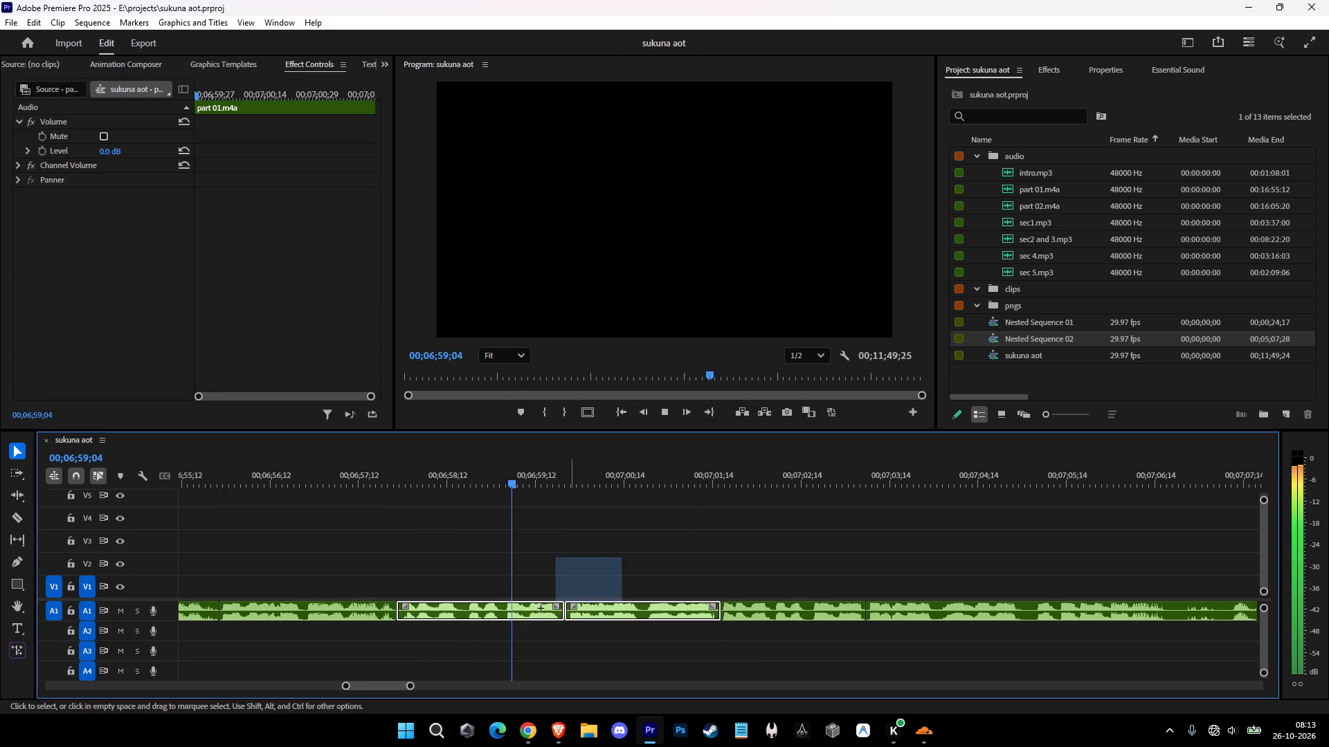
left_click_drag(541, 608, 482, 631)
key("d")
key("shift+d")
left_click_drag(491, 574, 481, 634)
key("shift+d")
key("space")
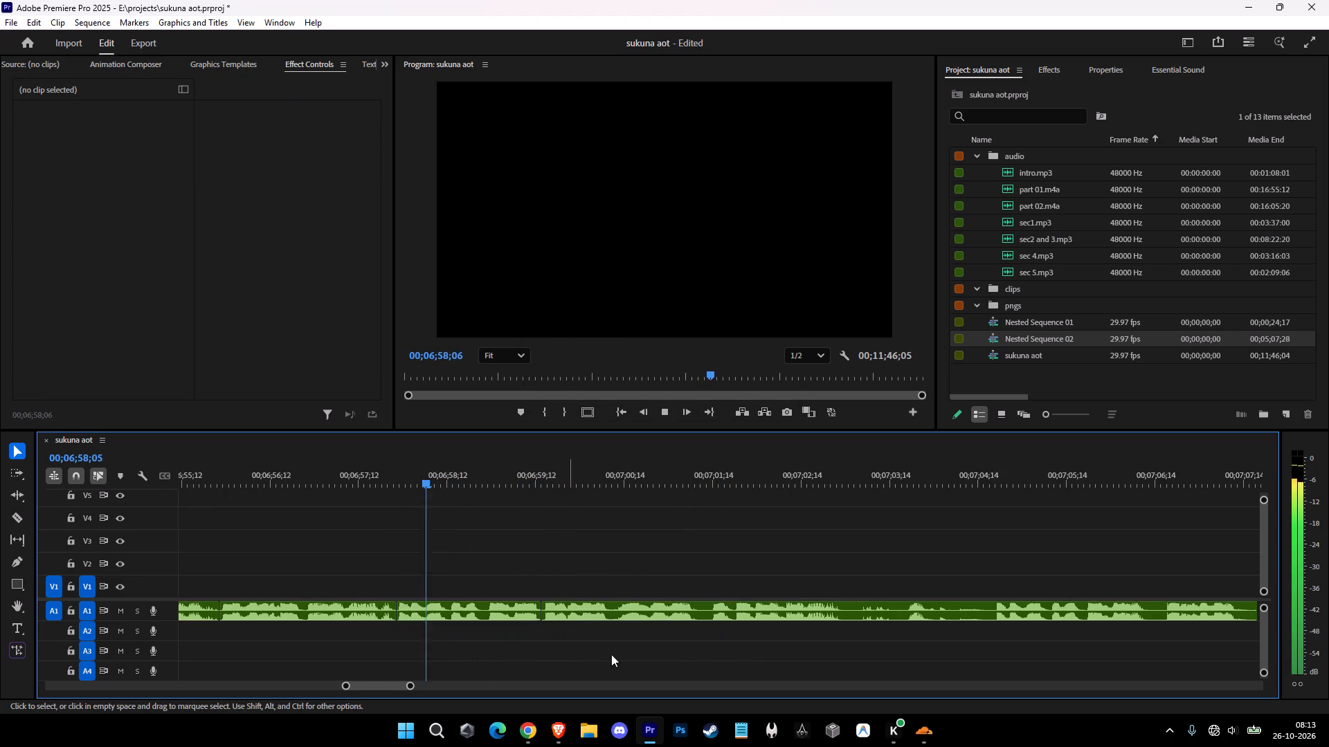
Split A1 at about 00;07;04;19 and ripple-delete the unwanted take from about 00;06;59;13 to that cut.
key("c")
left_click(995, 618)
key("v")
left_click(941, 618, "shift")
key("shift+d")
key("shift+space")
key("space")
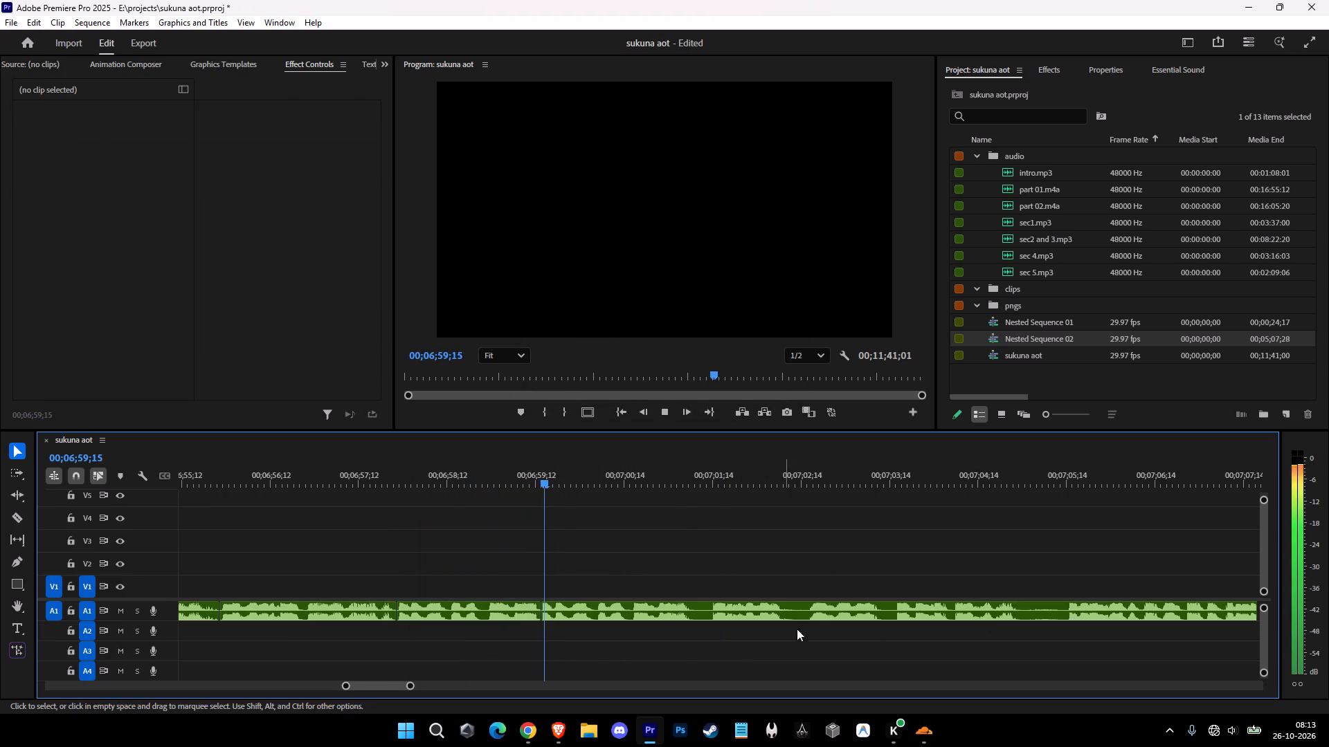
Cut out and ripple-delete two A1 pauses, about 00;07;01;08 to 00;07;01;13 and about 00;07;02;09 to 00;07;02;16.
key("c")
left_click(808, 618)
left_click(787, 611)
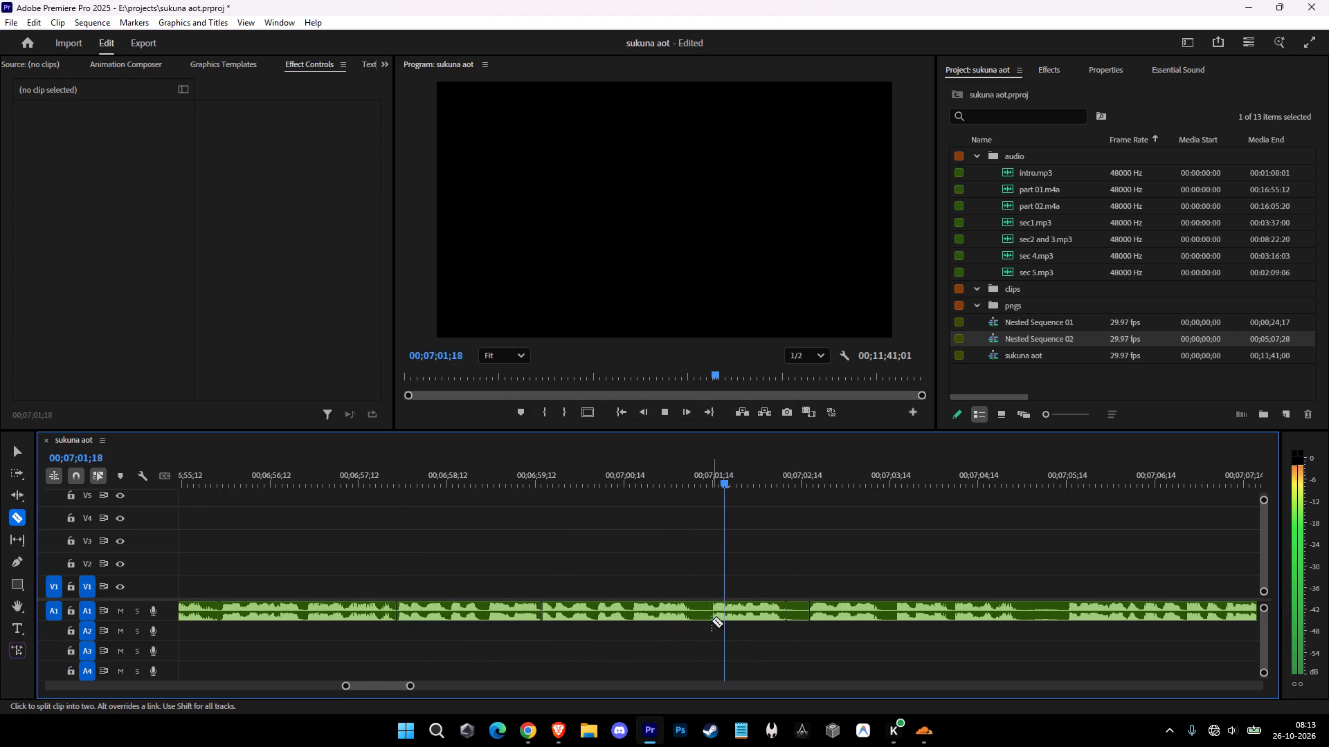
left_click(710, 618)
left_click(696, 617)
key("v")
left_click(700, 617)
key("shift+d")
key("space")
left_click(784, 611)
key("shift+d")
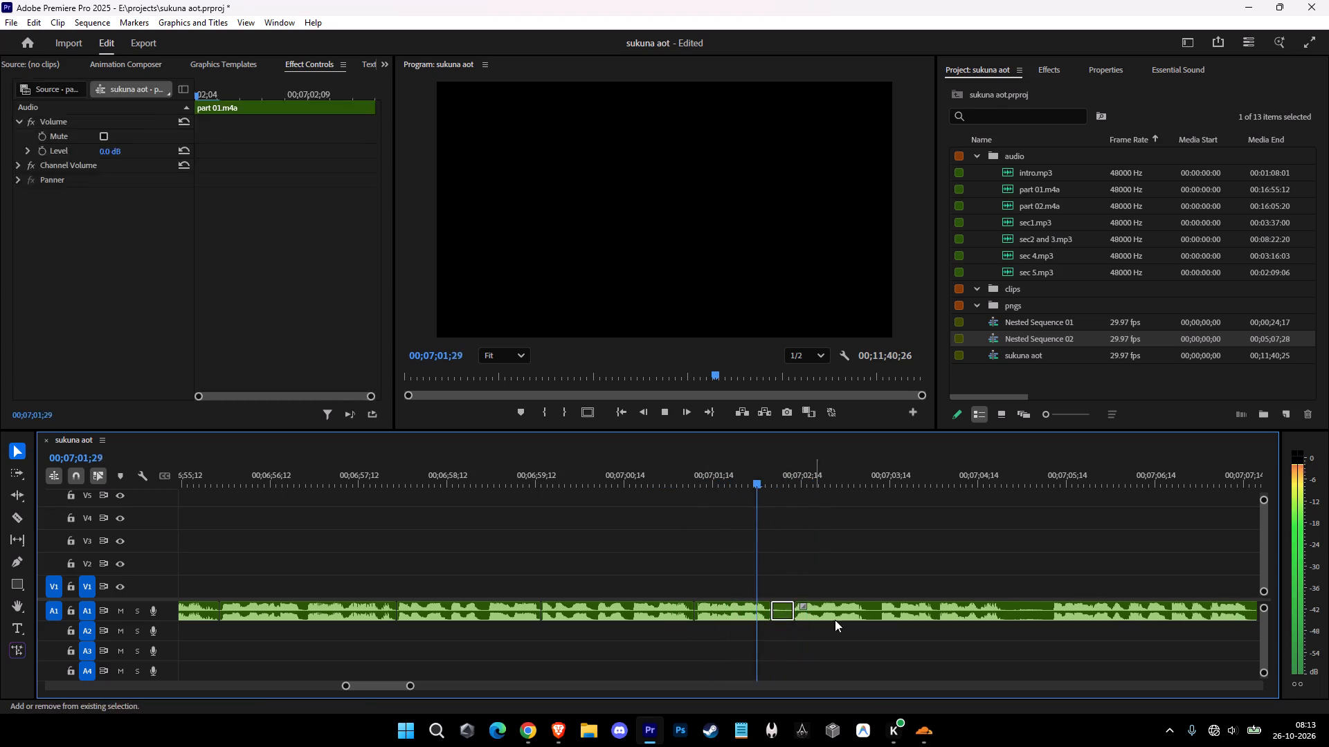
Cut out and ripple-delete the short A1 pause from about 00;07;02;29 to 00;07;03;02.
key("space")
key("c")
left_click(854, 614)
key("space")
left_click(846, 610)
key("v")
key("space")
left_click(849, 611)
key("shift+d")
key("shift+space")
Cut out and ripple-delete the A1 pause from about 00;07;04;12 to 00;07;04;26.
type("c")
key("space")
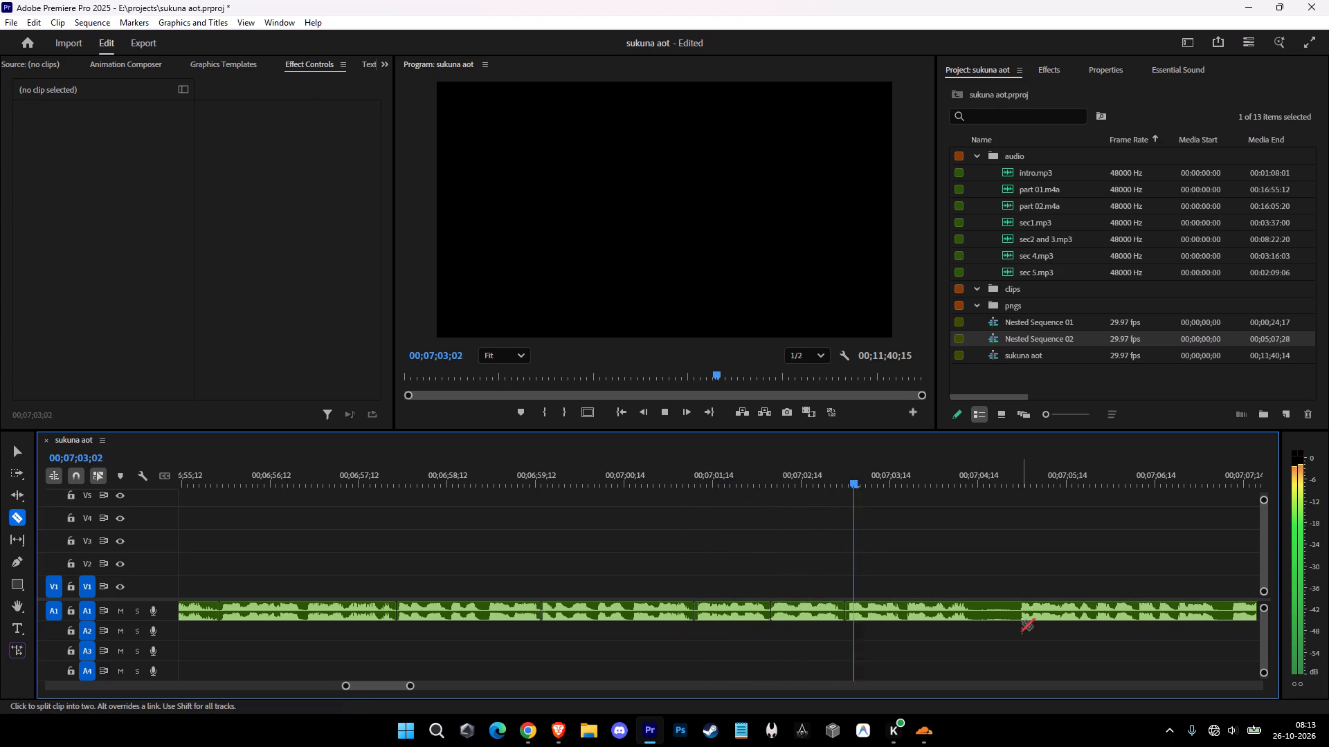
key("c")
left_click(1015, 616)
key("v")
left_click(973, 618)
key("c")
left_click(972, 614)
key("v")
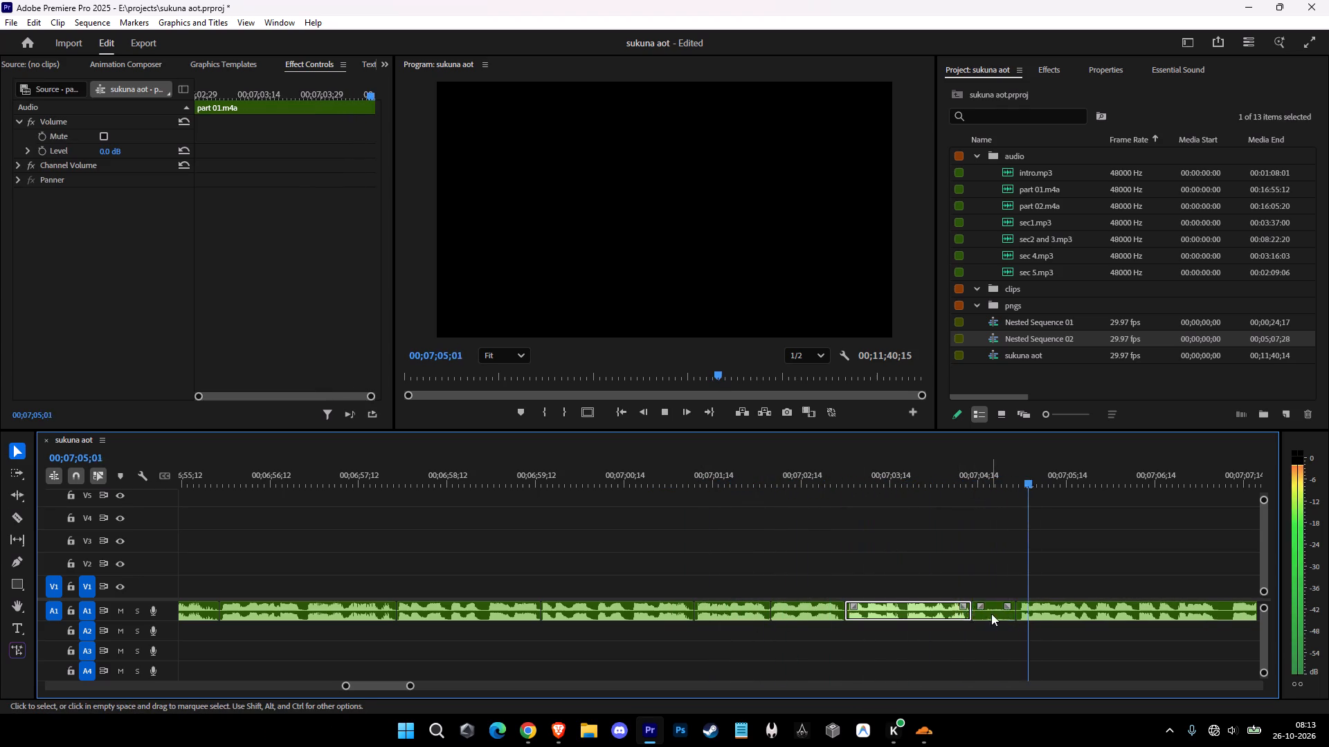
left_click(991, 614)
key("shift+d")
key("space")
Cut out and ripple-delete the short A1 pause from about 00;07;06;21 to 00;07;06;25.
key("c")
left_click(1186, 611)
left_click(1177, 609)
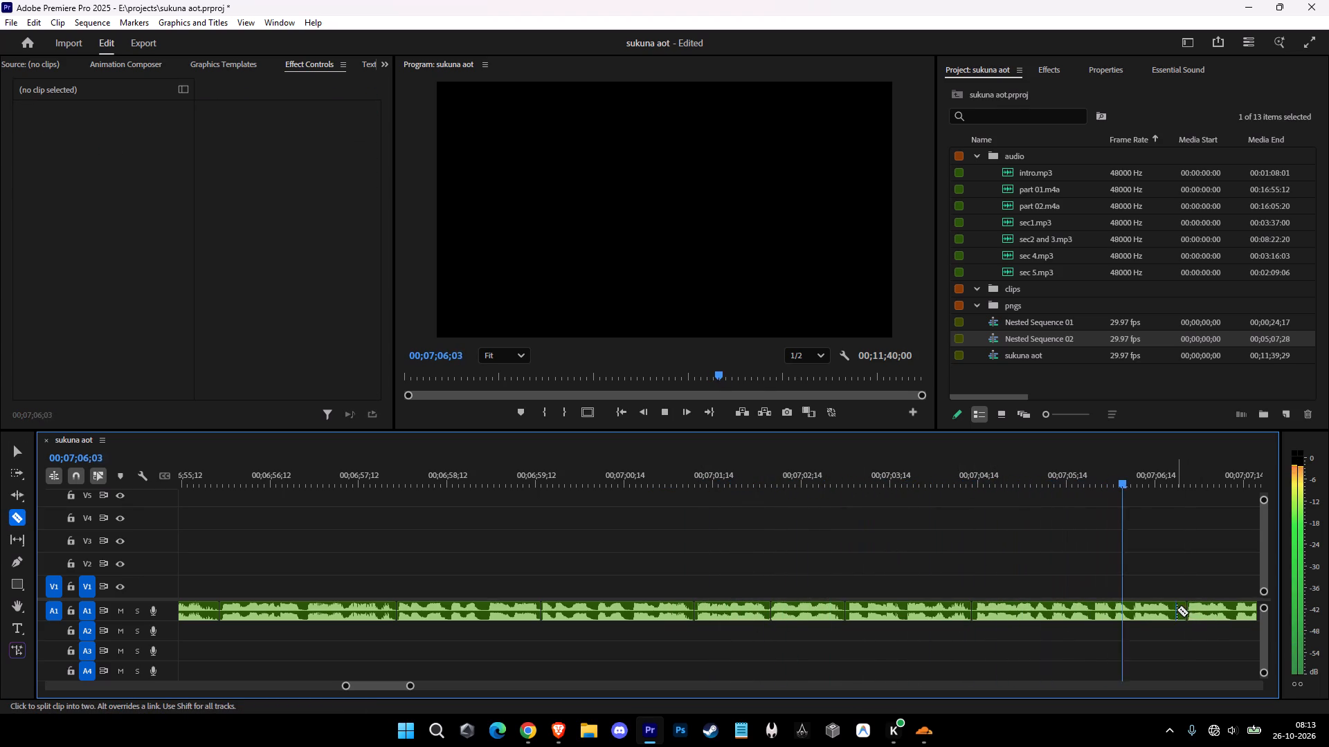
key("v")
left_click(1183, 611)
key("shift+d")
key("space")
Split A1 at about 00;07;08;20 and ripple-delete the unwanted take from about 00;07;06;21 to that cut.
key("c")
key("space")
left_click(372, 614)
key("v")
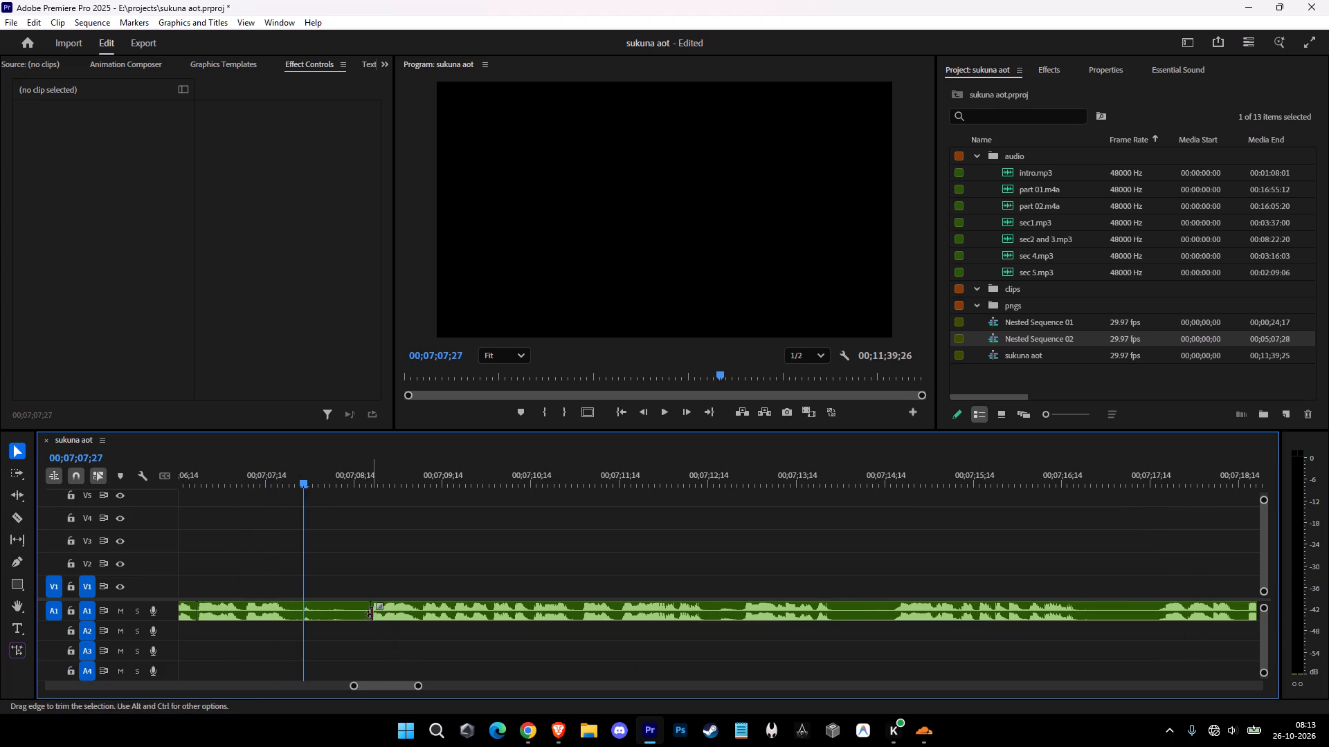
left_click(331, 614, "shift")
key("shift+d")
Play back from about 00;07;05;17 and ripple-delete the unwanted A1 take from about 00;07;04;12 to 00;07;06;21.
key("space")
key("space")
left_click(1072, 491)
left_click(1051, 478)
key("space")
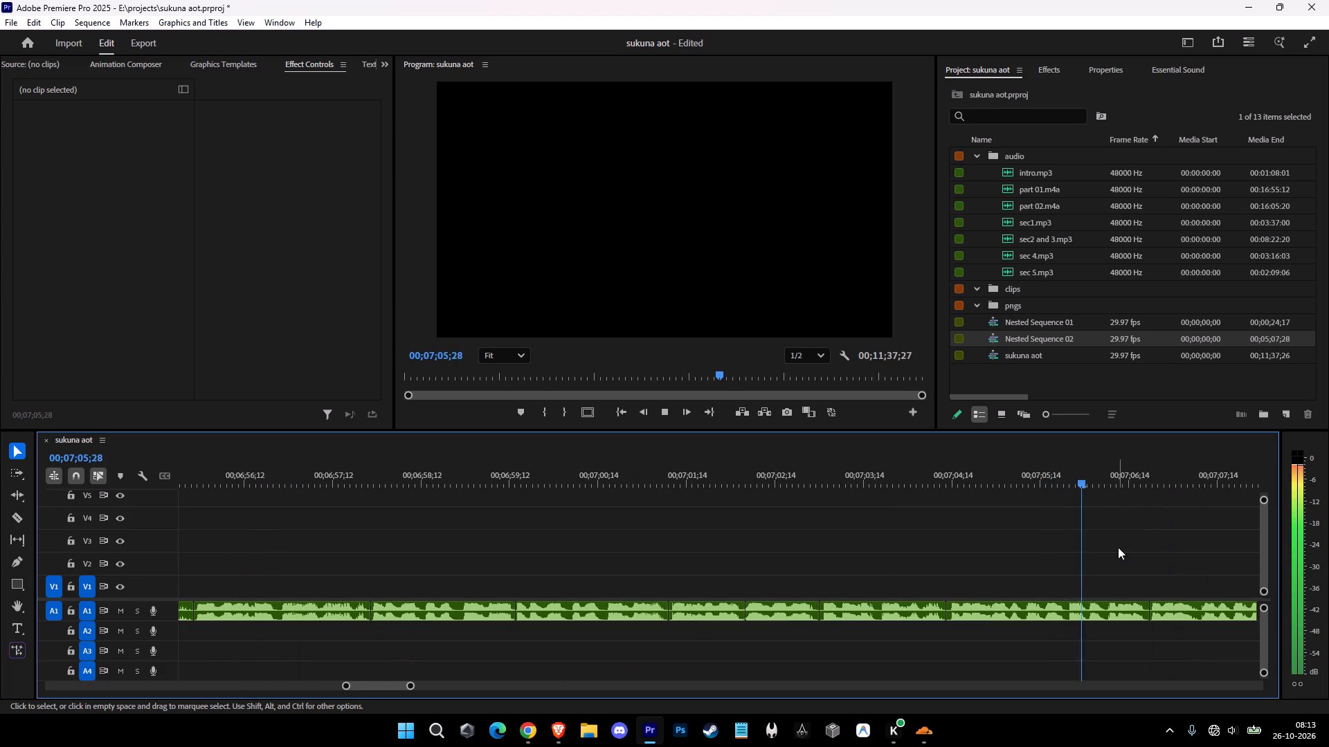
left_click_drag(1058, 577, 1063, 640)
key("shift+d")
key("space")
Cut out and ripple-delete the A1 pause from about 00;07;08;05 to 00;07;08;17.
key("c")
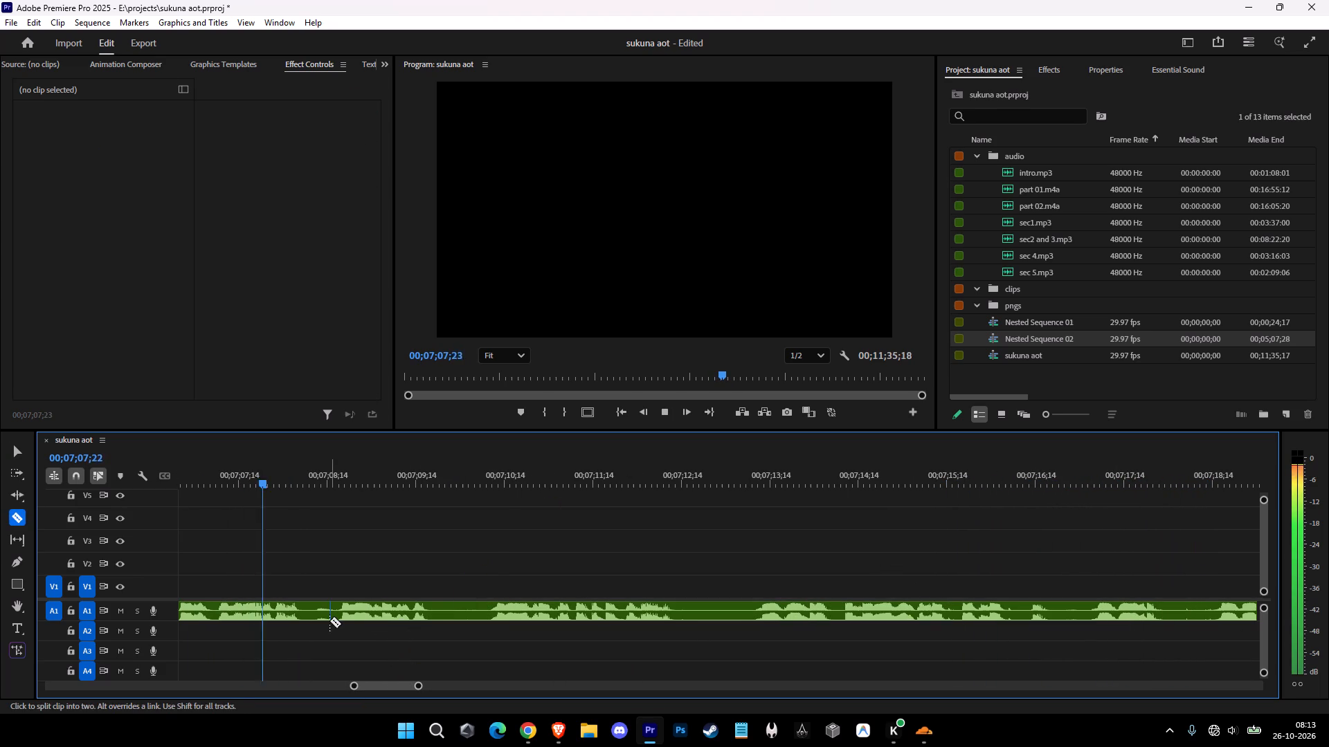
key("space")
key("space")
left_click(301, 618)
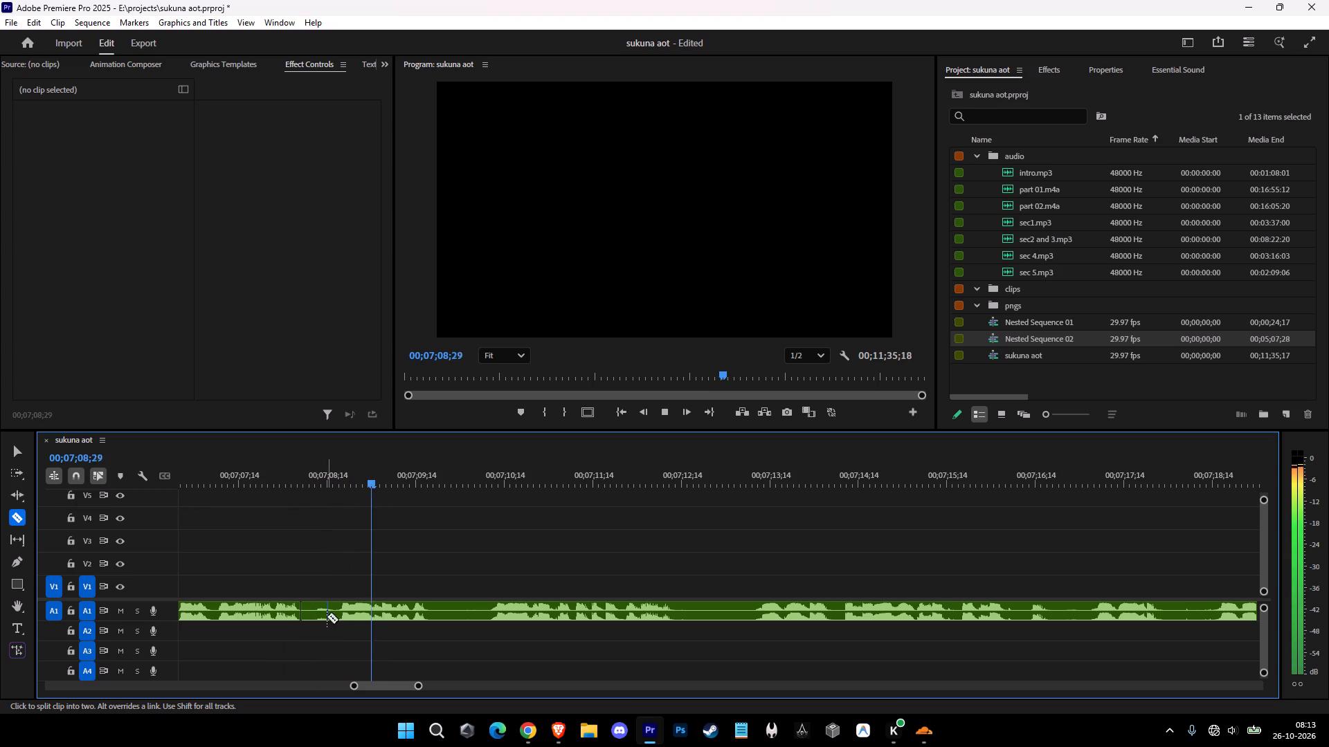
left_click(336, 614)
key("v")
left_click(325, 614)
key("shift+d")
key("space")
Split A1 at about 00;07;09;28 and ripple-delete the segment from about 00;07;08;05 to that cut.
key("c")
left_click(457, 616)
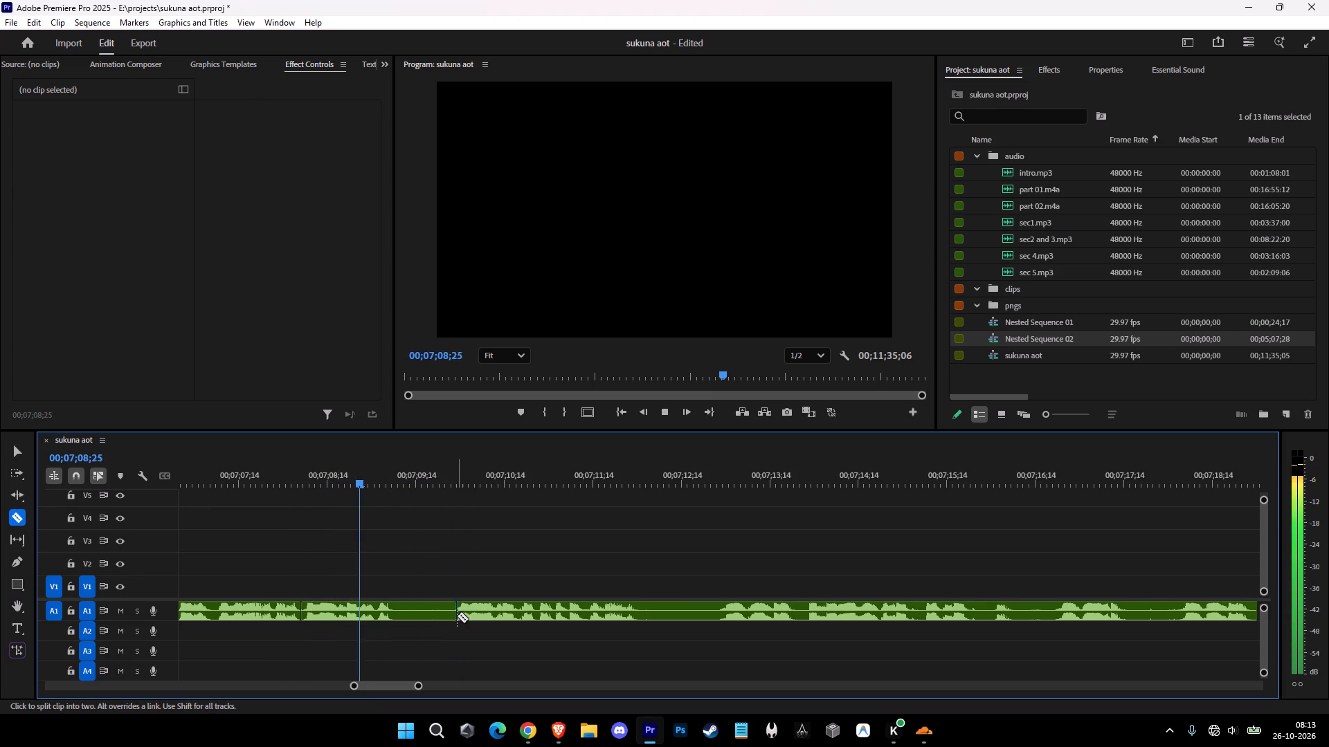
key("v")
left_click(431, 614)
key("shift+d")
key("space")
Cut out and ripple-delete the A1 pause from about 00;07;10;07 to 00;07;11;03.
key("c")
left_click(562, 612)
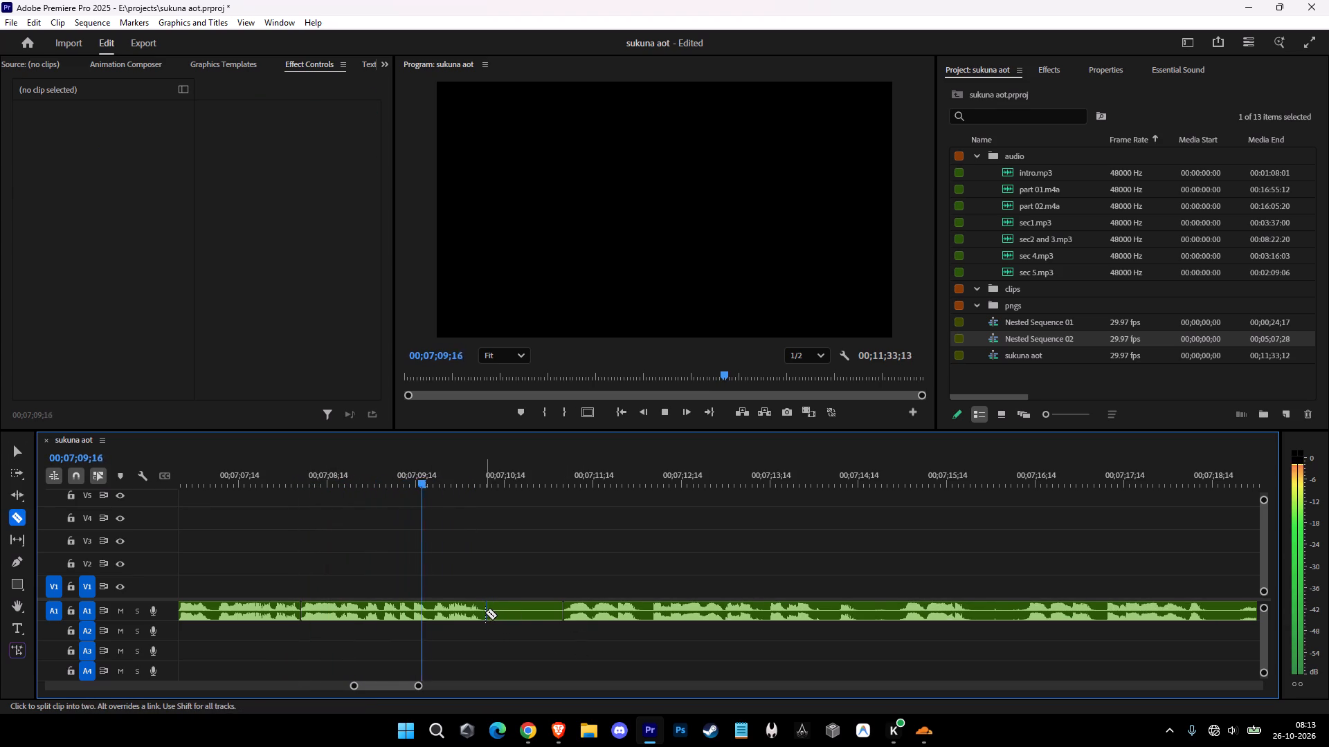
left_click(485, 612)
key("v")
left_click(523, 615)
key("shift+d")
key("space")
Cut out and ripple-delete the A1 pause from about 00;07;13;18 to 00;07;14;02.
key("c")
left_click(824, 614)
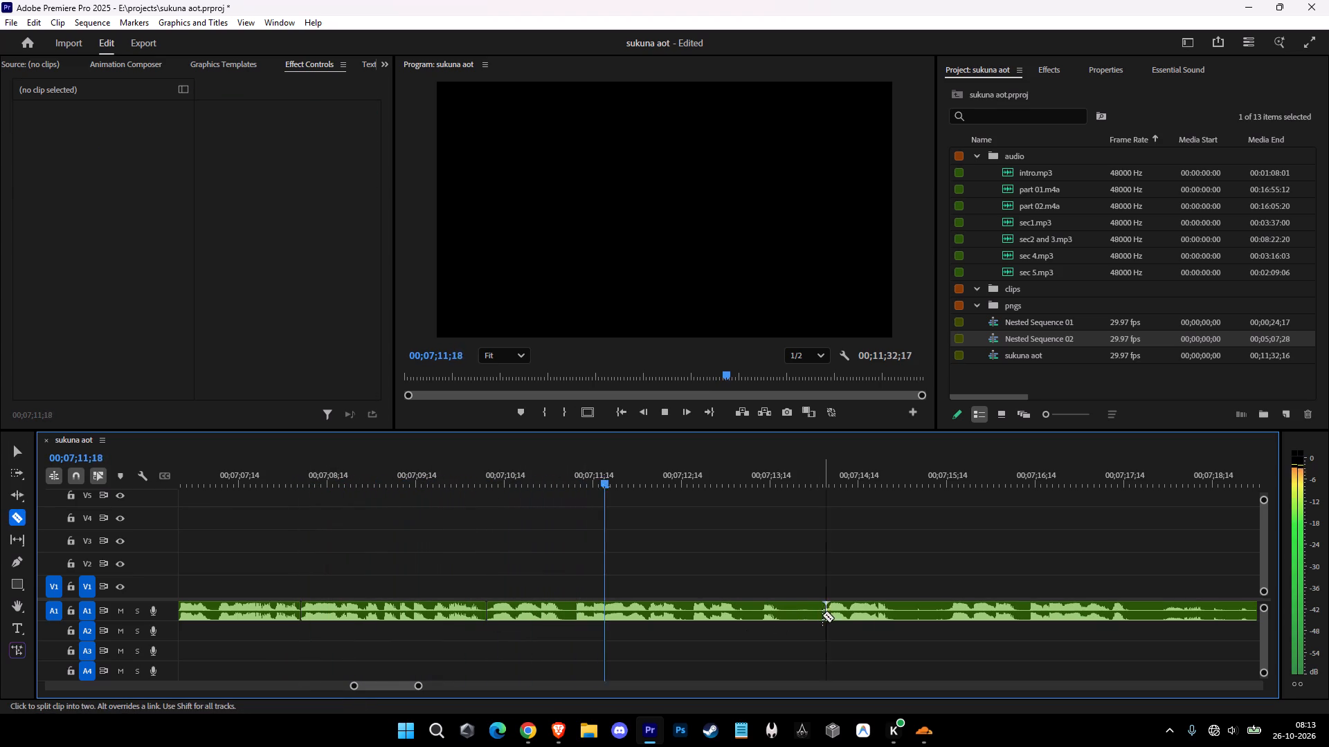
left_click(784, 616)
key("v")
left_click(790, 613)
left_click(817, 616)
key("shift+d")
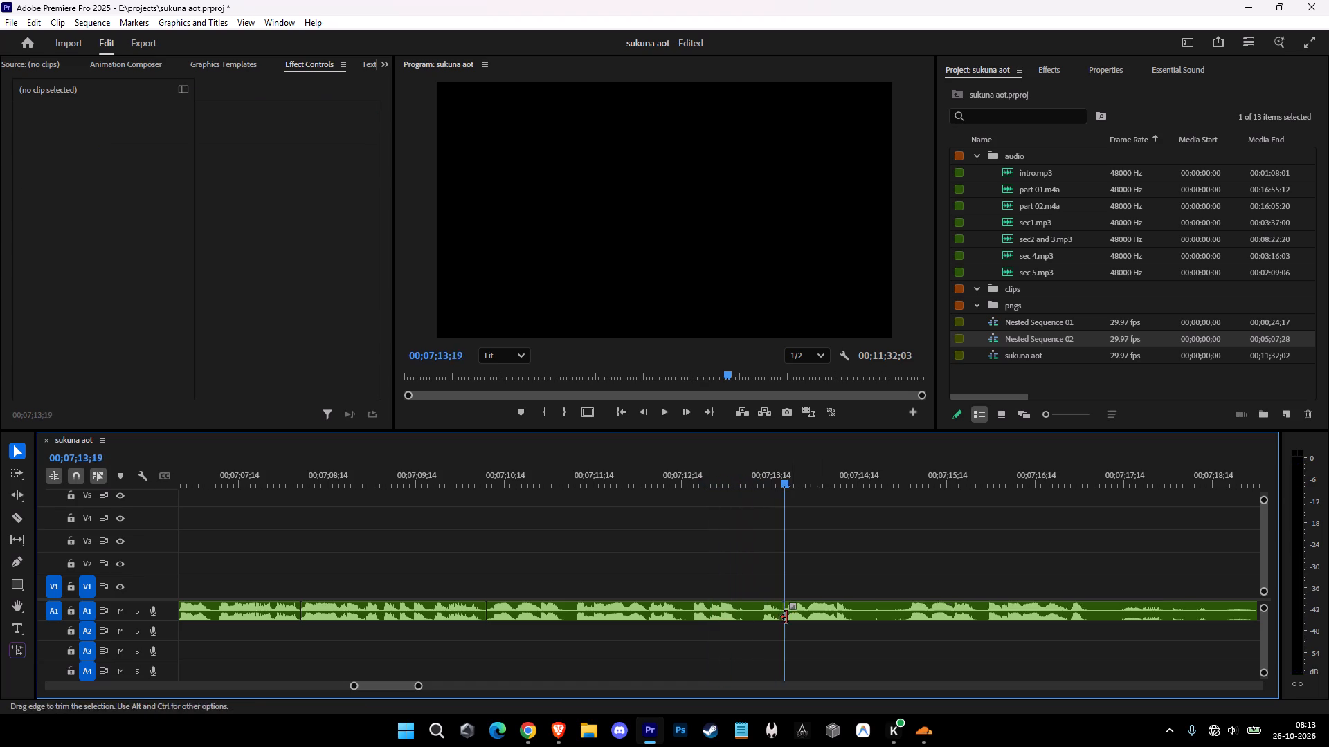
Ripple-delete the unwanted A1 take from about 00;07;10;07 to 00;07;13;18.
key("space")
left_click(699, 614)
key("shift+d")
key("space")
Split A1 at about 00;07;11;17 and ripple-delete the segment from about 00;07;10;07 to that cut.
key("c")
left_click(603, 614)
key("v")
left_click(595, 614, "shift")
key("shift+d")
key("space")
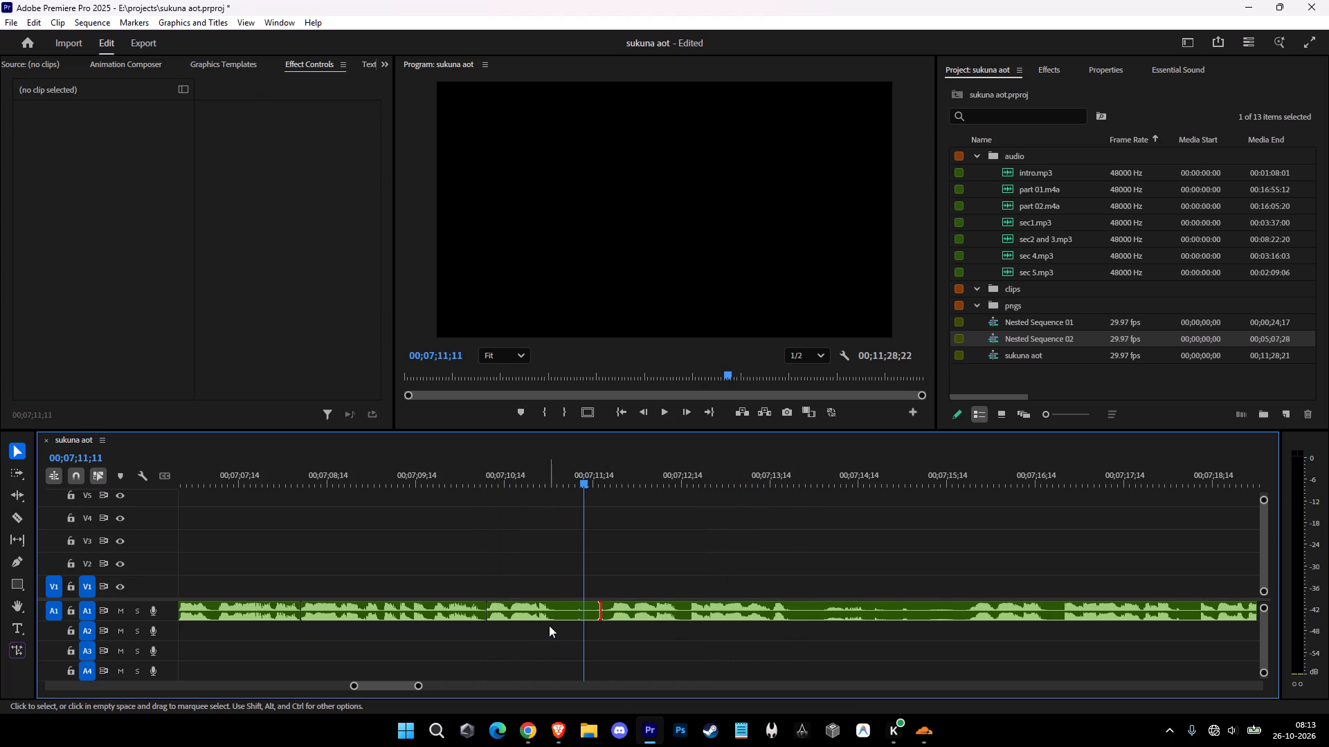
left_click(548, 617)
key("shift+d")
key("space")
Split A1 at about 00;07;14;12 and ripple-delete the unwanted take from about 00;07;10;07 to that cut.
key("c")
key("space")
left_click(853, 617)
key("v")
left_click(776, 607)
key("shift+d")
key("space")
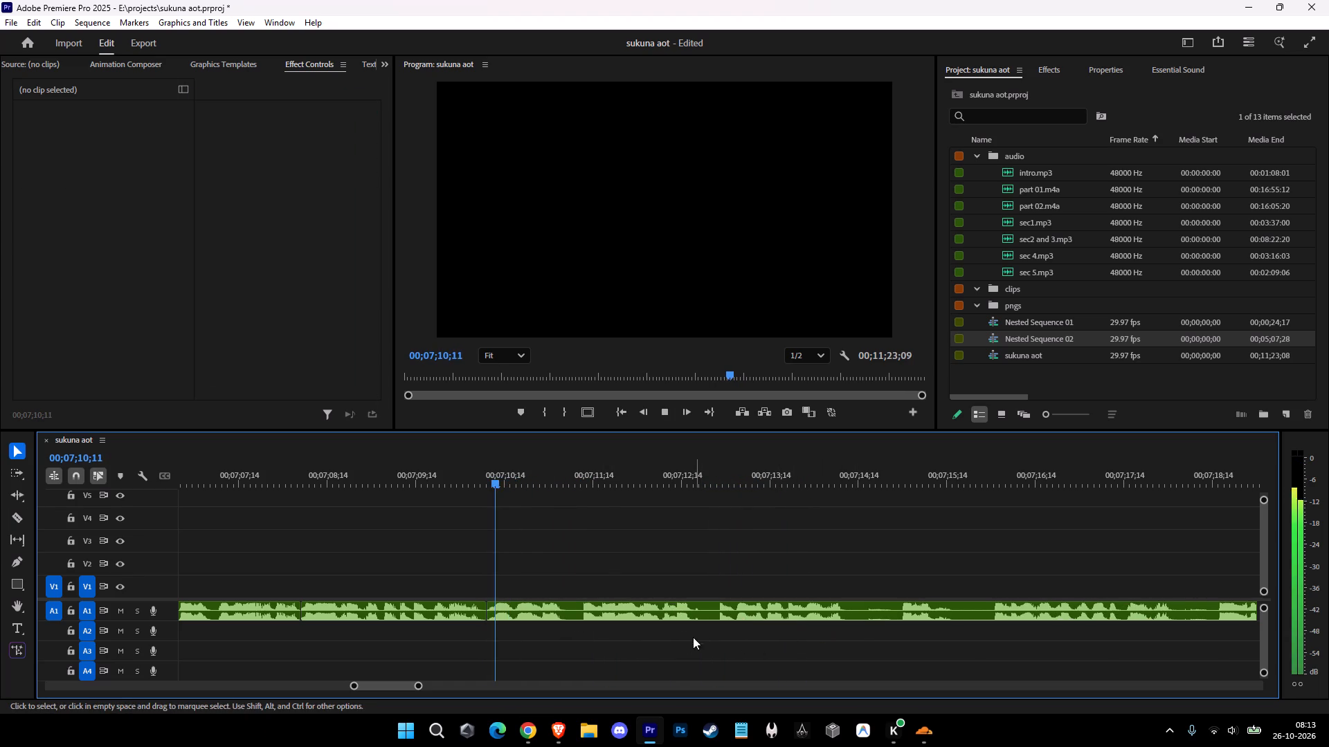
Cut out and ripple-delete the short A1 pause from about 00;07;11;04 to 00;07;11;09.
key("c")
key("space")
left_click(579, 614)
left_click(565, 611)
key("v")
key("space")
left_click(577, 618)
key("shift+d")
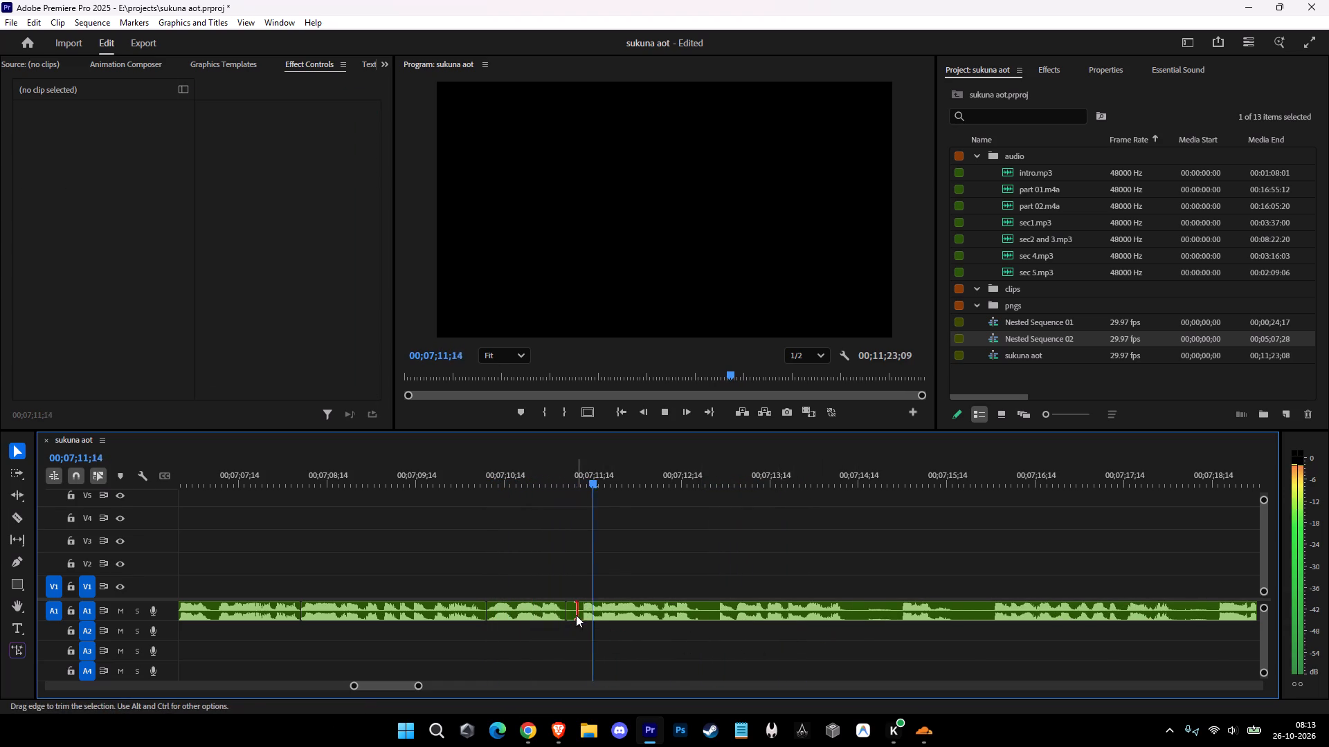
left_click(572, 611)
key("shift+d")
key("space")
Cut out and ripple-delete the short A1 pause from about 00;07;12;16 to 00;07;12;21.
key("c")
left_click(703, 614)
left_click(689, 610)
key("v")
left_click(690, 610, "shift")
key("shift+d")
double_click(692, 610)
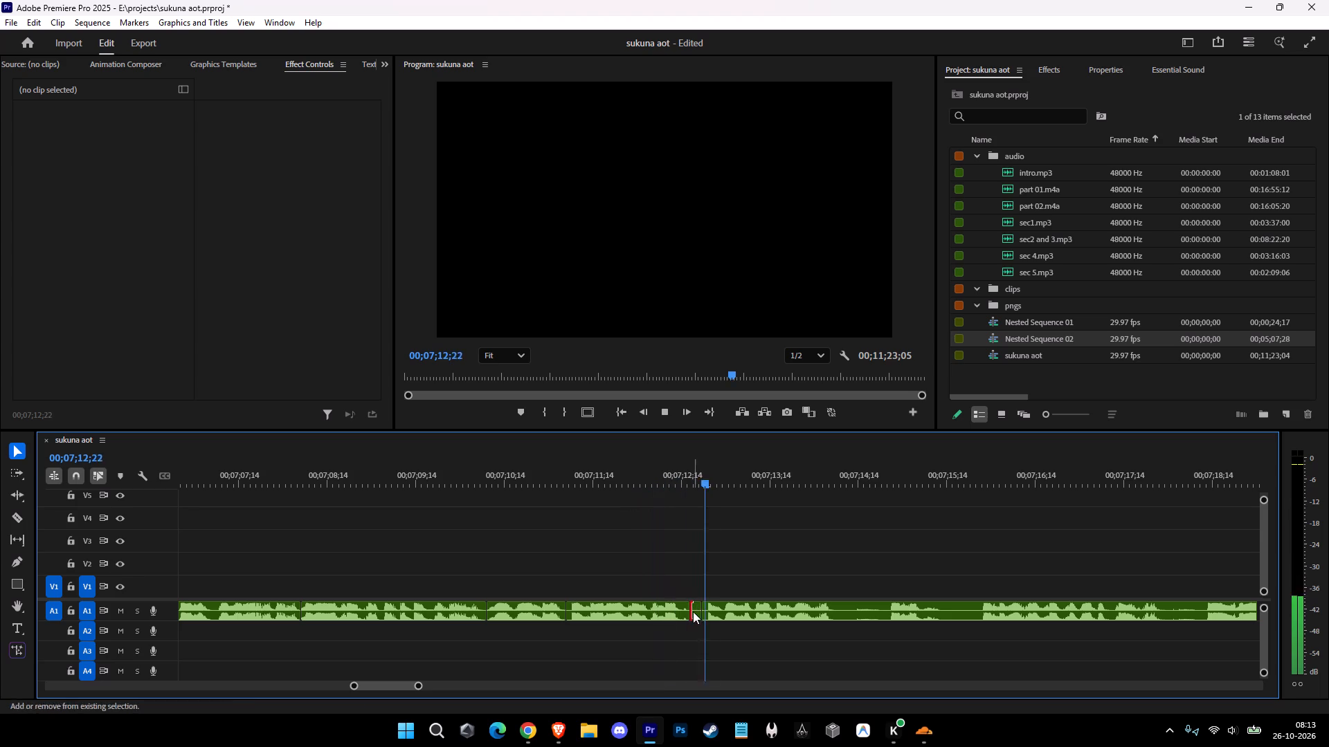
key("space")
key("shift+d")
key("space")
Cut out and ripple-delete the A1 pause from about 00;07;14;02 to 00;07;14;20.
key("c")
left_click(823, 619)
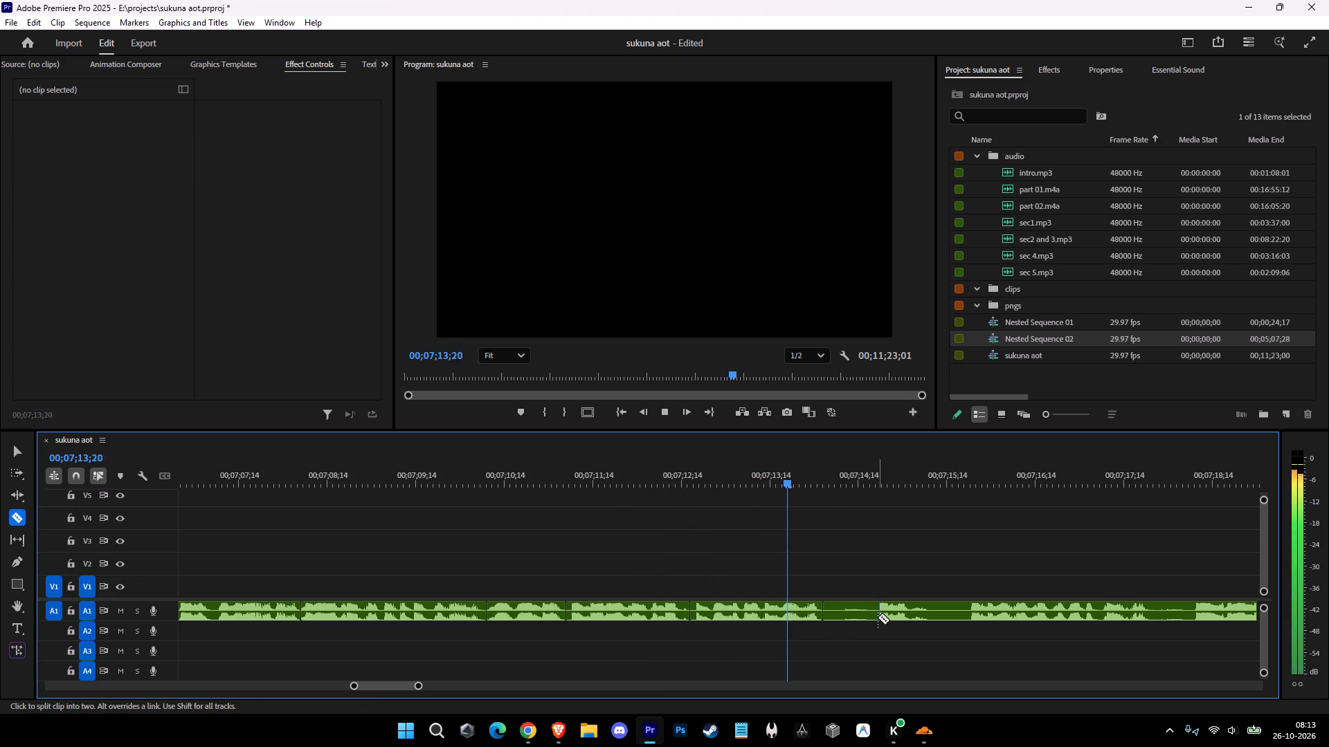
left_click(875, 616)
key("v")
left_click(853, 614, "shift")
key("shift+d")
key("space")
Split A1 at about 00;07;15;03 and ripple-delete the segment from about 00;07;14;02 to that cut.
key("c")
left_click(914, 613)
key("v")
left_click(874, 612, "shift")
key("space")
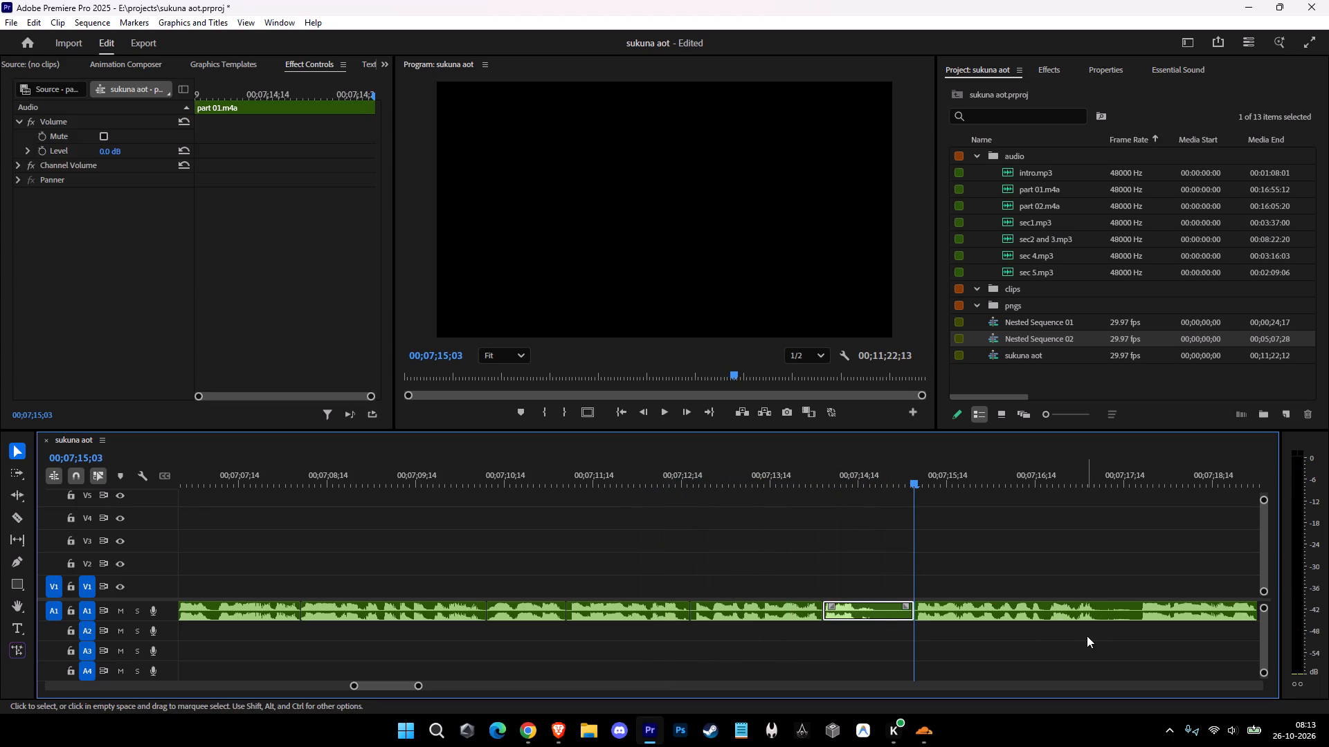
type("D")
key("space")
Cut out and ripple-delete the A1 pause from about 00;07;16;05 to 00;07;16;18.
key("c")
left_click(1047, 609)
left_click(1009, 615)
key("v")
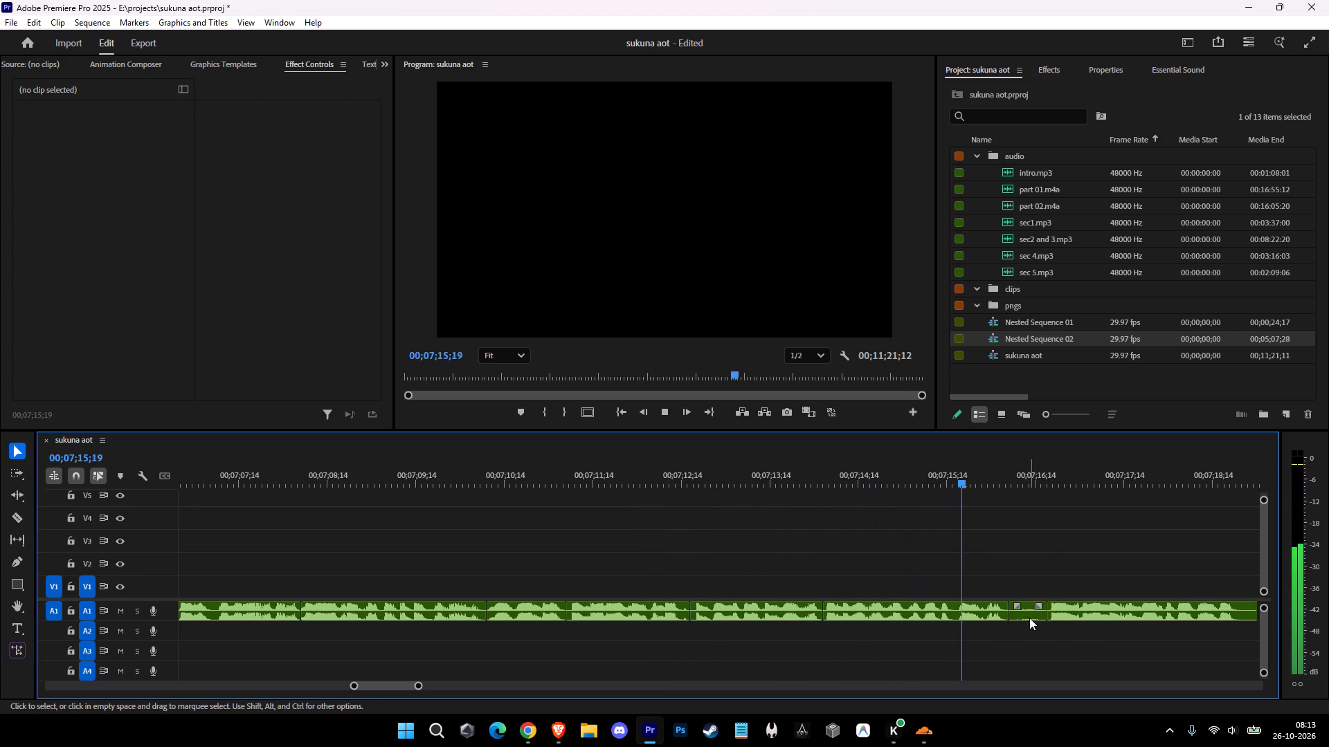
left_click(1029, 618)
type("D")
key("space")
Cut out and ripple-delete the short A1 pause from about 00;07;18;10 to 00;07;18;16.
key("c")
left_click(1220, 616)
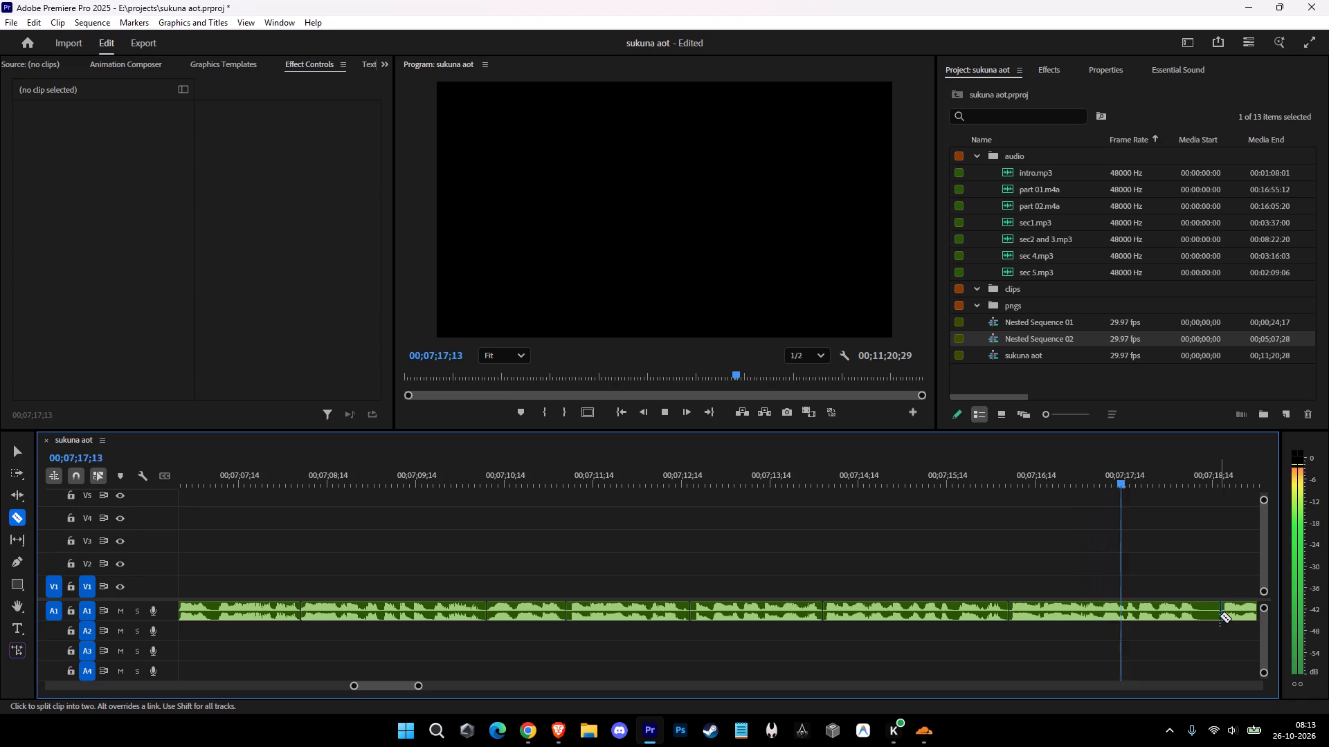
key("space")
left_click(1202, 614)
key("v")
key("space")
left_click(1207, 614)
key("shift+d")
key("space")
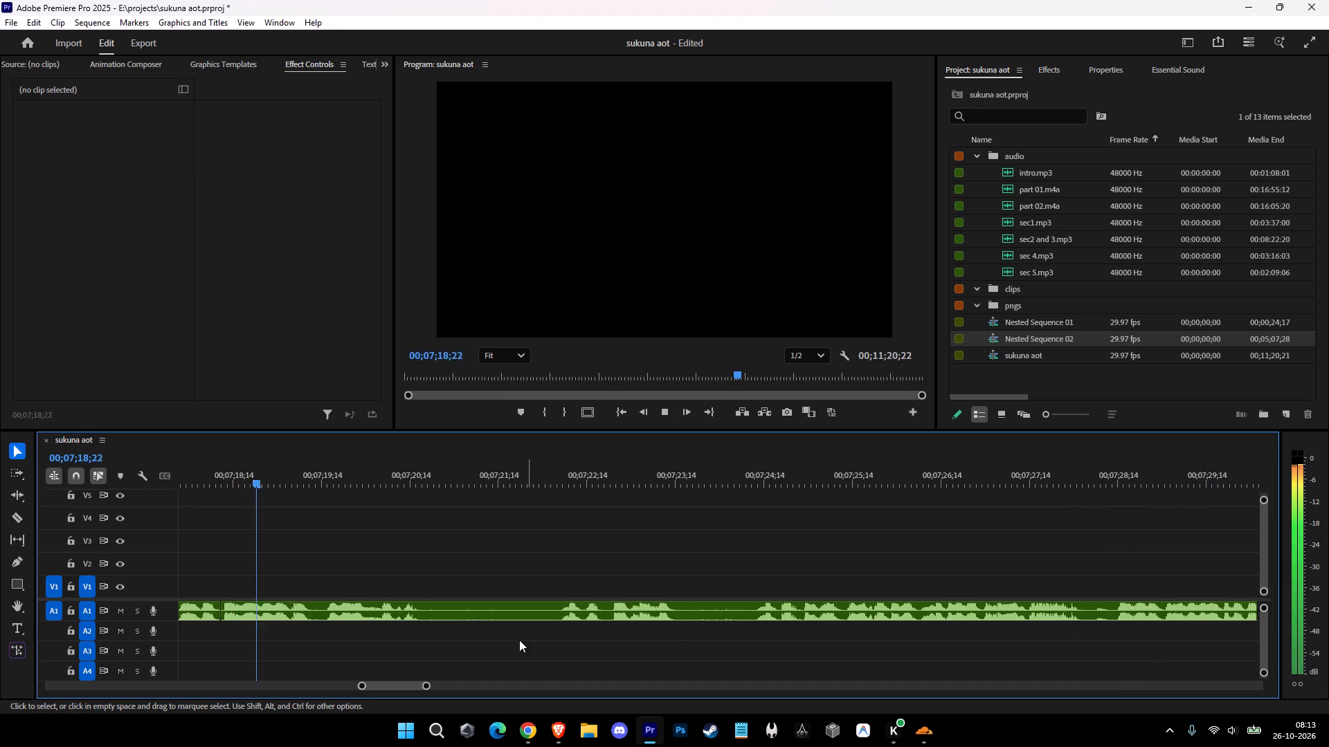
Cut out and ripple-delete the A1 pause from about 00;07;20;17 to 00;07;22;04.
key("c")
left_click(560, 611)
key("v")
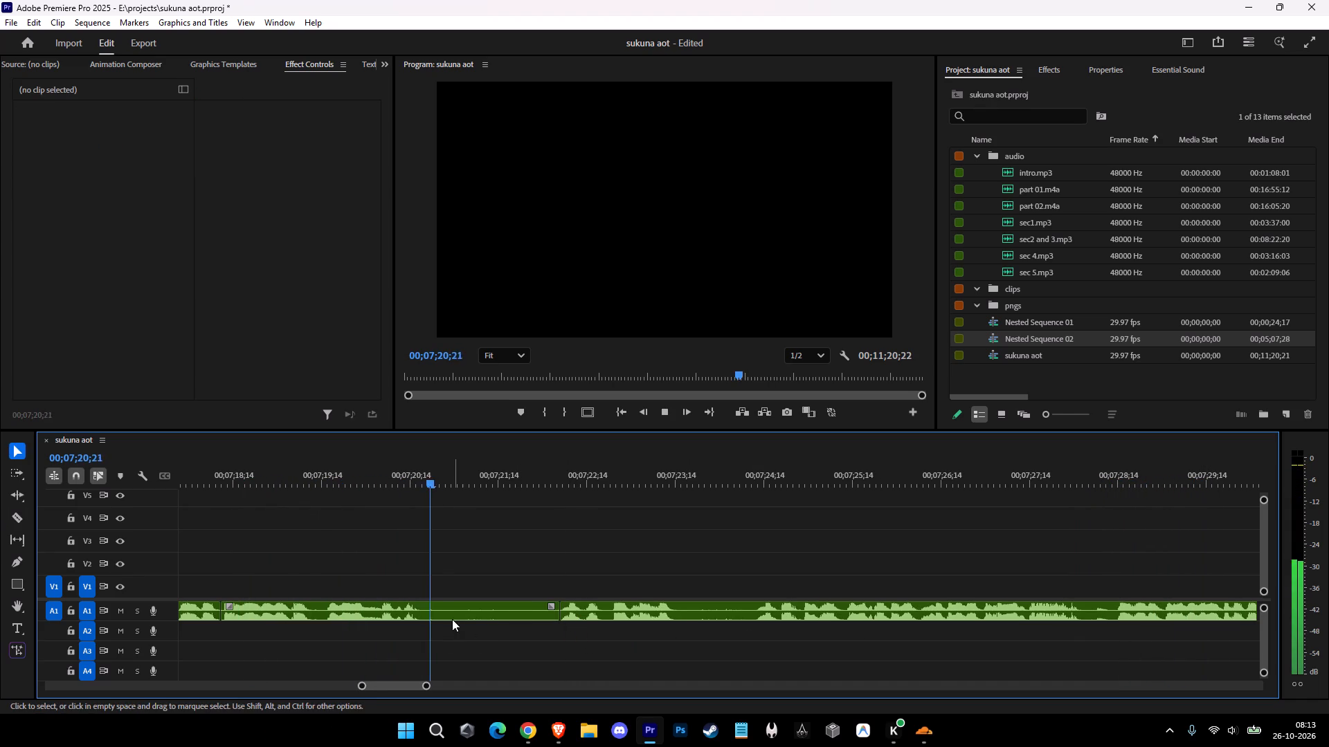
key("c")
left_click(421, 614)
key("v")
left_click(481, 618)
type("D")
key("space")
key("c")
left_click(616, 609)
key("v")
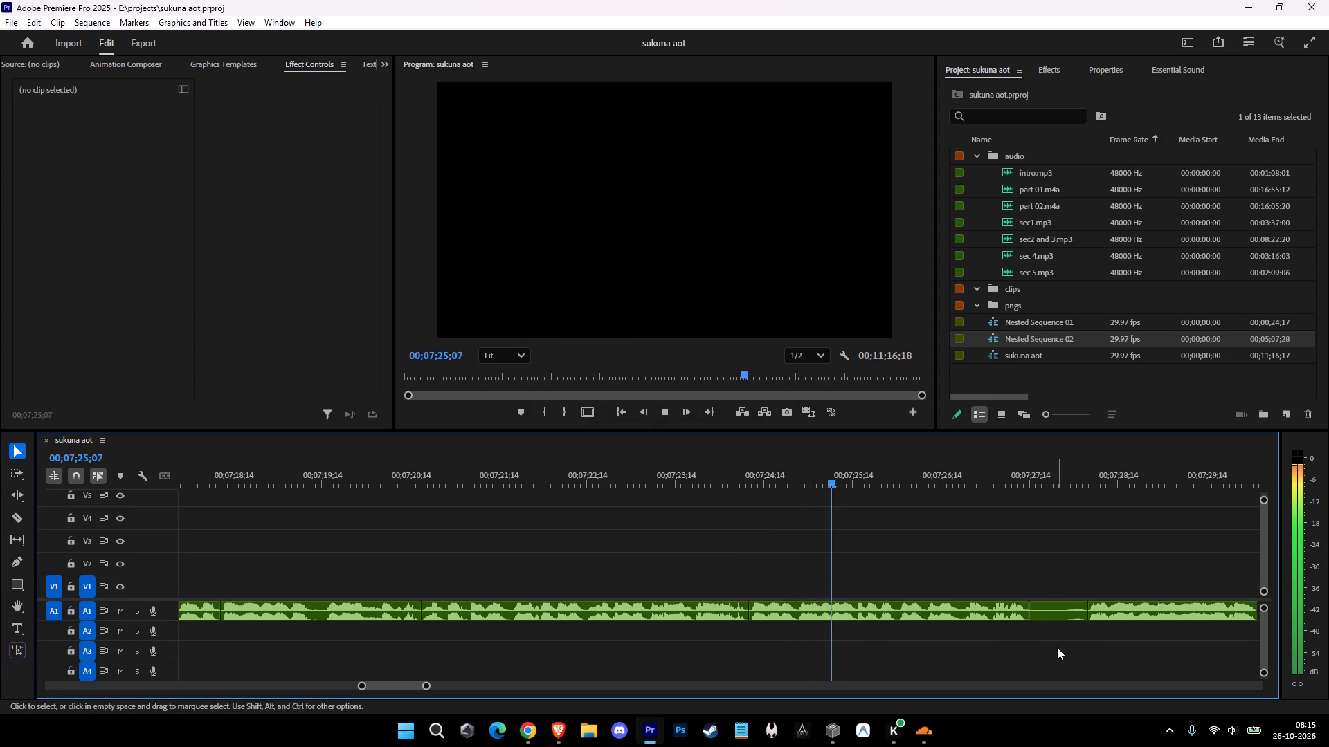
left_click(1049, 600)
left_click(1056, 618, "shift")
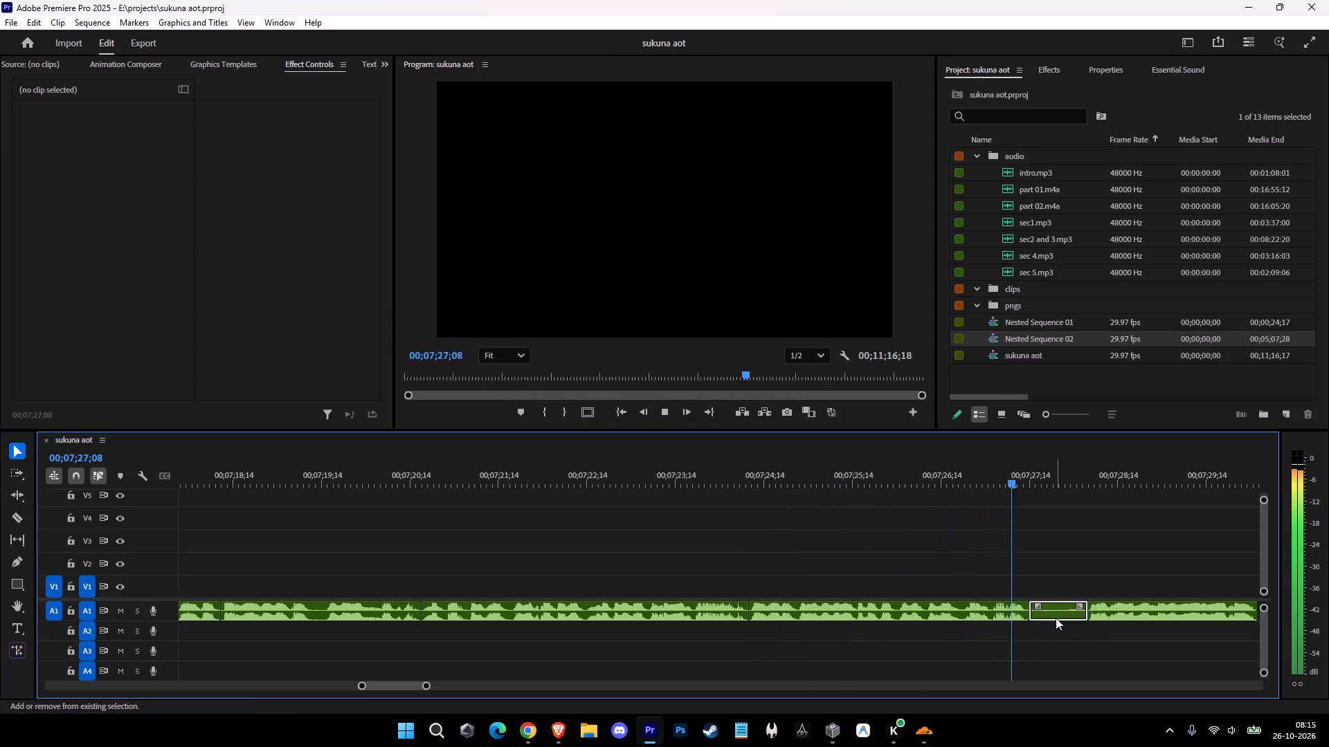
type("D")
key("space")
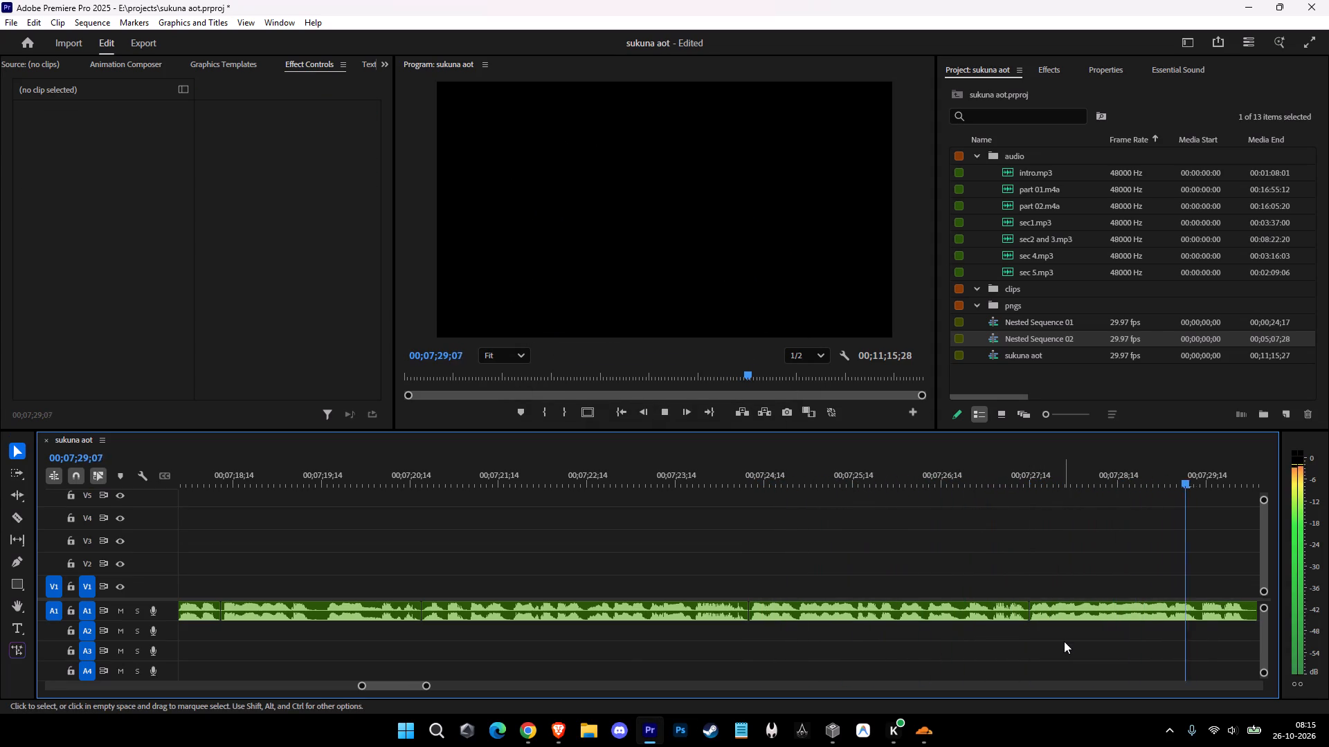
Split A1 at about 00;07;29;27, 00;07;30;02 and 00;07;34;18, and ripple-delete both segments between these cuts.
key("c")
left_click(280, 619)
left_click(264, 614)
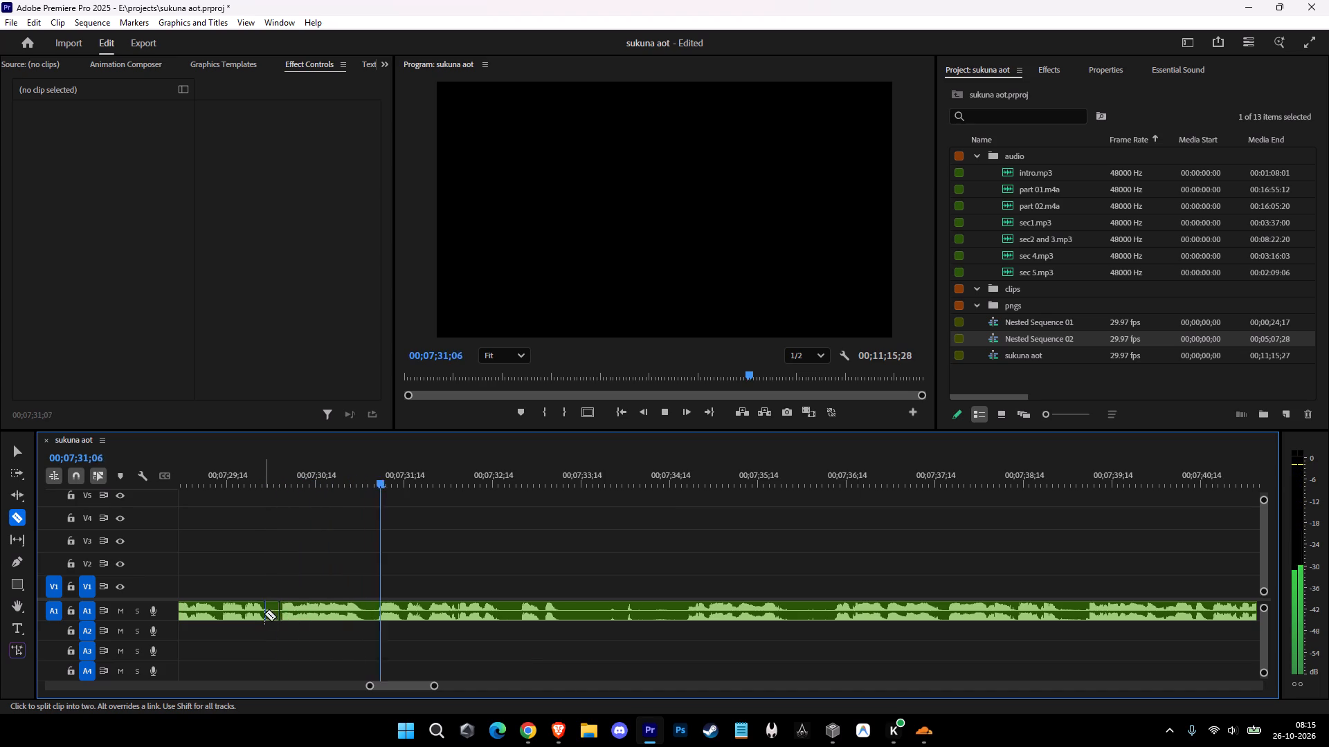
key("v")
double_click(269, 614)
key("shift+d")
key("space")
key("c")
key("space")
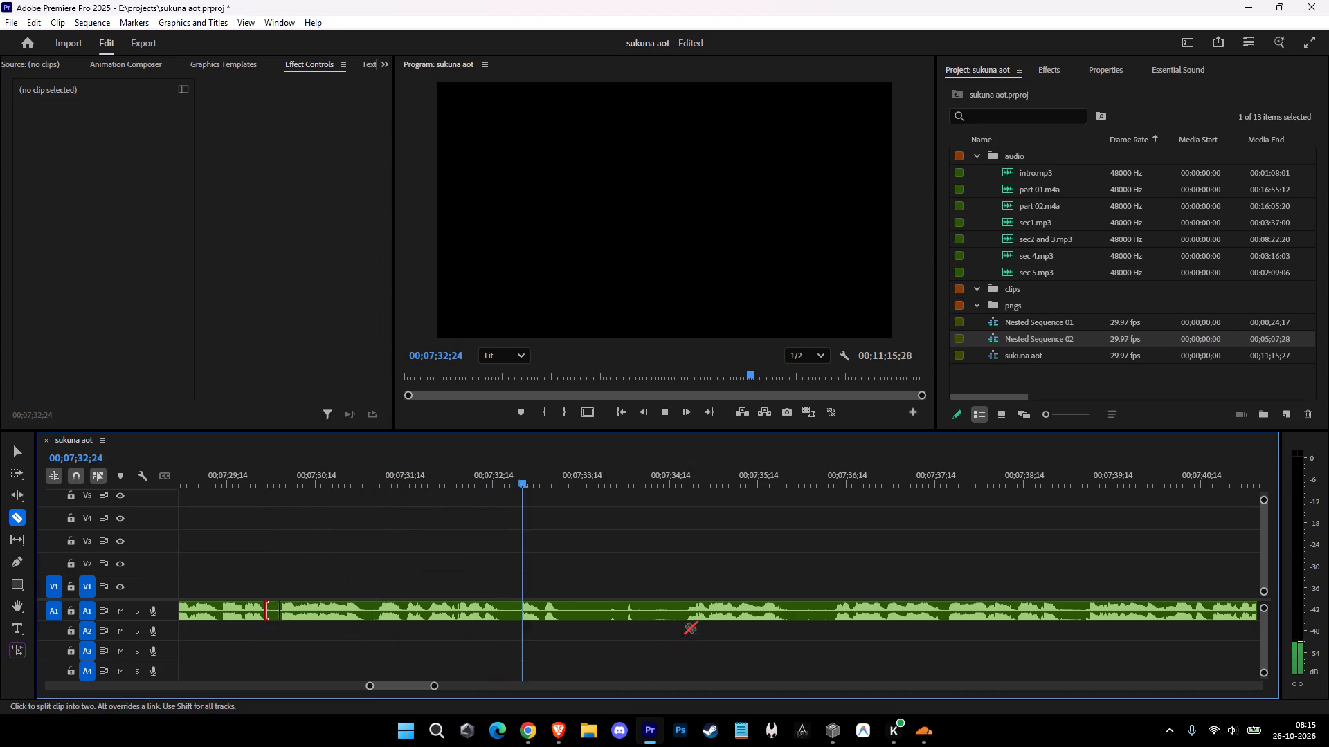
left_click(683, 616)
key("v")
double_click(276, 614)
key("shift+d")
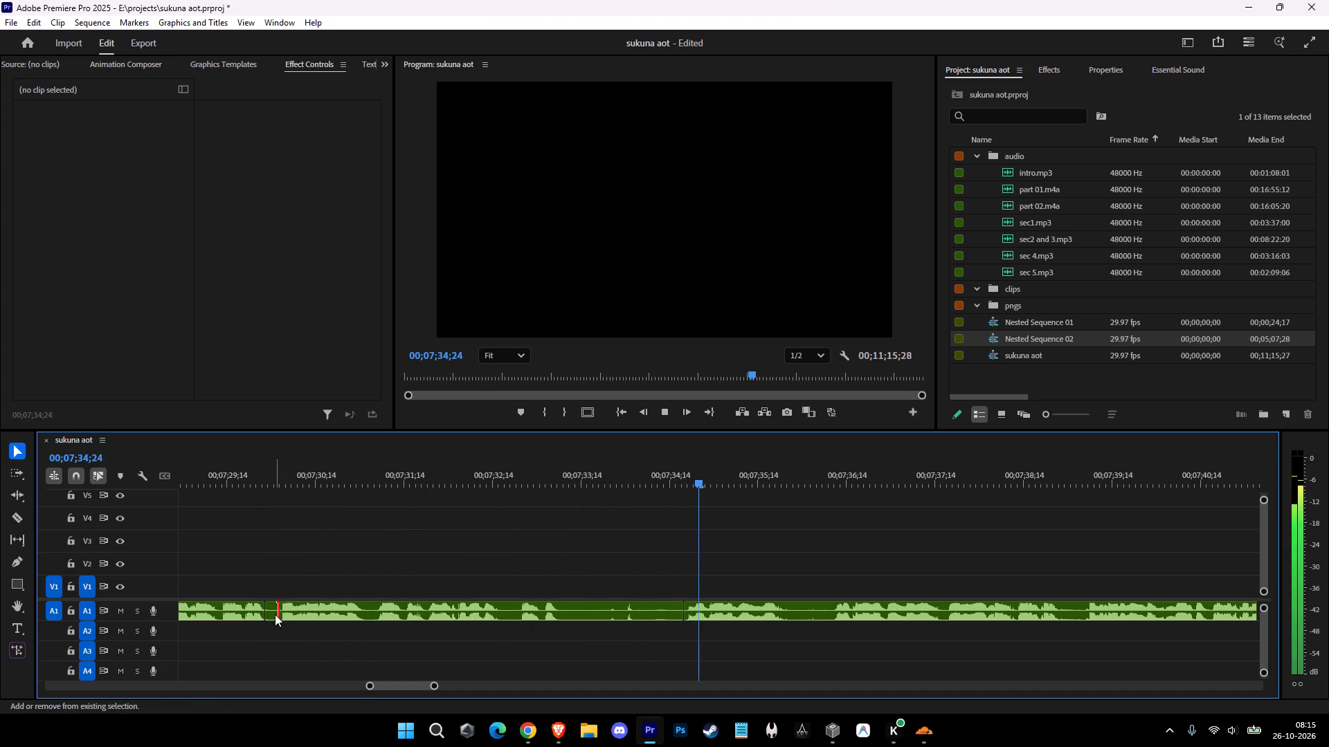
left_click(268, 610)
left_click(271, 608)
key("shift+d")
key("space")
left_click(574, 609)
key("shift+d")
key("space")
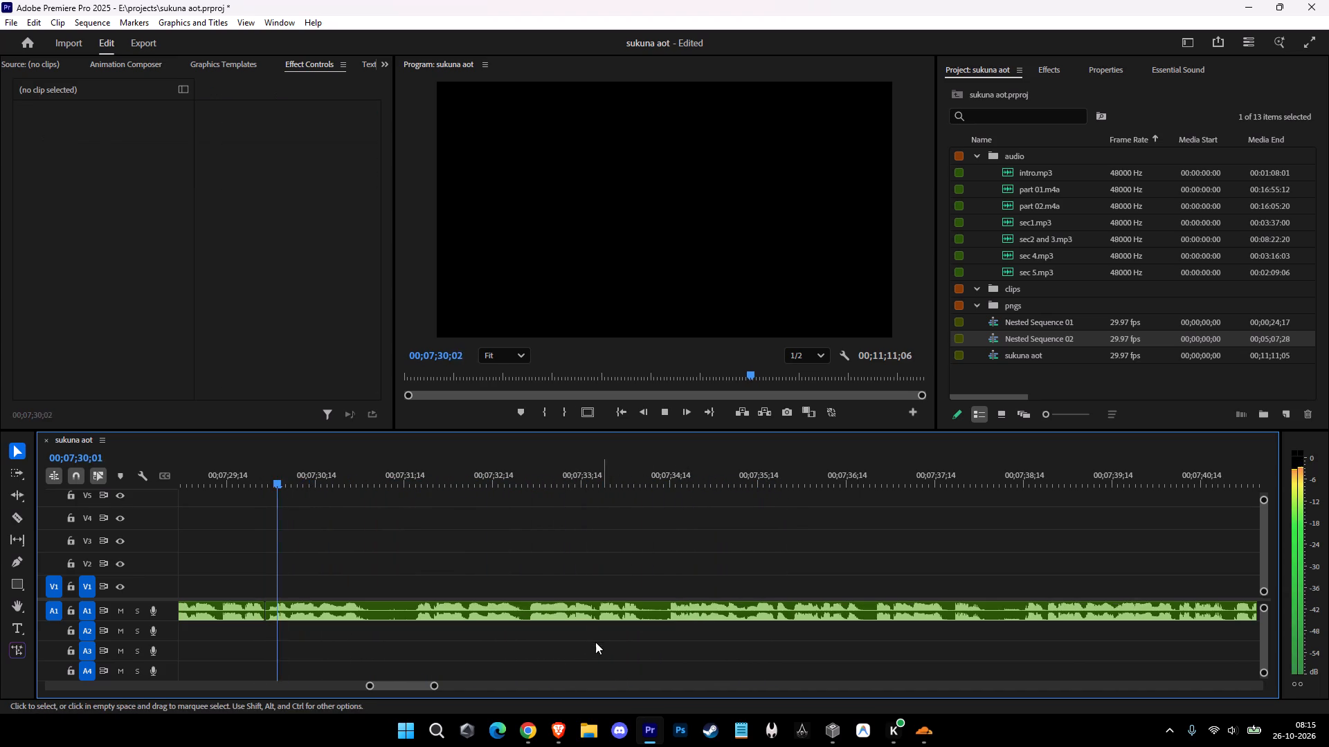
Split A1 at about 00;07;31;17 and ripple-delete the segment from about 00;07;29;27 to that cut.
key("c")
key("v")
key("c")
left_click(413, 616)
key("v")
left_click(381, 611)
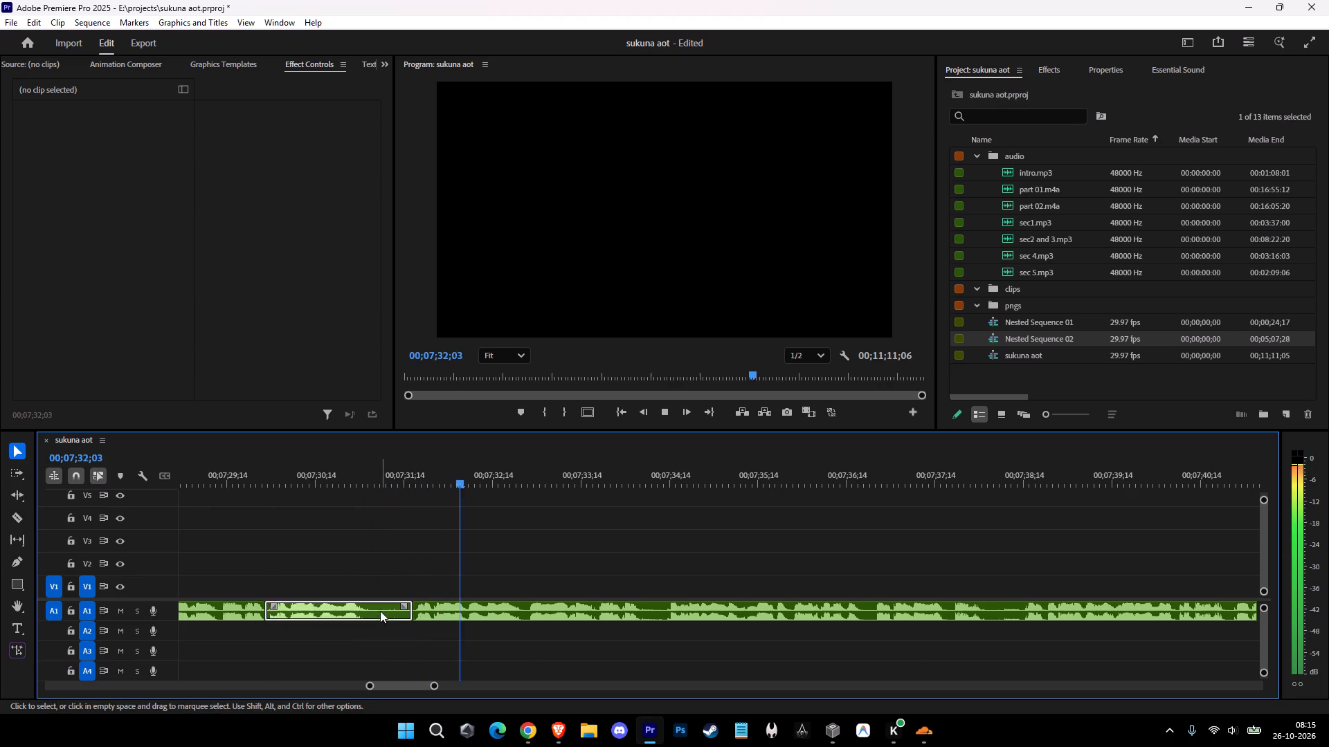
key("shift+d")
Replay the narration around the last edit, split A1 at about 00;07;32;23, and ripple-delete from about 00;07;29;27 to that cut.
left_click_drag(235, 477, 170, 477)
key("space")
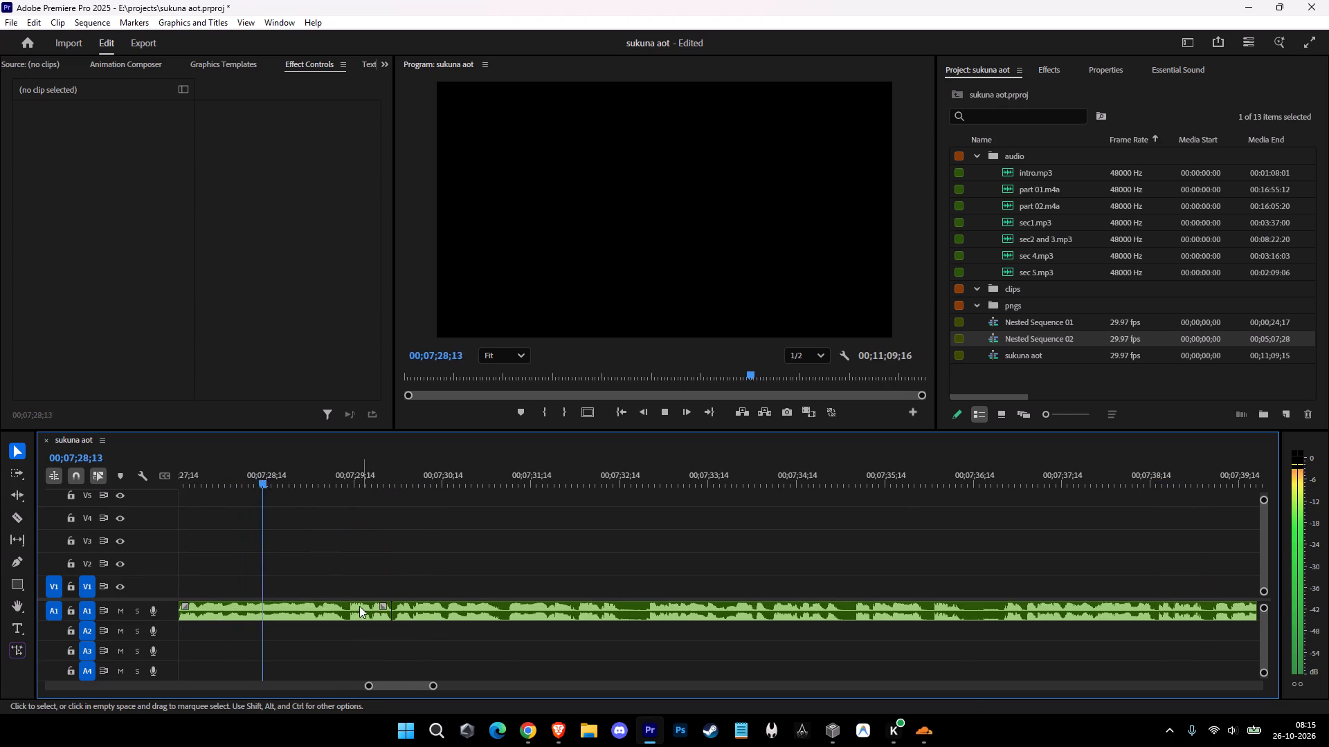
key("c")
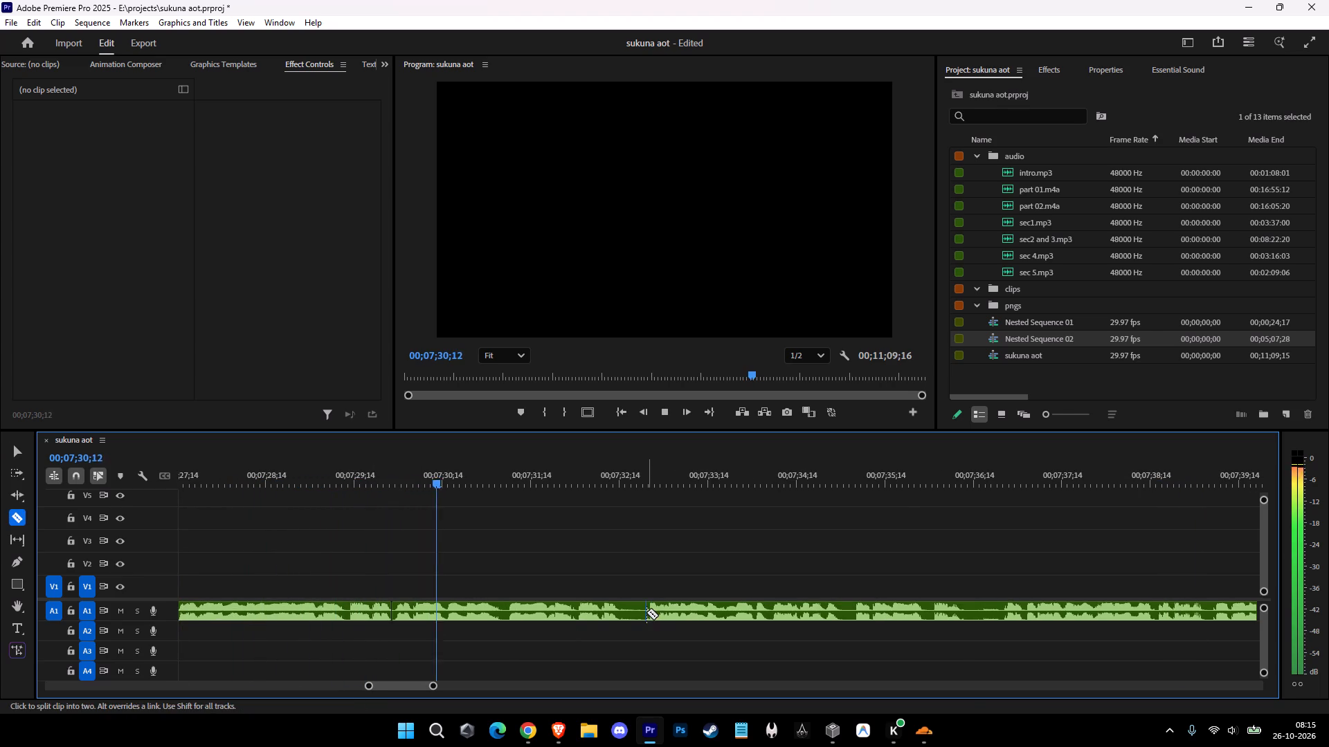
left_click(647, 612)
key("v")
key("c")
key("v")
left_click(622, 619)
type("D")
key("space")
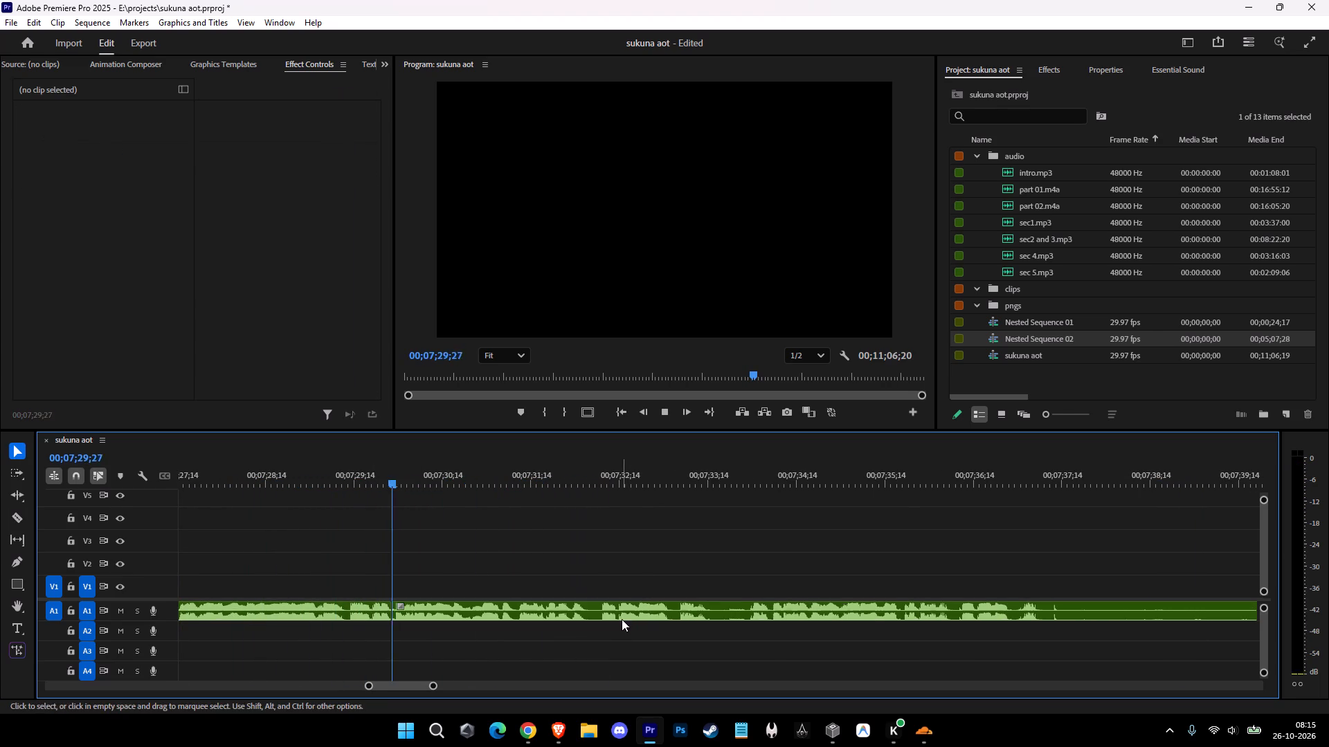
Split A1 at about 00;07;33;27, 00;07;33;16 and 00;07;32;07, and ripple-delete the short segment between the first two cuts.
key("c")
left_click(748, 617)
left_click(714, 614)
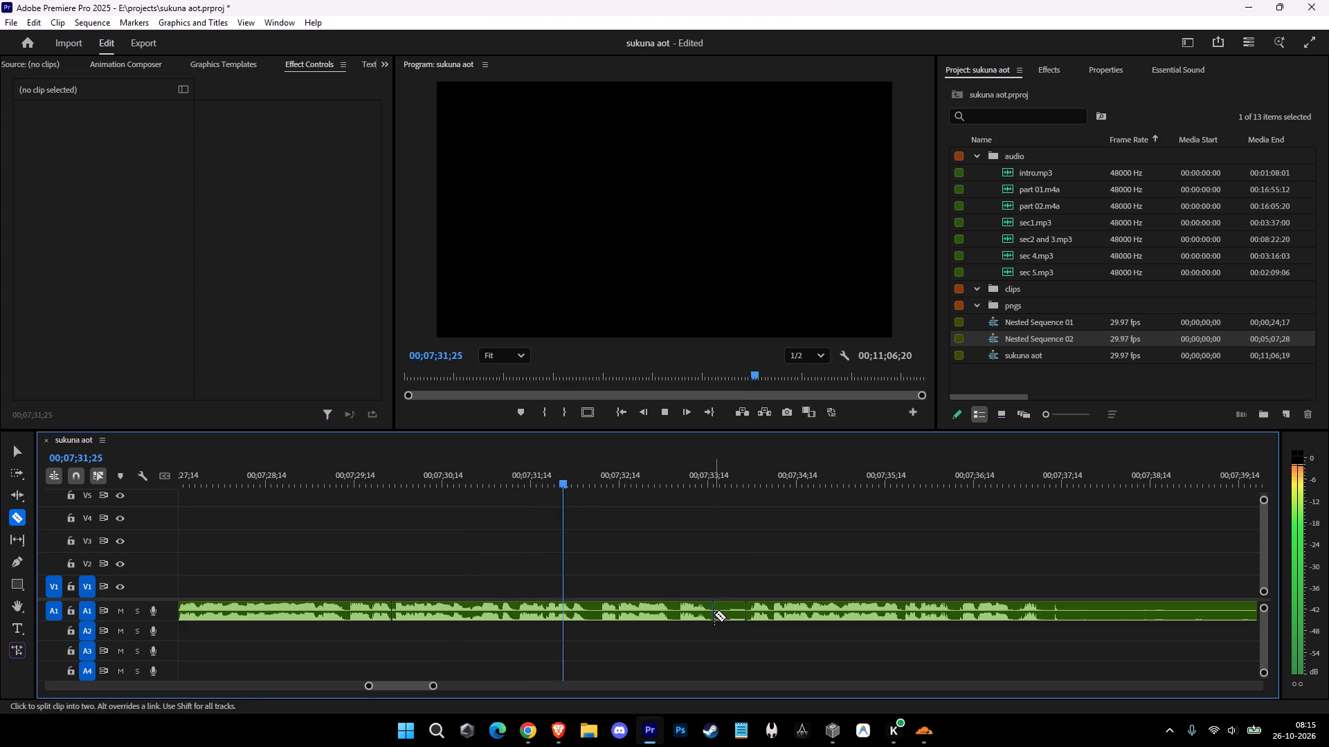
key("v")
left_click(730, 613)
key("c")
left_click(600, 616)
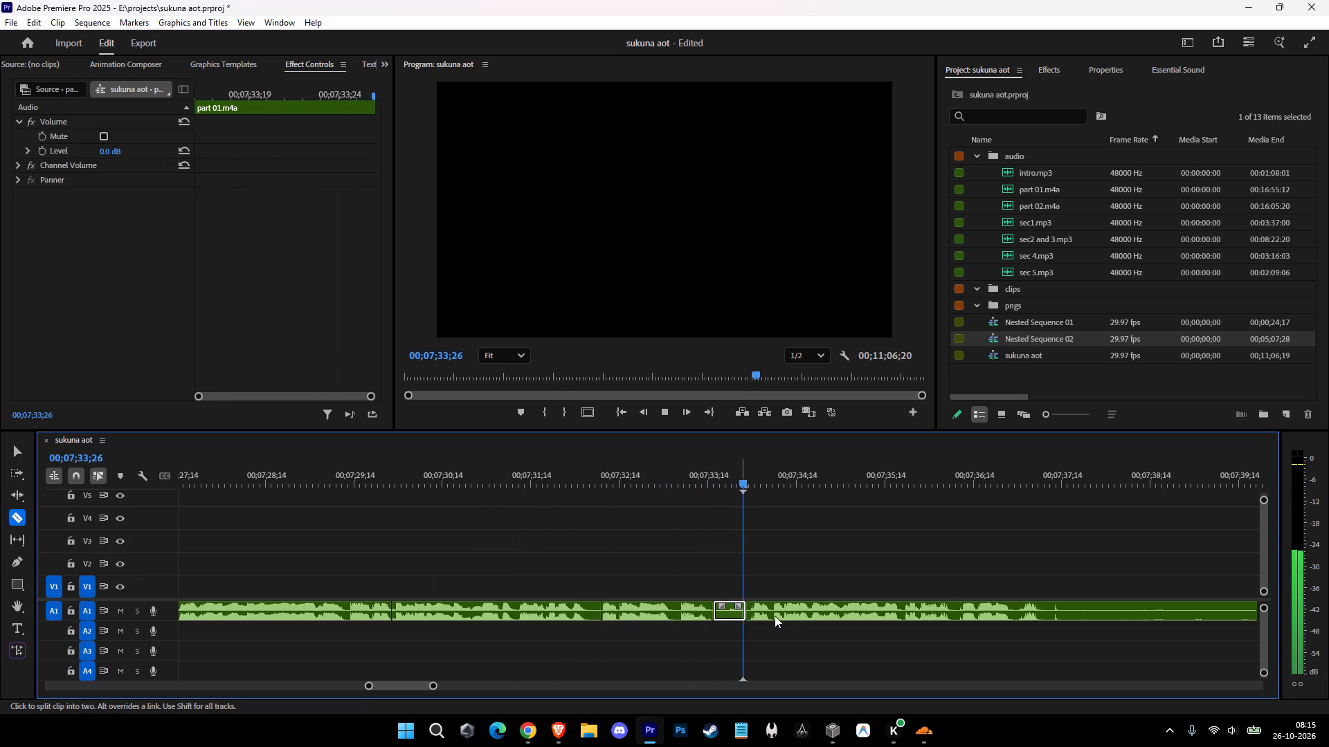
key("v")
key("shift+d")
key("space")
Split A1 at about 00;07;36;28 and 00;07;39;13, and ripple-delete the silent segment between the cuts.
key("c")
left_click(1013, 616)
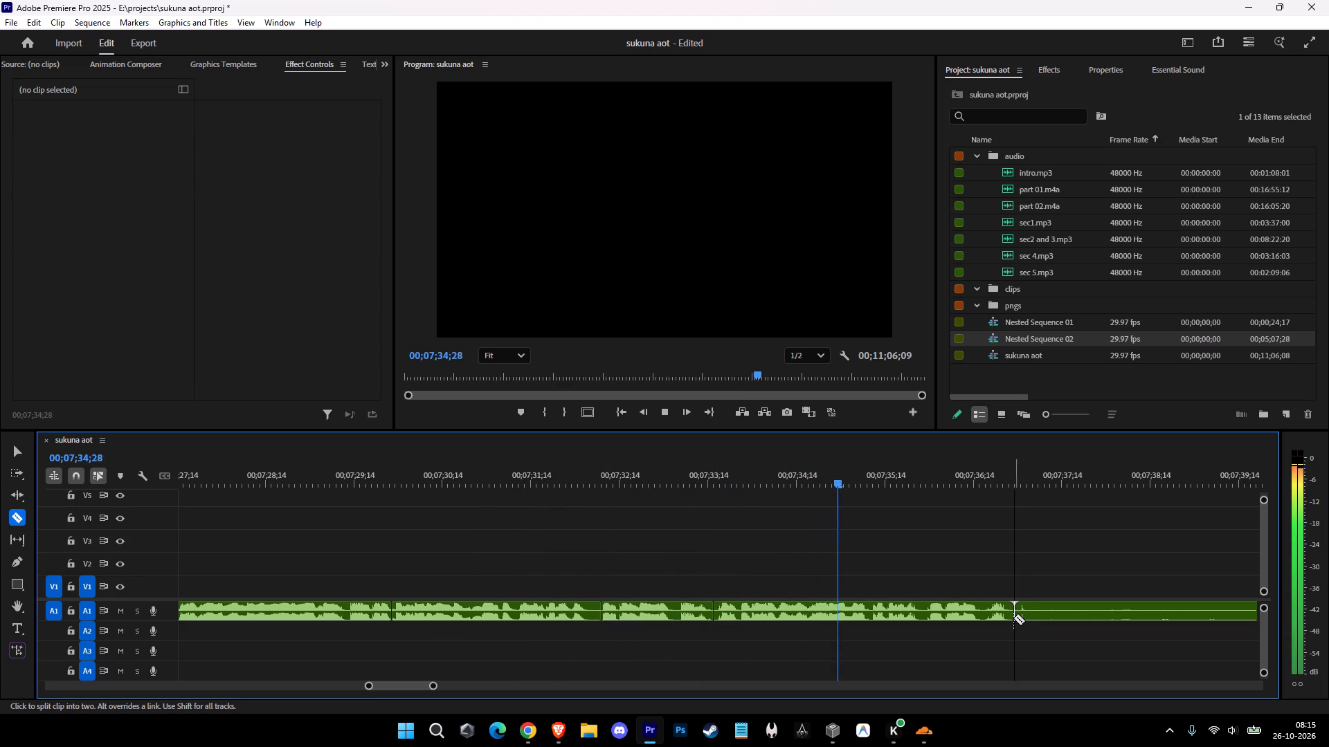
left_click(1236, 611)
key("v")
left_click(1152, 618)
type("D")
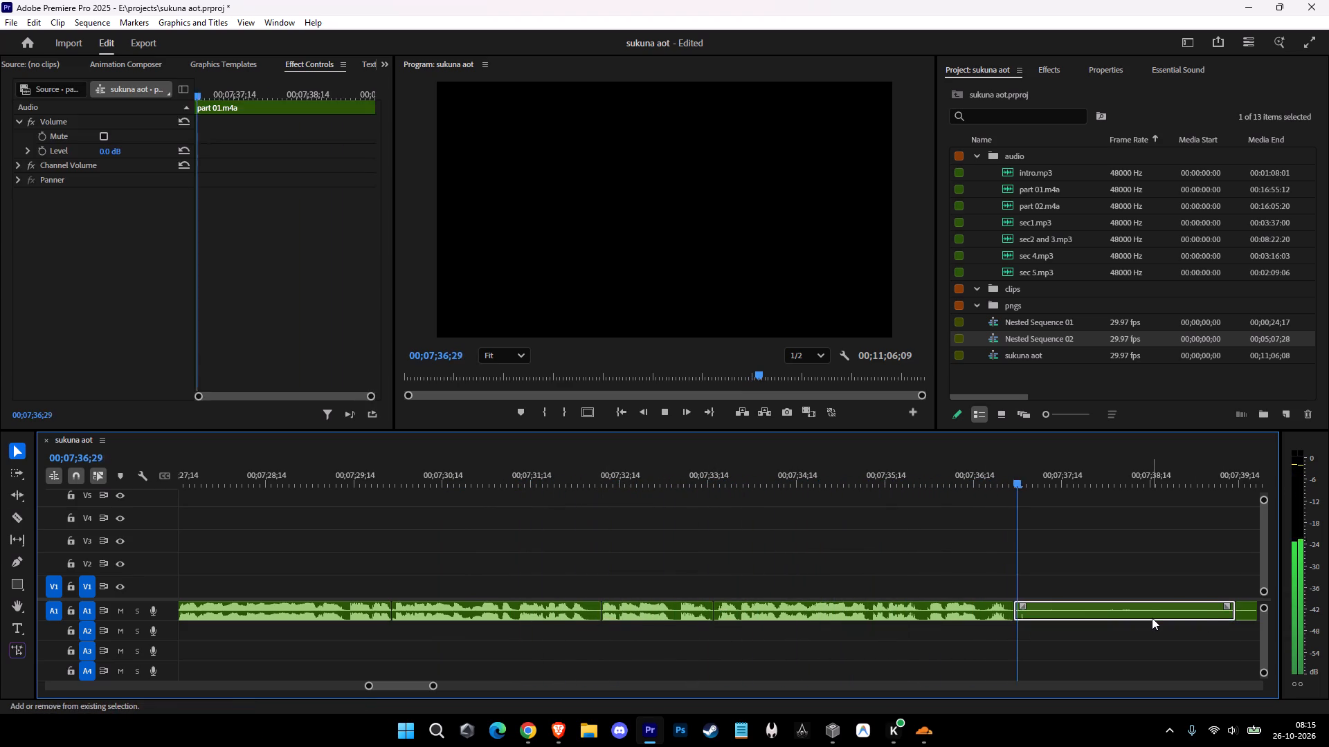
key("space")
Split A1 at about 00;07;37;29 and ripple-delete the segment from about 00;07;36;28 to that cut.
key("c")
key("space")
left_click(1106, 609)
key("v")
left_click(1057, 616)
key("shift+d")
key("space")
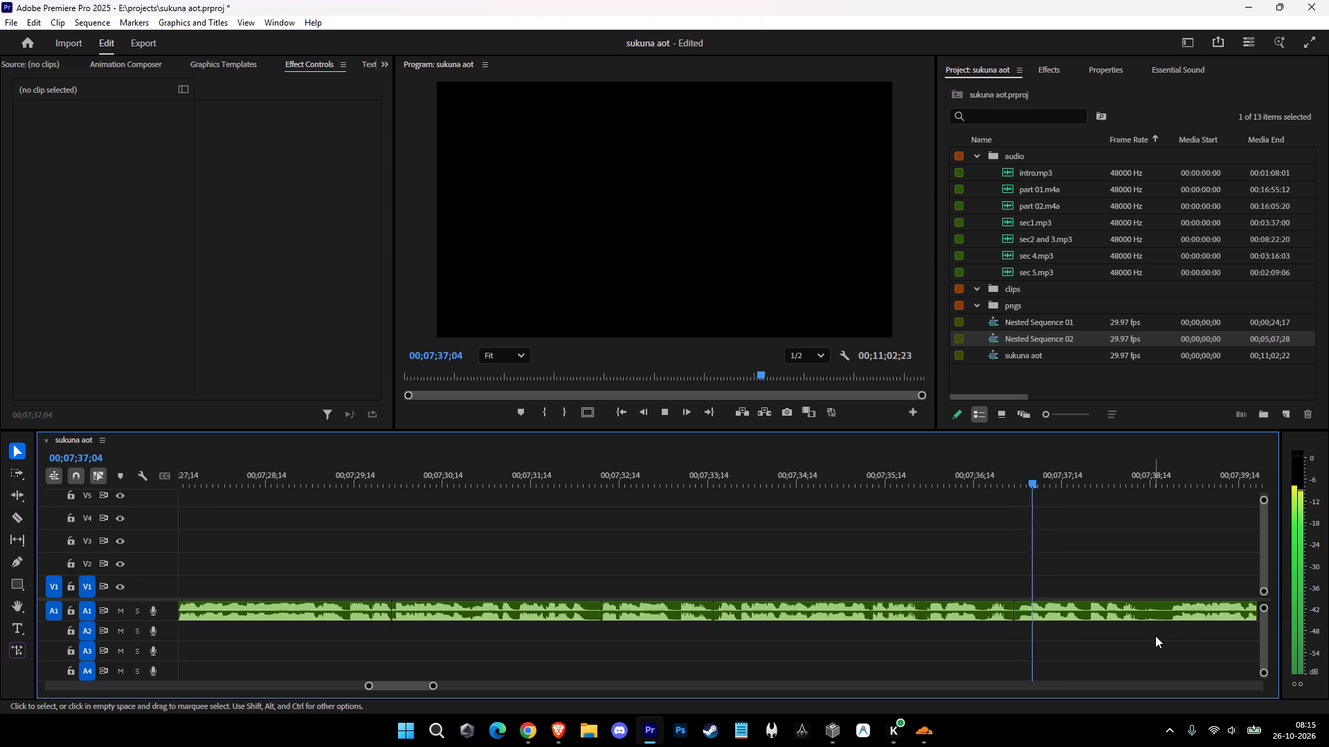
Split A1 at about 00;07;38;21 and 00;07;38;12, and ripple-delete the pause between the cuts.
key("c")
left_click(1171, 616)
left_click(1146, 609)
key("v")
left_click(1155, 612)
key("shift+d")
key("space")
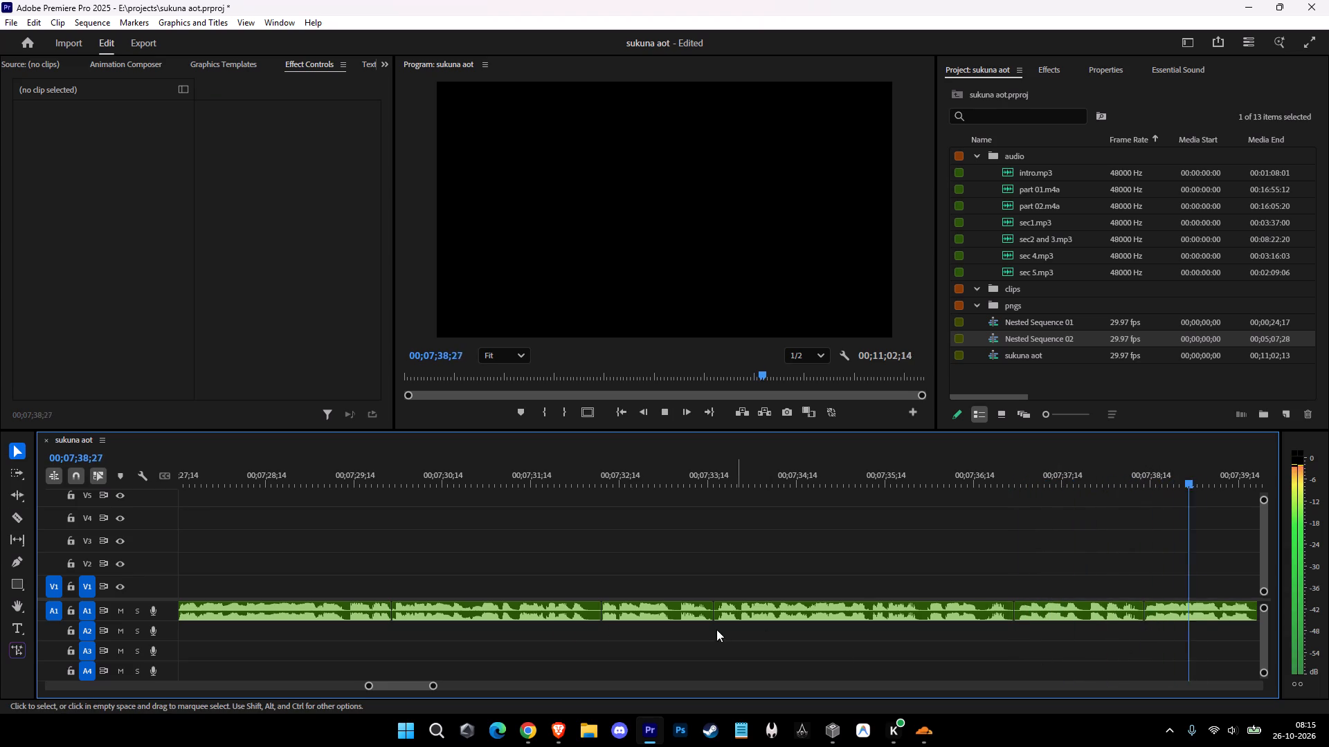
Split A1 at about 00;07;40;08 and ripple-delete the segment from about 00;07;38;12 to that cut.
key("c")
left_click(332, 616)
key("v")
left_click(298, 616, "shift")
key("space")
key("shift+d")
key("space")
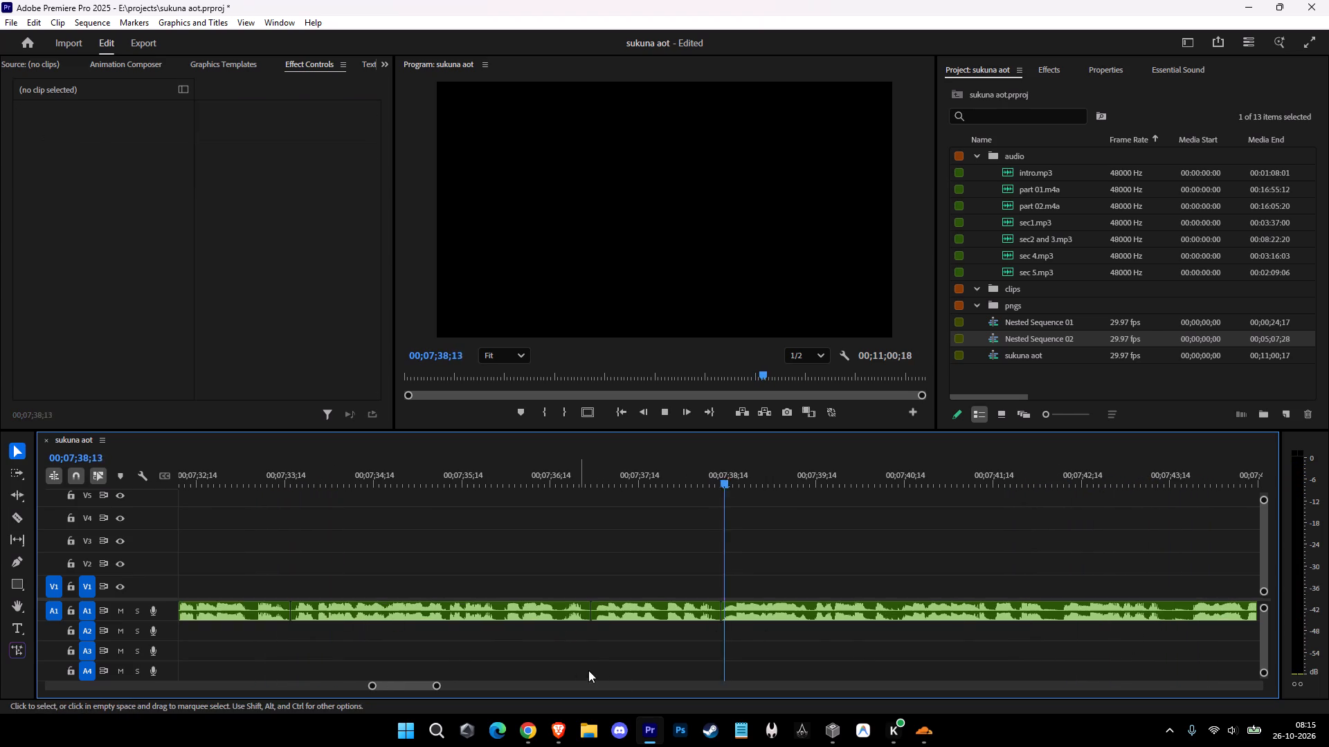
Cut out and ripple-delete the tiny A1 gap from about 00;07;40;10 to 00;07;40;13.
key("c")
left_click(900, 618)
left_click(894, 614)
key("v")
left_click(896, 614)
key("shift+d")
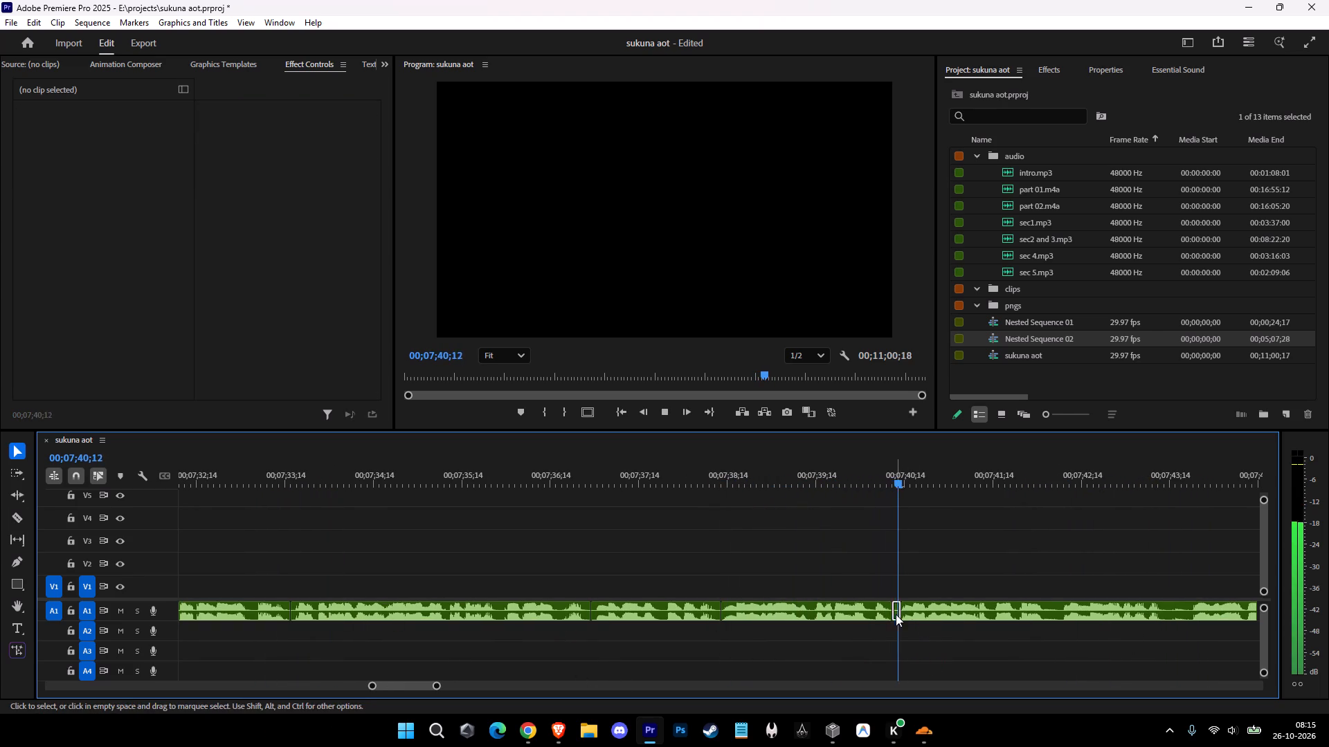
key("space")
Split A1 at about 00;07;42;04 and 00;07;42;00, and ripple-delete the short pause between the cuts.
key("c")
left_click(1052, 615)
left_click(1040, 613)
key("v")
left_click(1043, 613)
key("shift+d")
key("space")
Split A1 at about 00;07;43;14 and 00;07;43;05, and ripple-delete the pause between the cuts.
key("c")
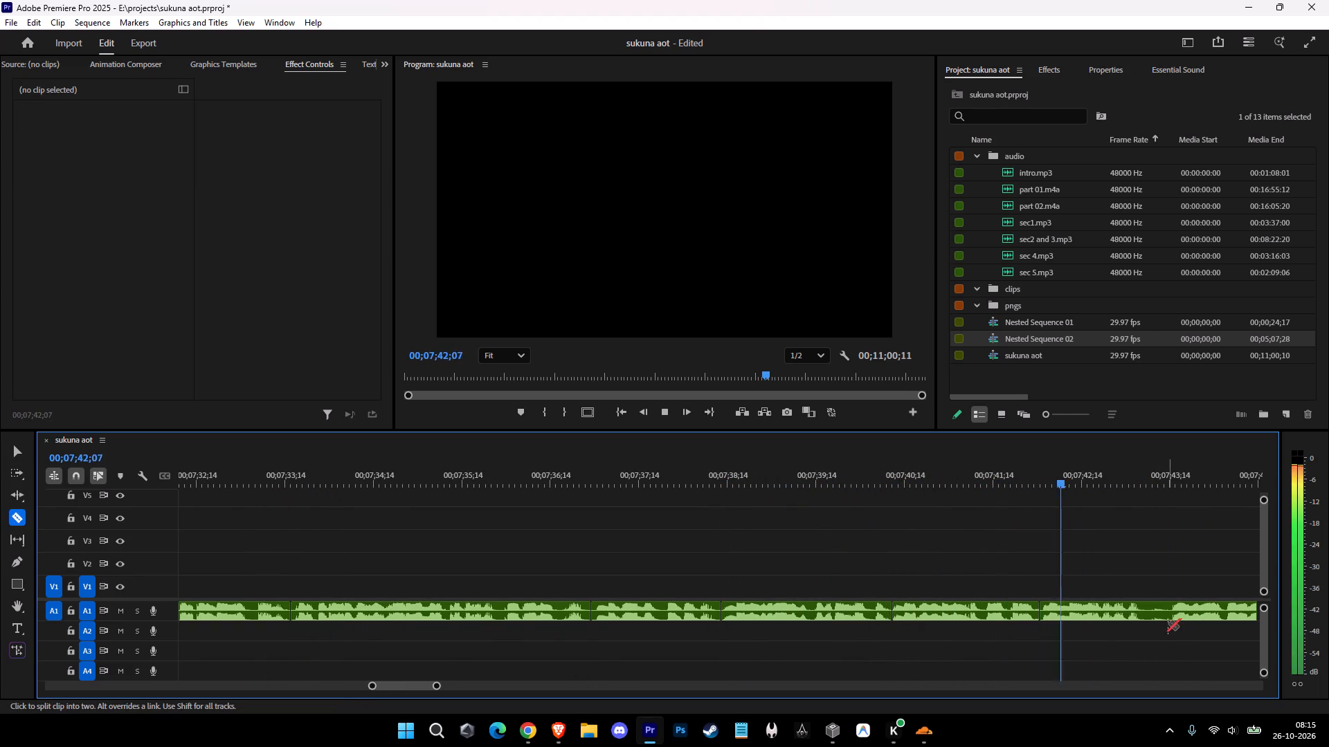
left_click(1171, 616)
key("space")
left_click(1143, 613)
key("v")
key("space")
left_click(1151, 614)
key("shift+d")
key("space")
Pause playback, check the running agent session in OpenChamber, and return to Premiere Pro.
key("space")
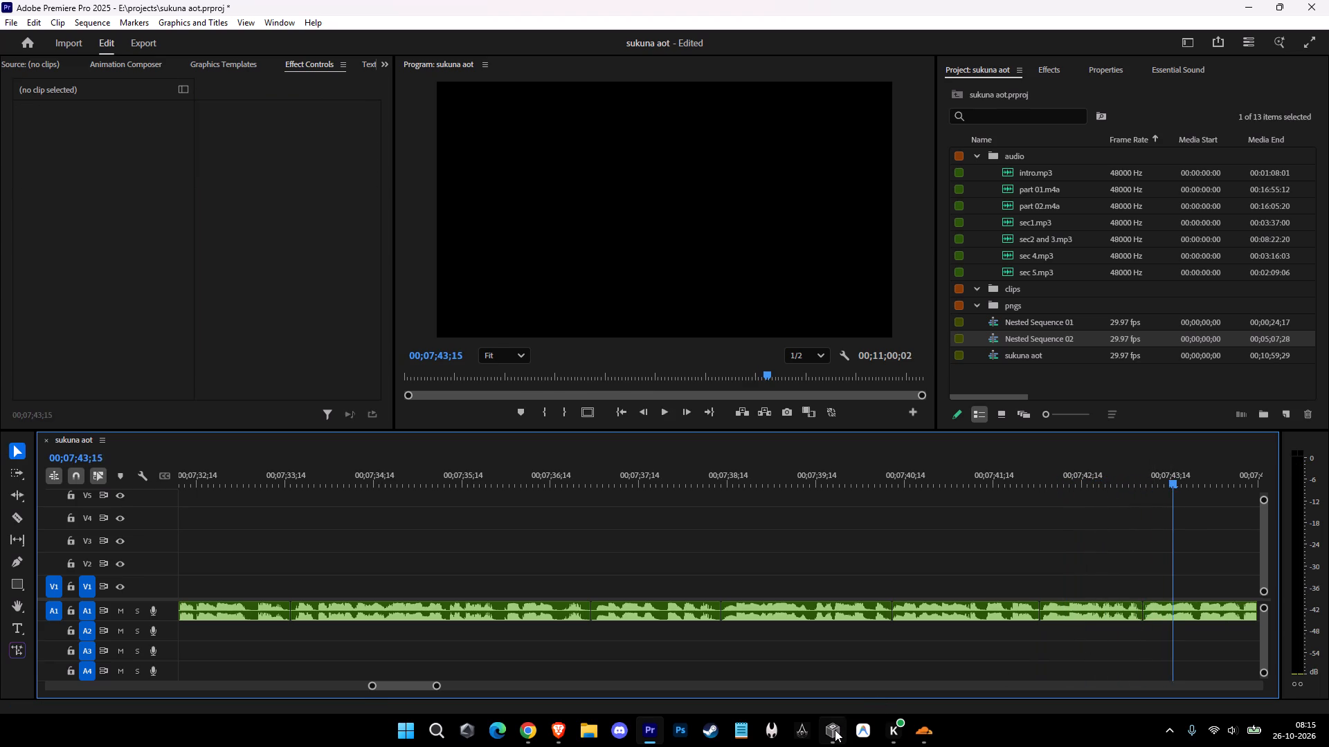
left_click(835, 730)
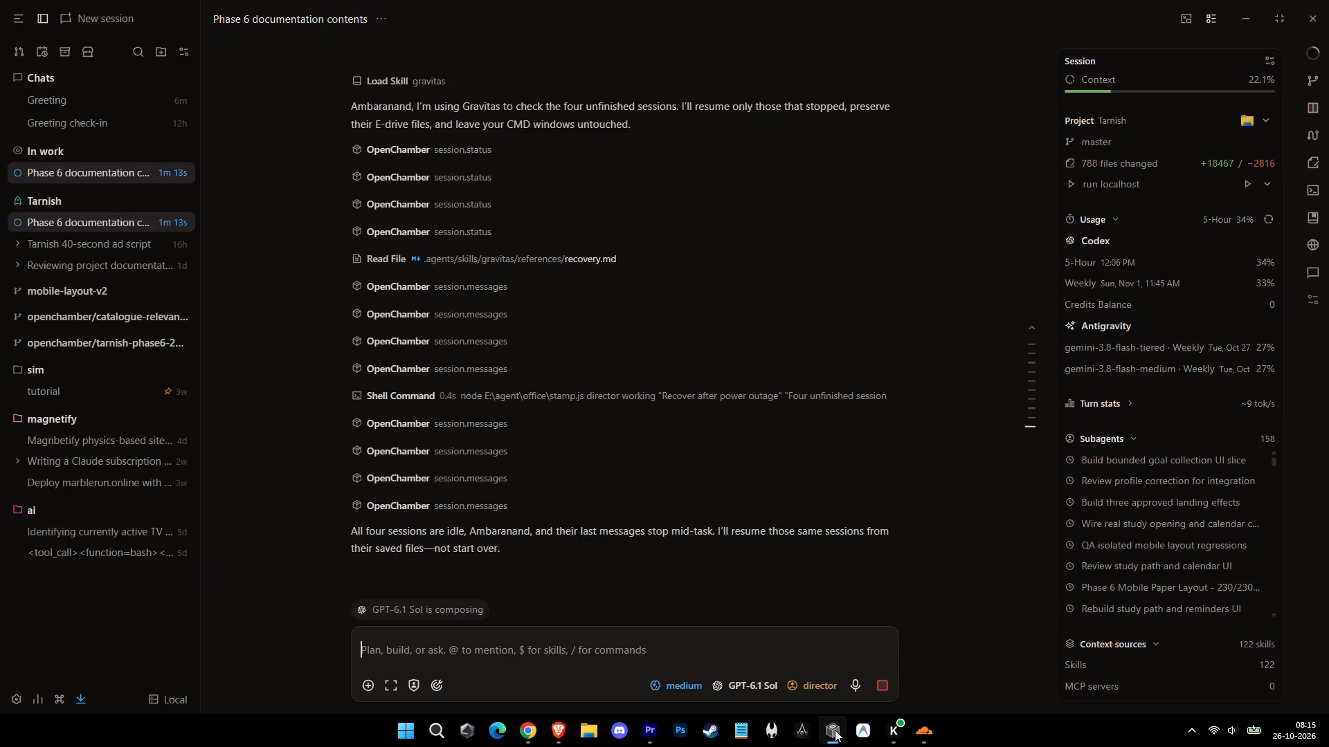
left_click(835, 730)
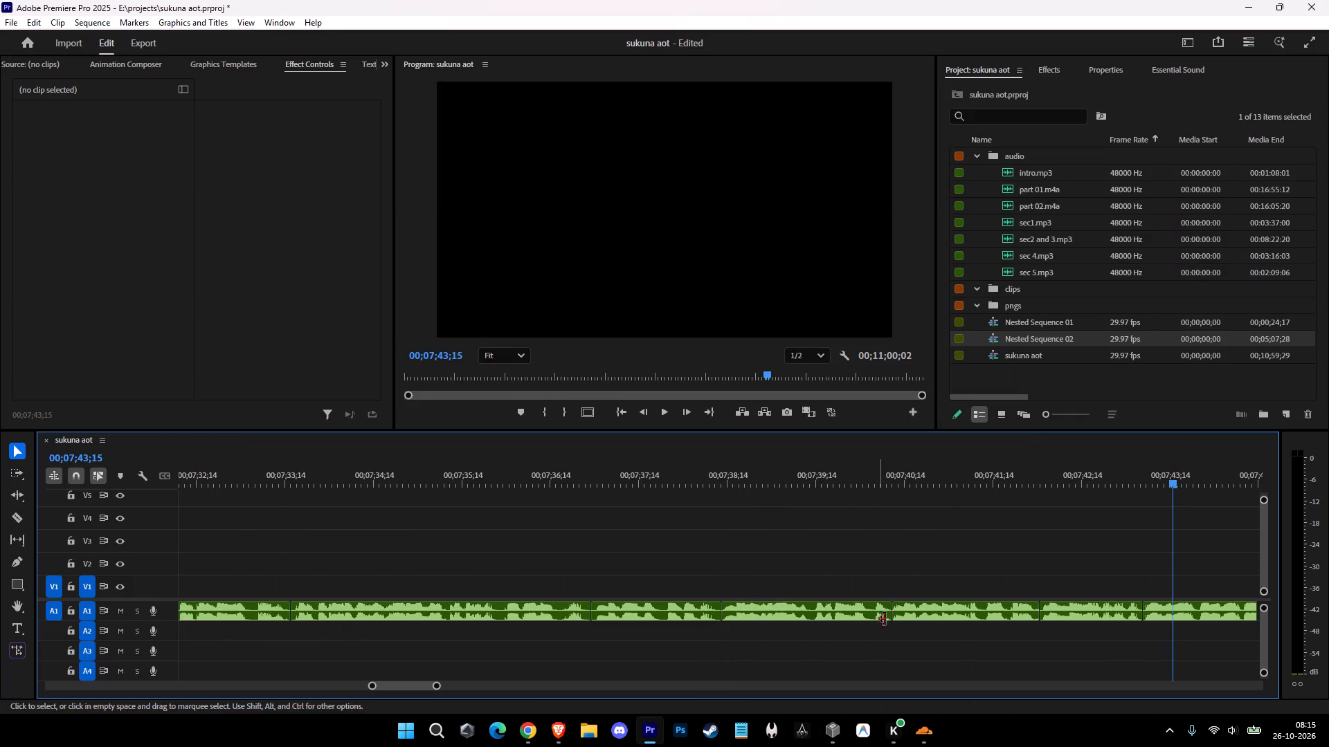
Resume playback, split A1 at about 00;07;46;28 and 00;07;46;14, and ripple-delete the pause between the cuts.
left_click(894, 562)
key("space")
key("c")
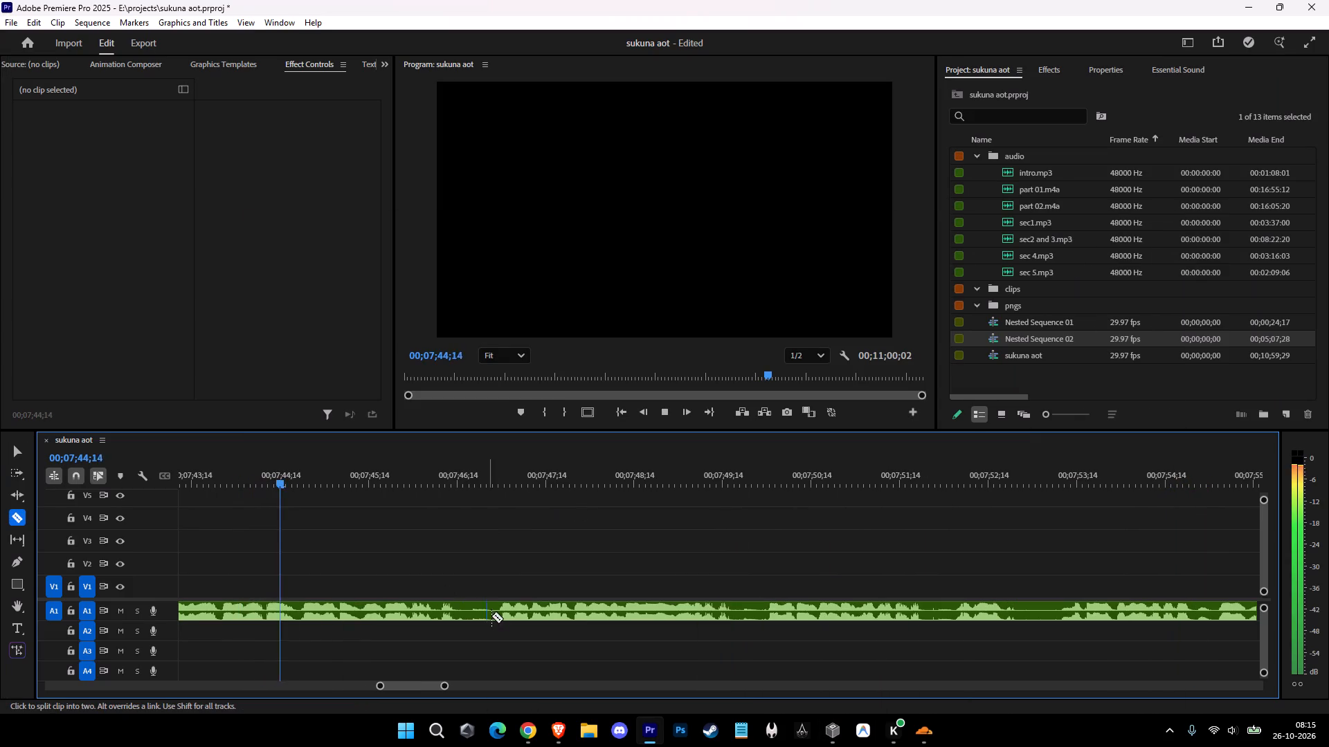
left_click(497, 615)
left_click(458, 614)
key("v")
left_click(467, 614)
key("shift+d")
key("space")
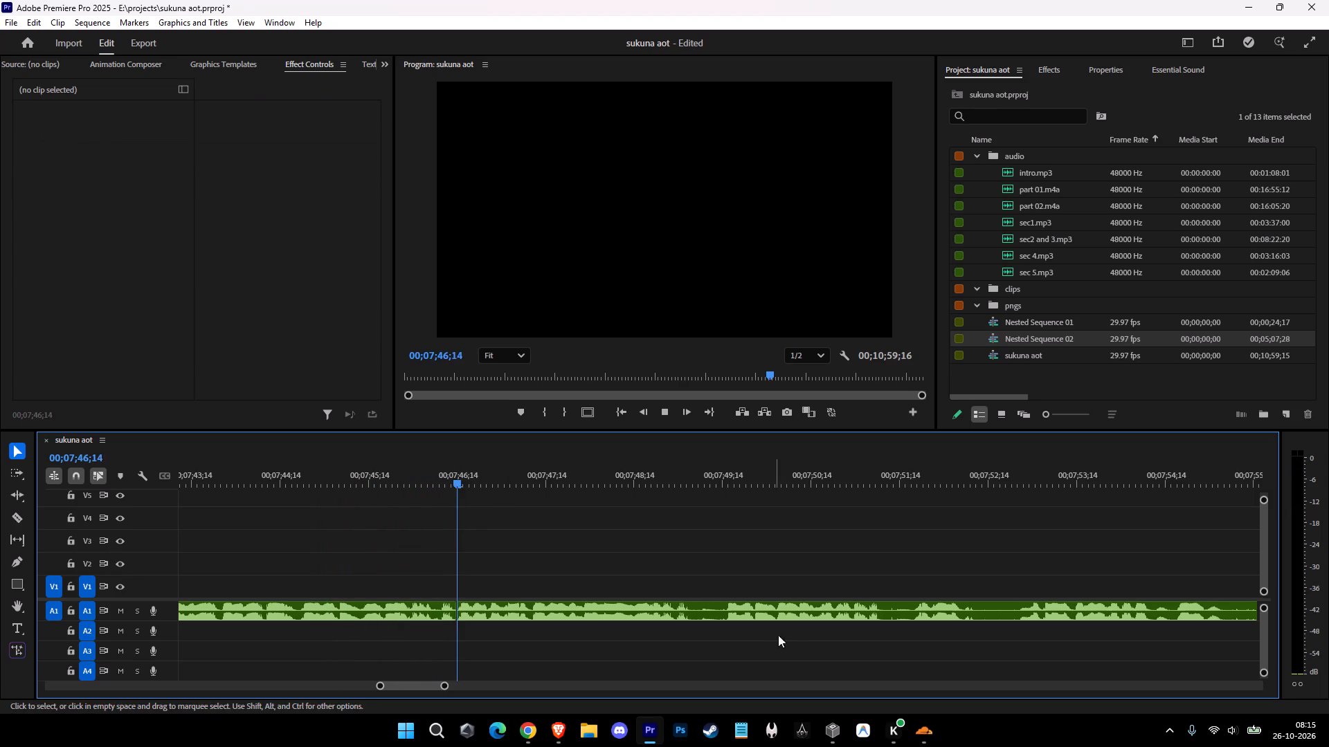
Split A1 at about 00;07;49;15 and 00;07;49;04, and ripple-delete the pause between the cuts.
key("c")
left_click(727, 614)
left_click(694, 614)
key("v")
left_click(700, 614)
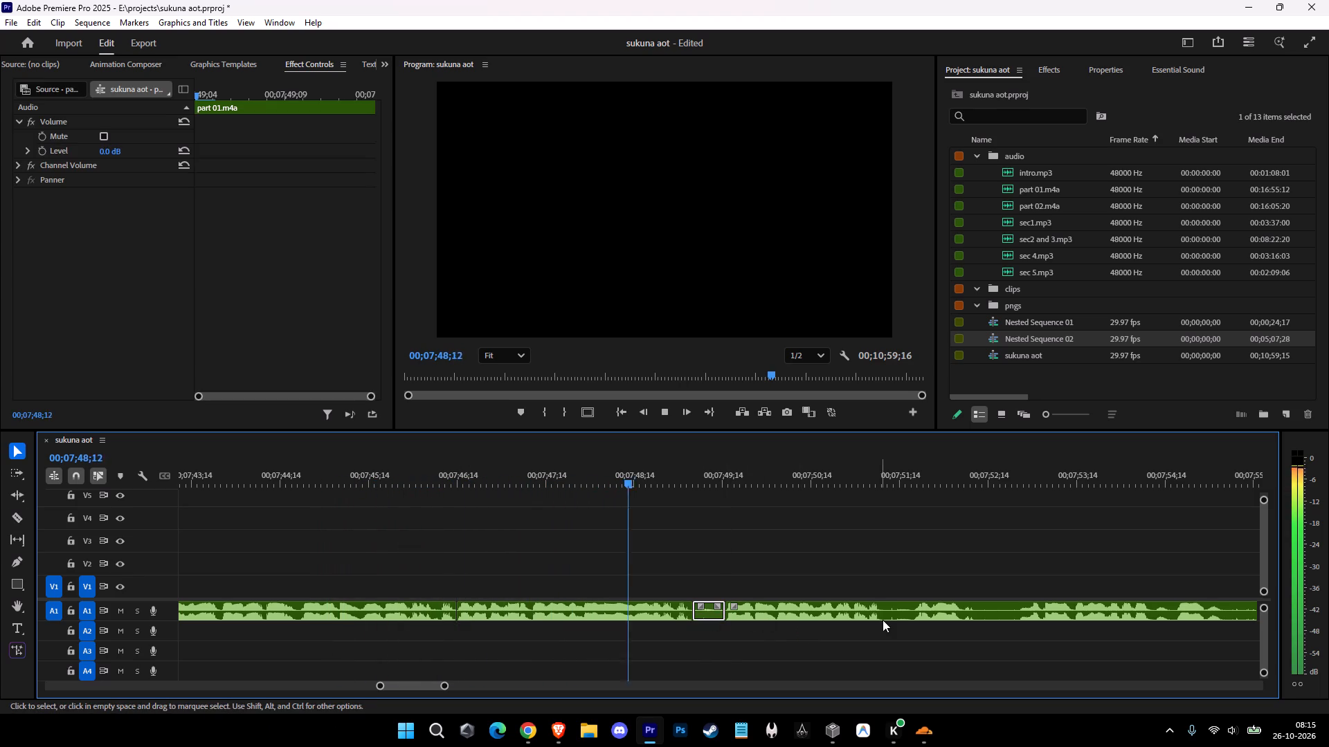
type("D")
key("space")
Split A1 at about 00;07;51;08 and 00;07;50;29, and ripple-delete the pause between the cuts.
key("c")
left_click(880, 612)
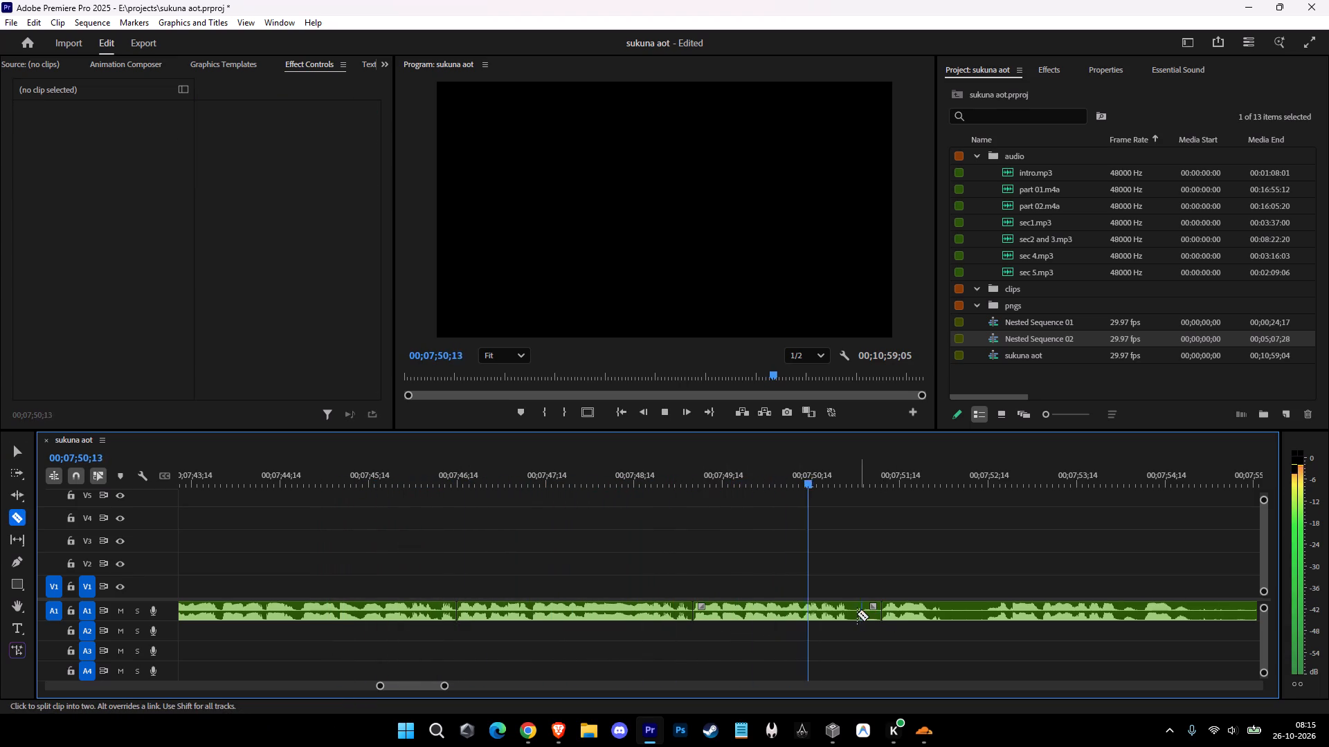
left_click(854, 614)
key("v")
left_click(883, 618)
key("shift+d")
left_click(875, 618)
key("shift+d")
key("space")
Split A1 at about 00;07;52;04 and ripple-delete the segment from about 00;07;50;29 to that cut.
key("c")
left_click(958, 615)
key("v")
left_click(915, 614)
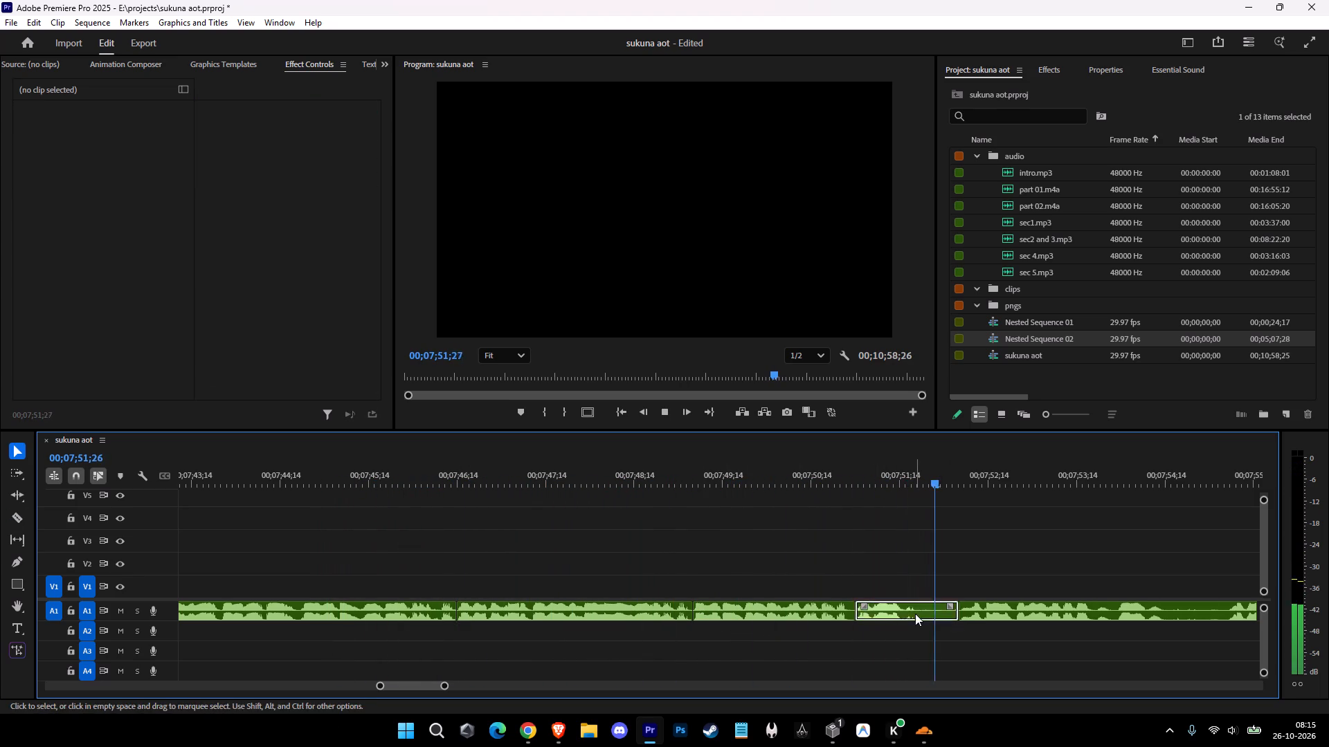
key("shift+d")
key("space")
Split A1 at about 00;07;53;29 and ripple-delete the take from about 00;07;50;29 to that cut.
key("c")
left_click(1122, 610)
key("v")
left_click(1032, 612)
key("shift+d")
key("space")
Split A1 at about 00;07;54;15 and 00;07;53;22, redoing the first cut once, and ripple-delete the pause between the cuts.
key("c")
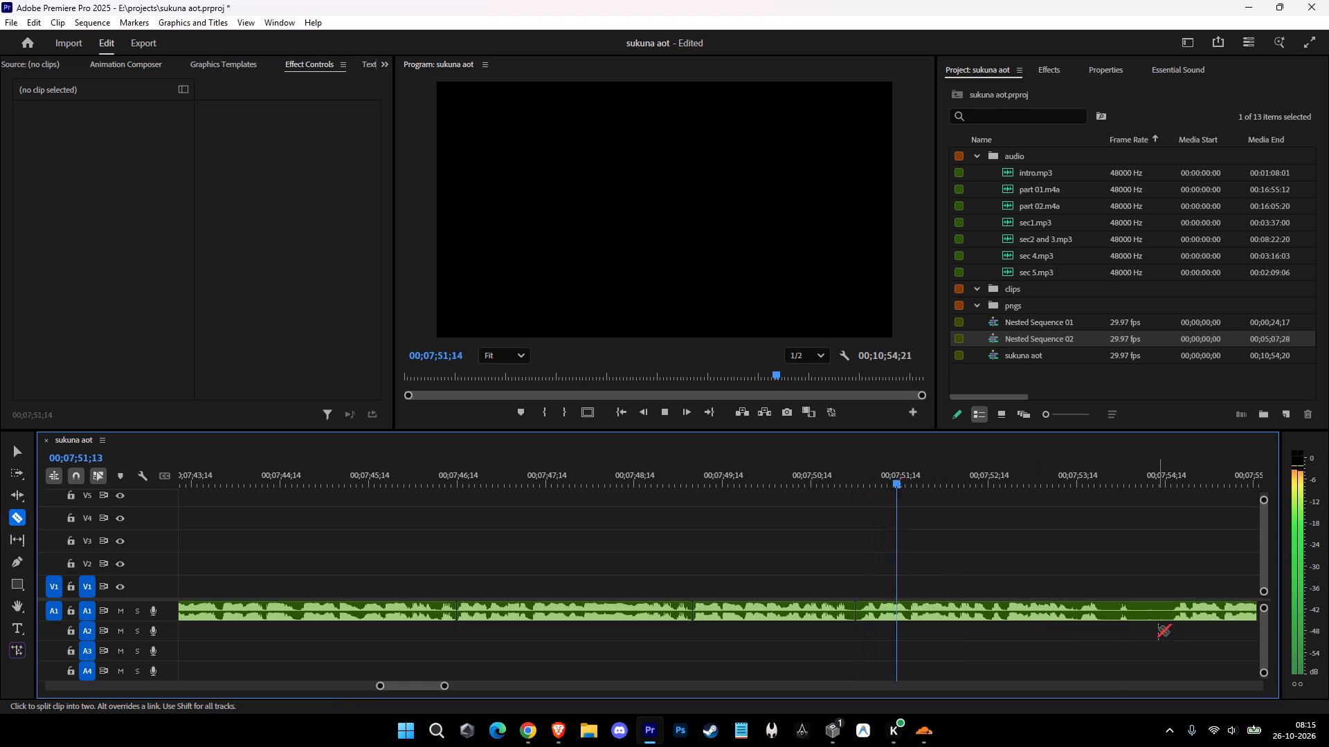
left_click(1168, 616)
key("ctrl+z")
left_click(1169, 614)
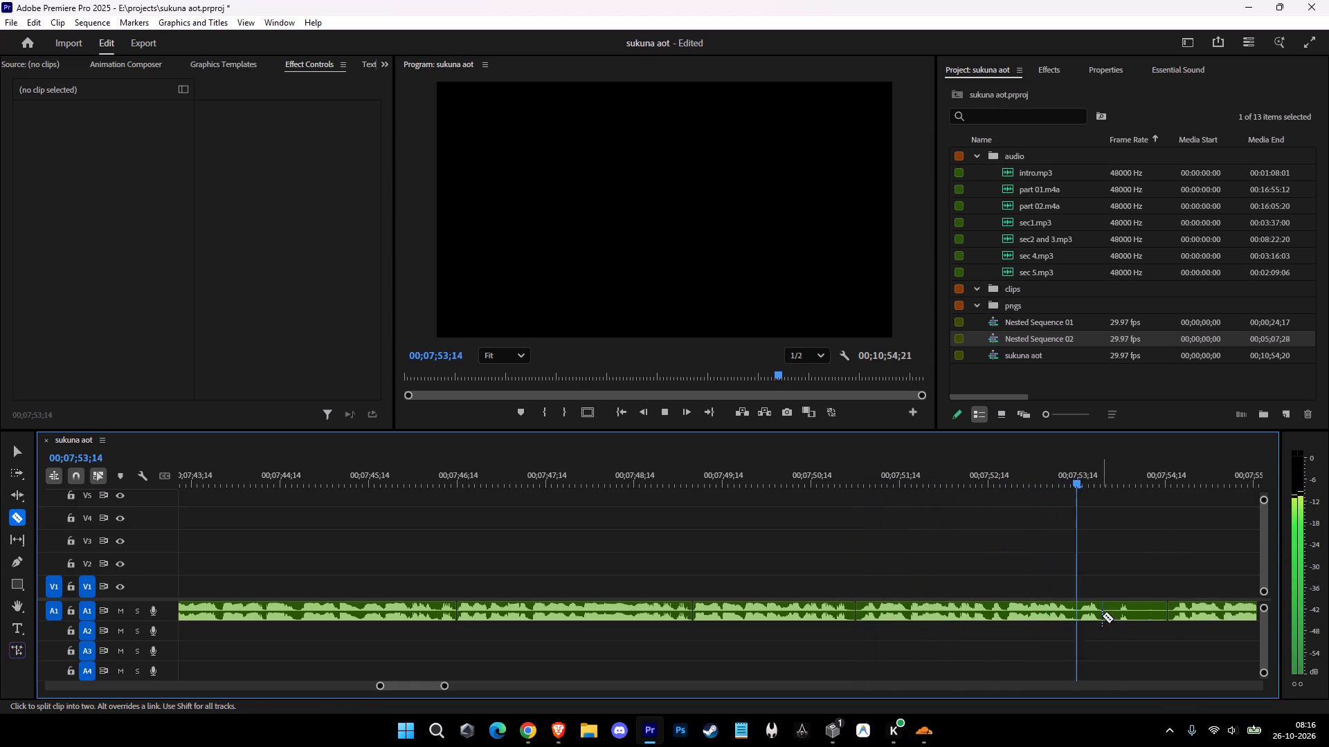
left_click(1102, 616)
key("v")
left_click(1133, 614)
key("shift+d")
key("space")
Ripple-delete the A1 take from about 00;07;50;29 to 00;07;53;22.
left_click(1045, 612)
key("space")
key("shift+d")
key("space")
Replay from about 00;07;50;08, split A1 at about 00;07;54;28 and 00;07;55;14, and ripple-delete the pause between the cuts.
left_click(794, 477)
key("space")
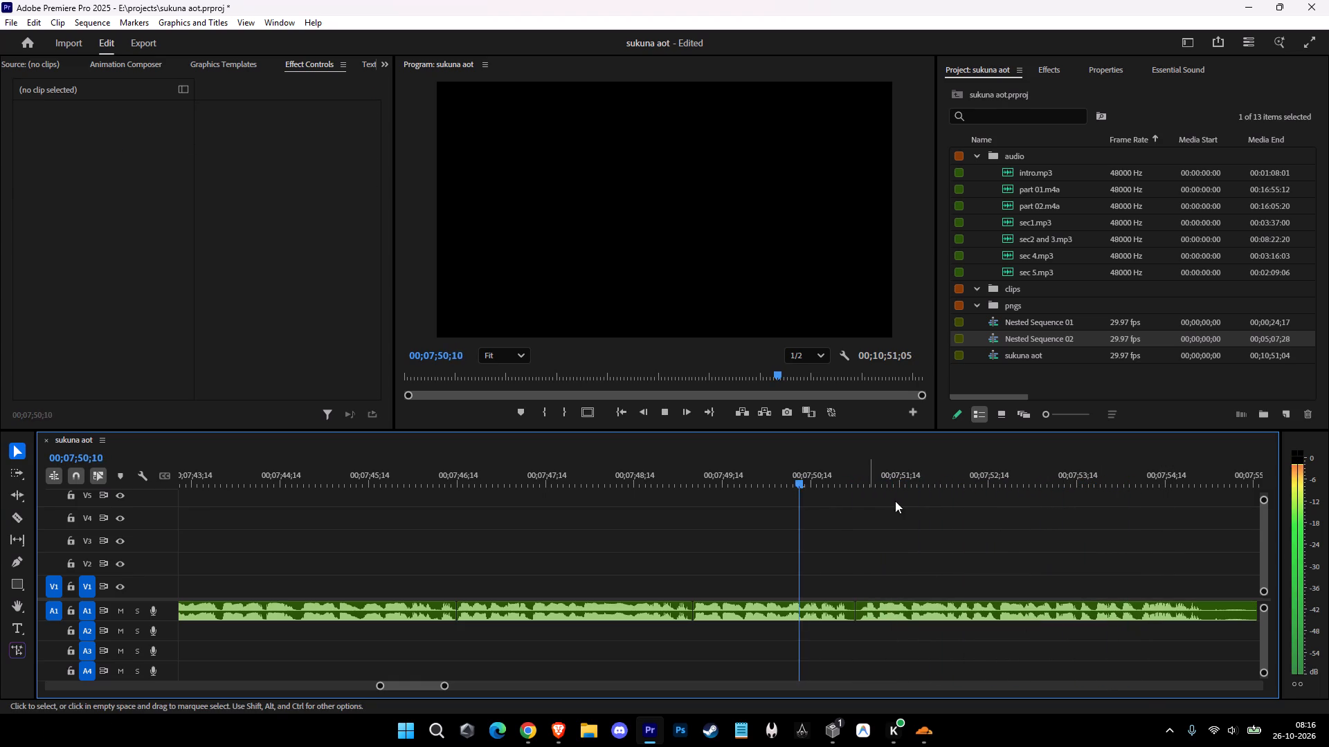
left_click(1000, 531)
key("c")
left_click(1205, 611)
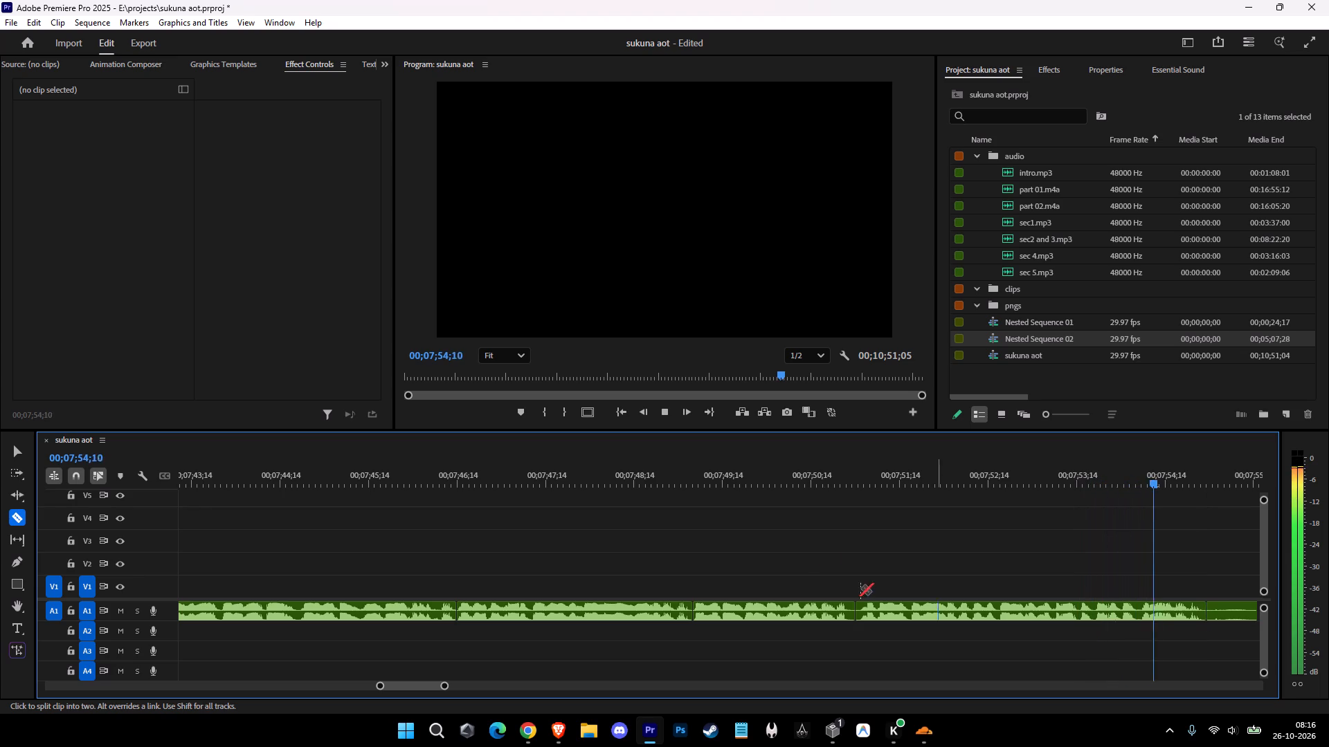
left_click(275, 616)
key("v")
key("shift+d")
left_click(251, 615, "shift")
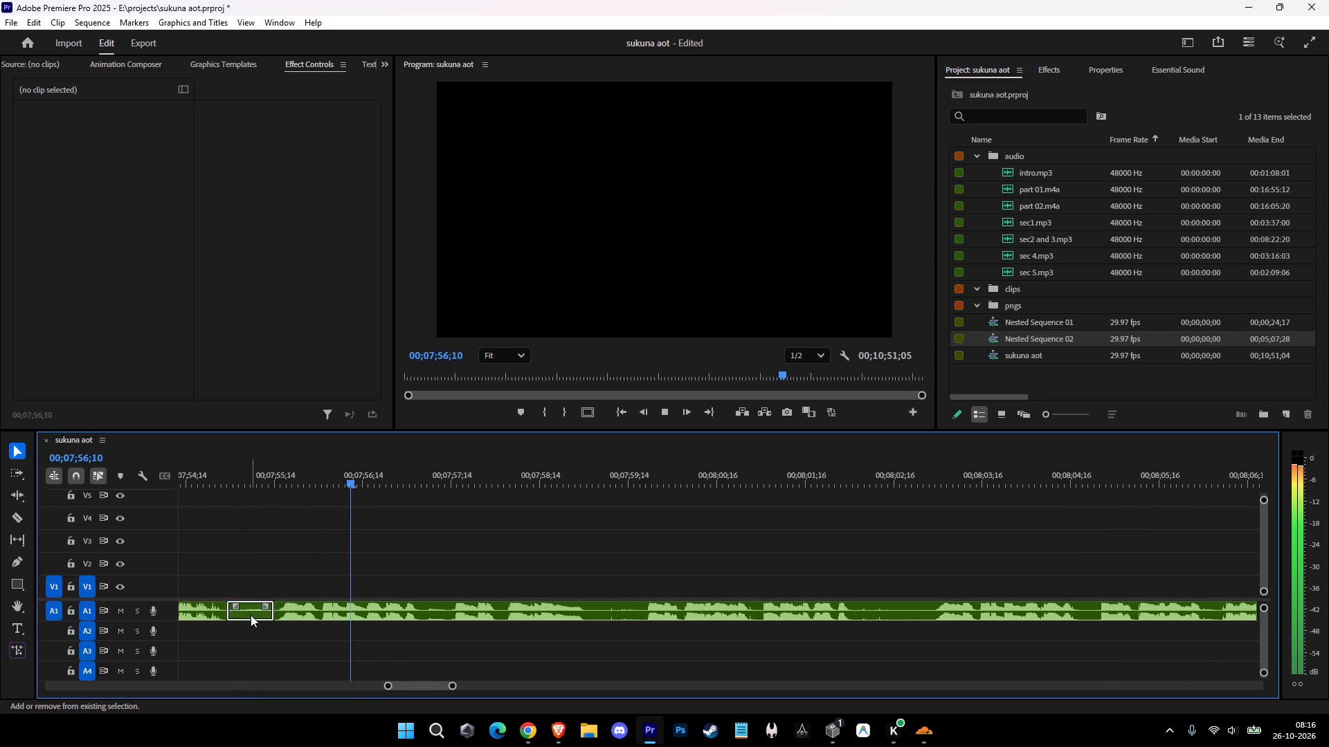
key("shift+d")
key("space")
Split A1 at about 00;07;56;28 and 00;07;56;18, and ripple-delete the pause between the cuts.
key("c")
key("space")
left_click(354, 616)
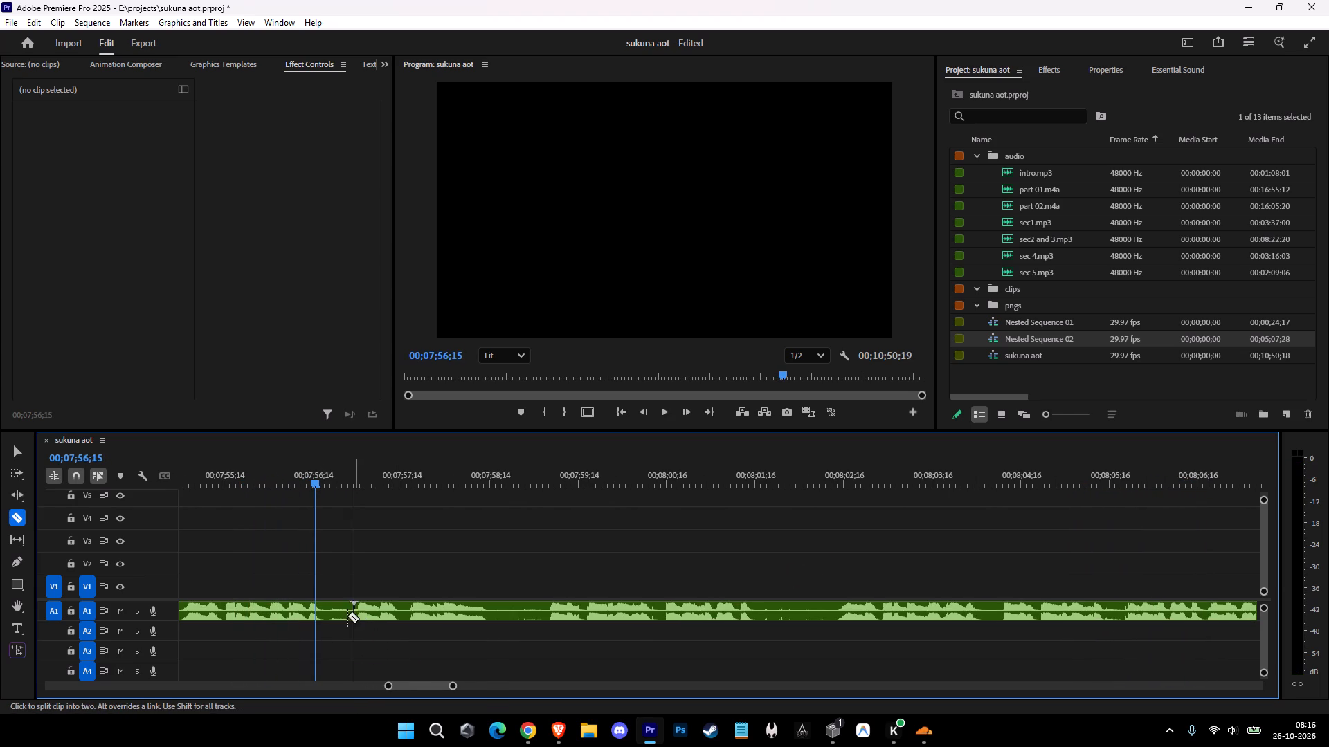
left_click(325, 613)
key("v")
key("space")
left_click(334, 614)
key("shift+d")
key("space")
key("space")
Split A1 at about 00;07;58;23 and 00;07;58;04, and ripple-delete the pause between the cuts.
key("c")
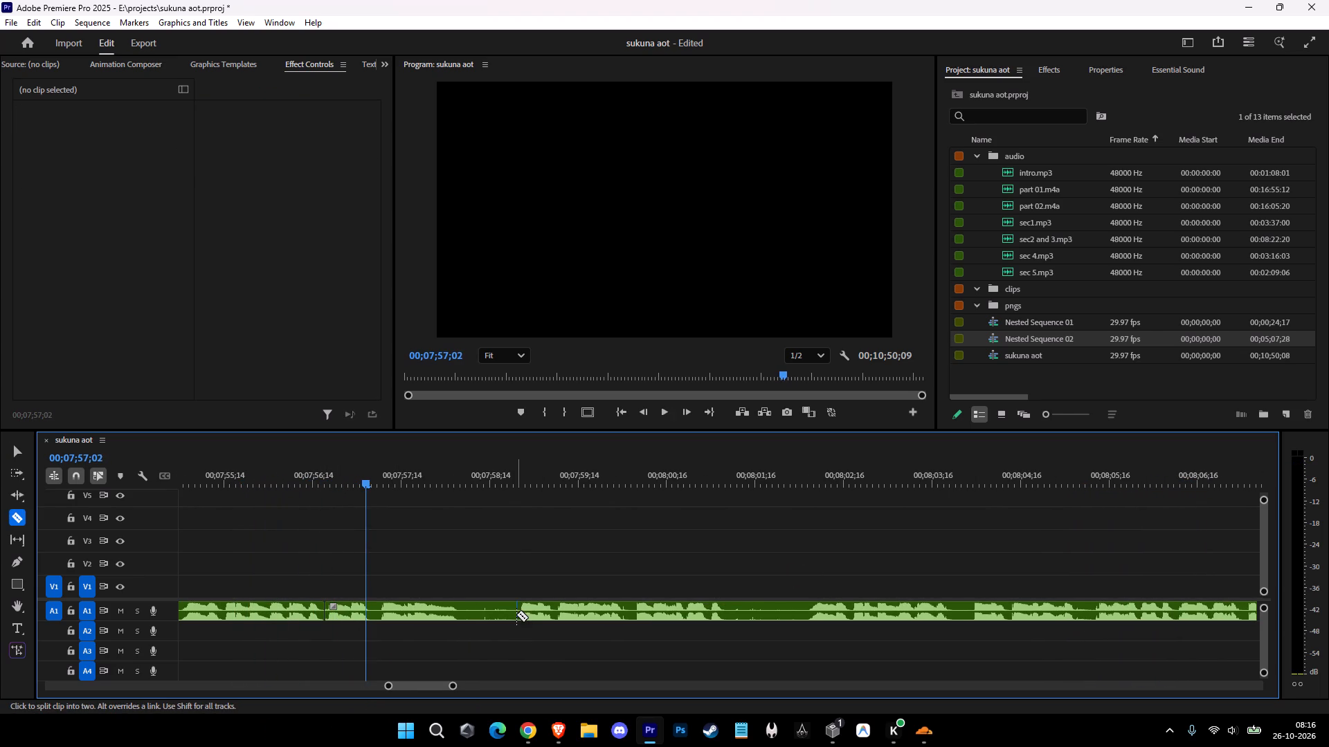
left_click(516, 614)
key("space")
left_click(461, 614)
key("v")
left_click(487, 614)
key("shift+d")
key("space")
Ripple-delete the A1 take from about 00;07;56;18 to 00;07;58;04.
left_click(399, 615)
key("shift+d")
key("space")
Split A1 at about 00;07;59;26 and 00;07;58;29, and ripple-delete the pause between the cuts.
key("c")
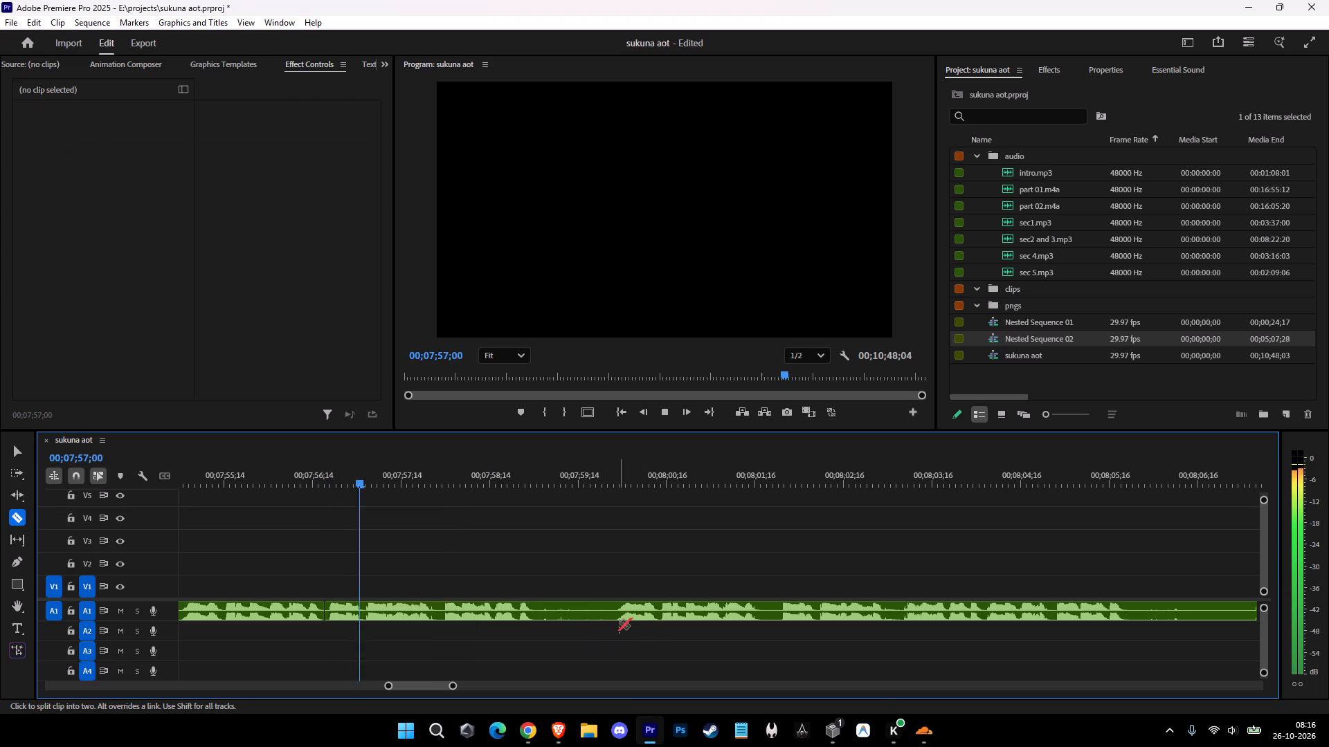
left_click(614, 618)
left_click(534, 618)
key("v")
left_click(550, 617)
key("shift+d")
key("space")
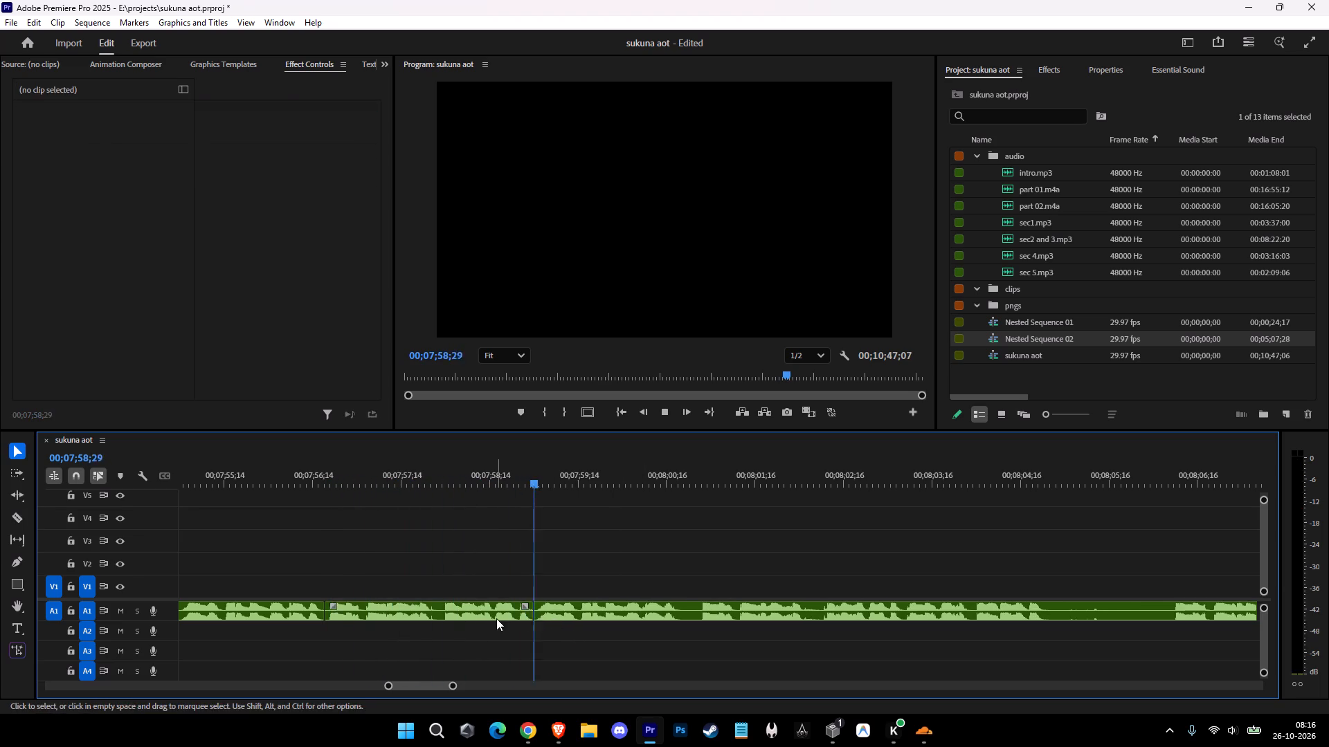
Ripple-delete the A1 take from about 00;07;56;18 to 00;07;58;29.
left_click(496, 618)
key("shift+d")
key("space")
Split A1 at about 00;07;58;15, and ripple-delete the take from 00;07;56;18 up to that cut.
key("c")
left_click(491, 611)
key("v")
left_click(469, 611)
key("shift+d")
key("shift+space")
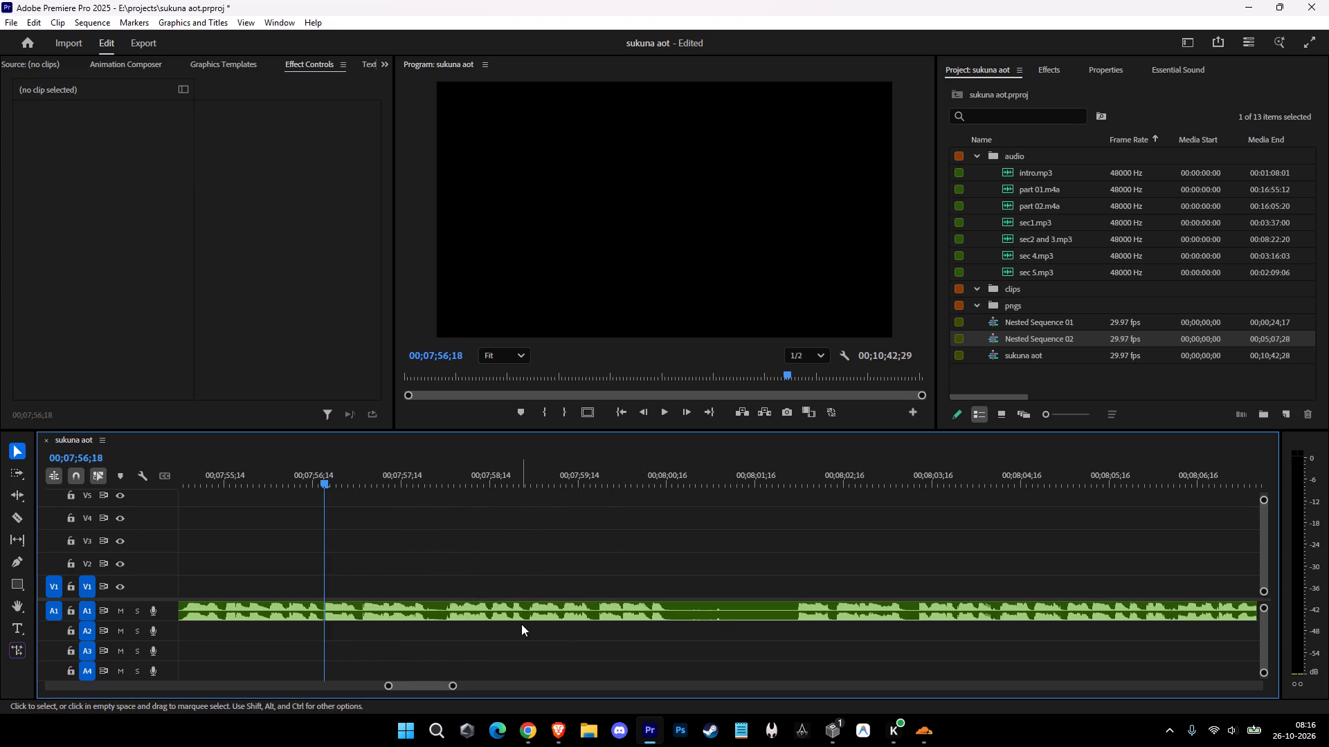
Split A1 at about 00;07;57;28 and 00;07;57;22, and ripple-delete the pause between the cuts.
key("c")
key("space")
left_click(441, 616)
left_click(425, 615)
key("v")
left_click(434, 615)
key("shift+d")
key("space")
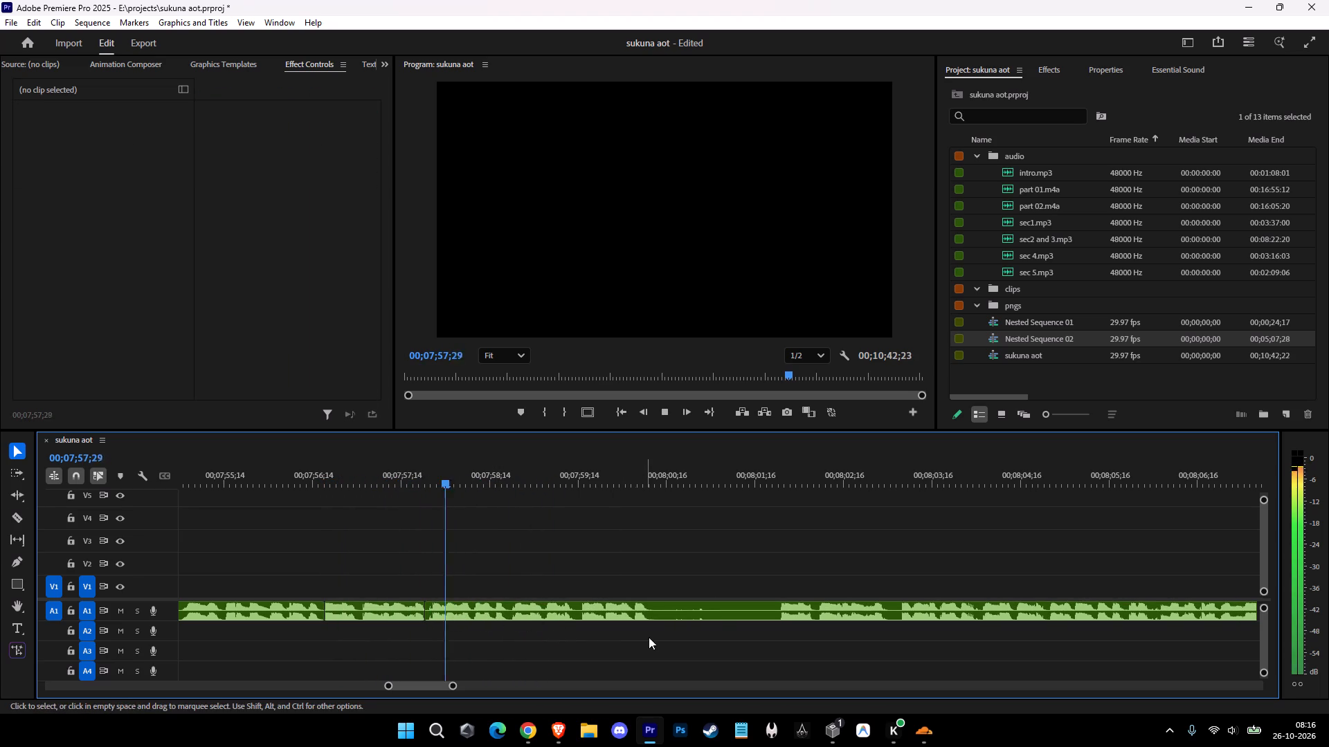
Split A1 at about 00;08;00;13 and 00;08;01;22, and ripple-delete the pause between the cuts.
key("c")
left_click(658, 618)
left_click(774, 617)
key("v")
left_click(730, 611)
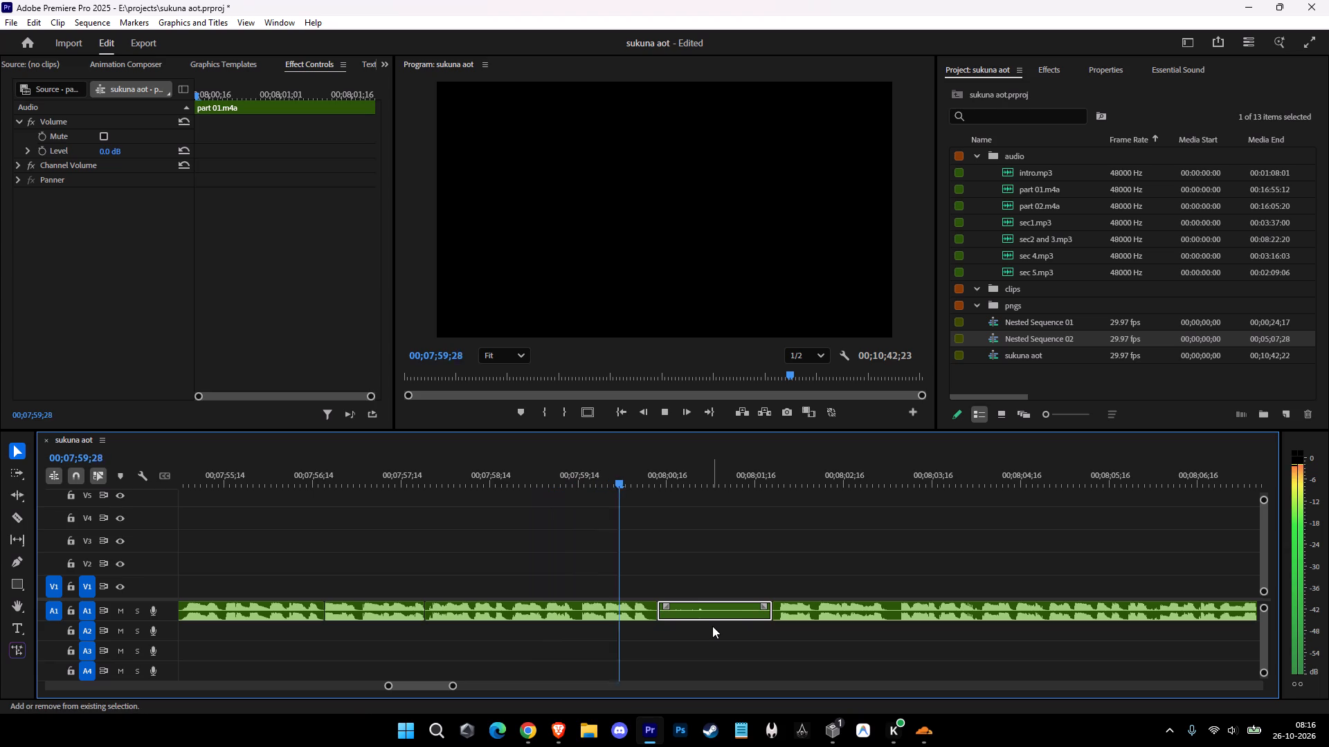
type("D")
key("space")
Ripple-delete the A1 take from about 00;07;57;22 to 00;08;00;13, and replay from just before the join.
left_click(557, 617)
key("shift+d")
left_click(376, 486)
key("space")
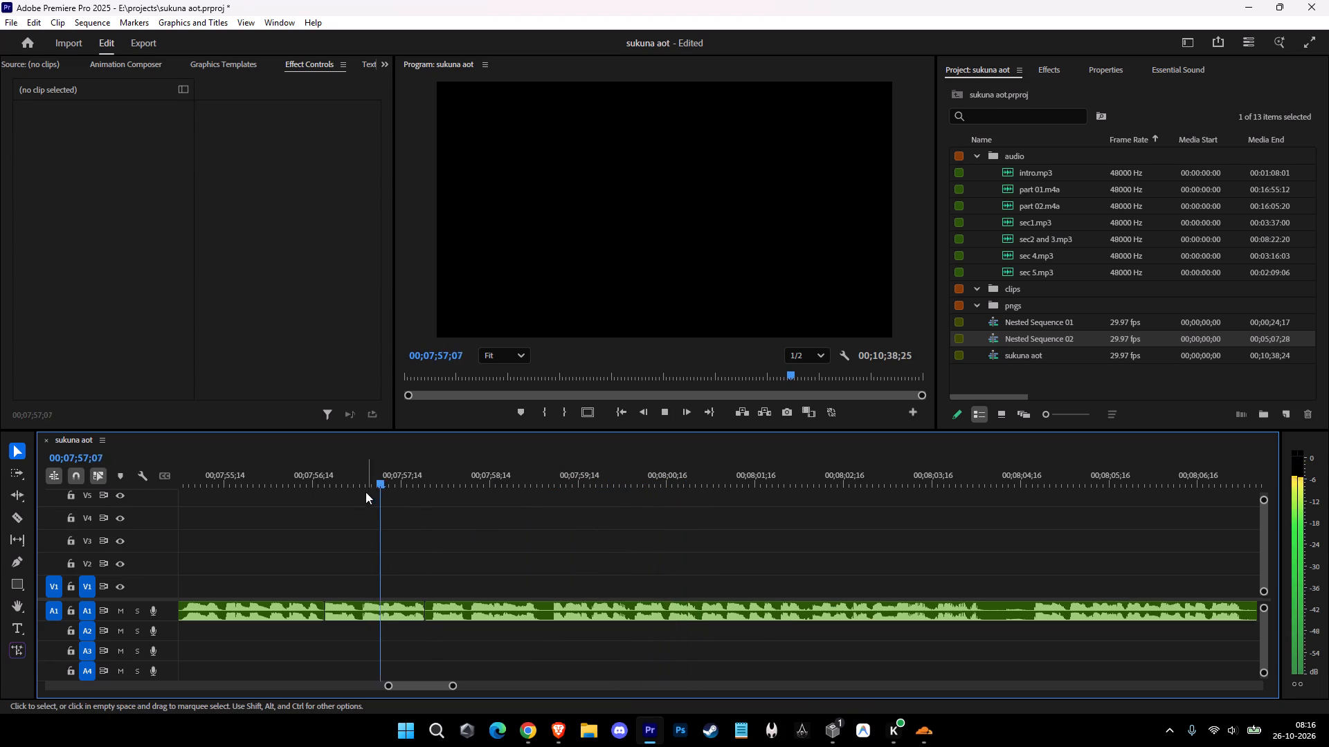
Ripple-delete the A1 take from about 00;07;56;18 to 00;07;57;22.
left_click_drag(352, 534, 382, 631)
type("D")
key("space")
Split A1 at about 00;07;58;01 and 00;07;57;28, and ripple-delete the short pause between the cuts.
key("c")
left_click(450, 611)
left_click(441, 609)
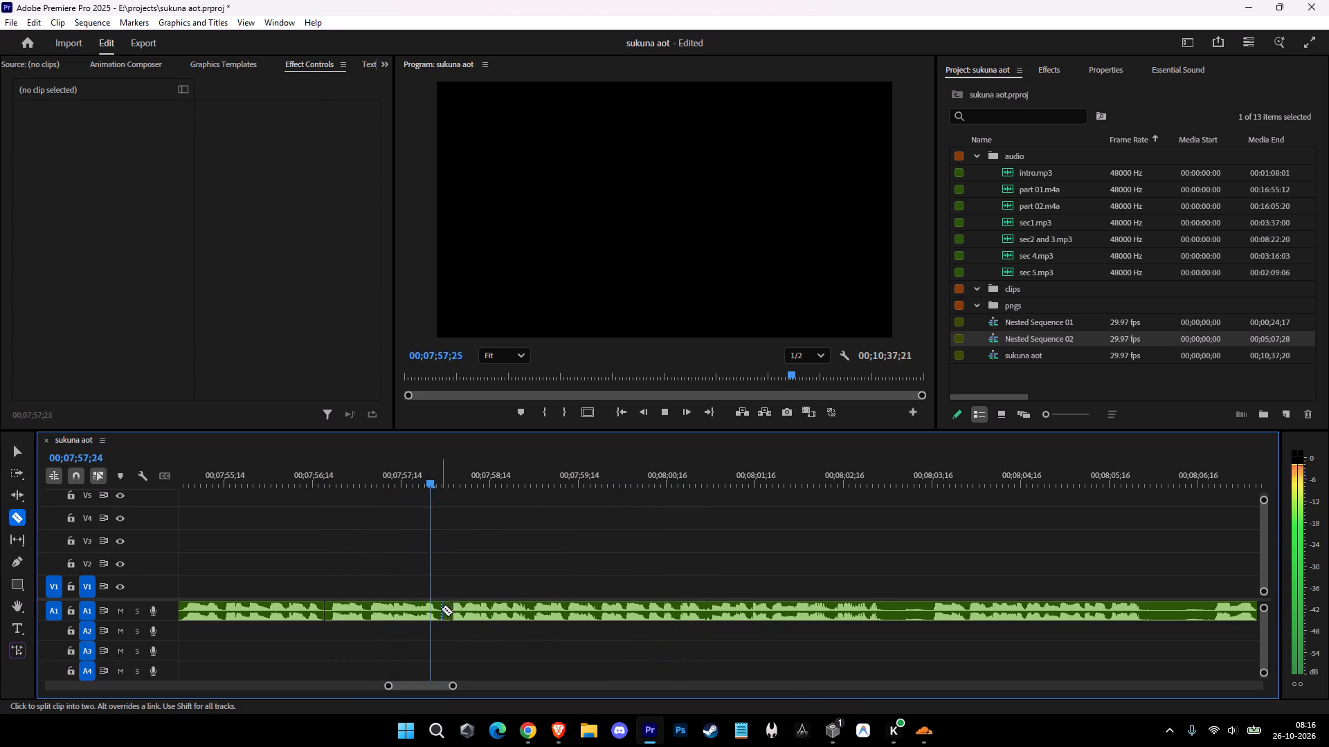
key("v")
left_click(443, 609)
key("shift+d")
left_click(446, 611)
key("shift+d")
key("space")
key("c")
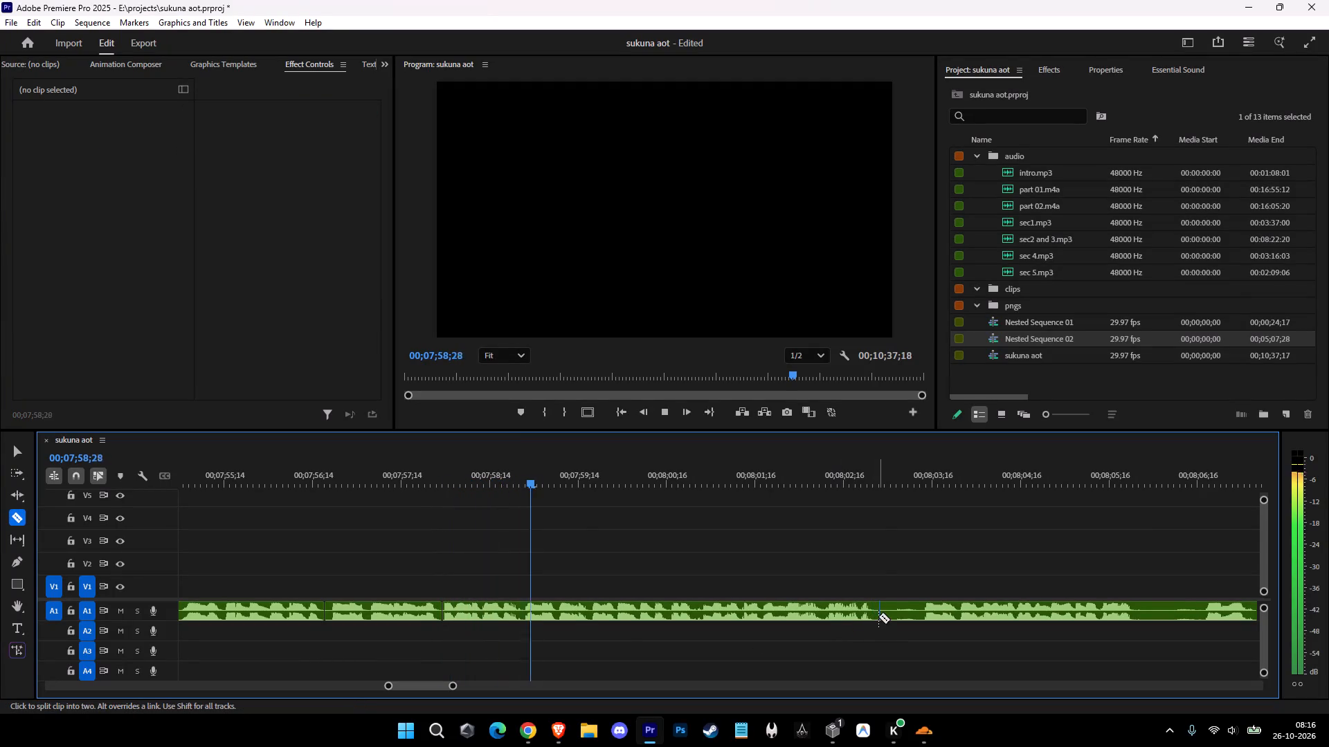
left_click(878, 616)
key("ctrl+z")
left_click(874, 618)
left_click(921, 616)
key("v")
left_click(903, 614)
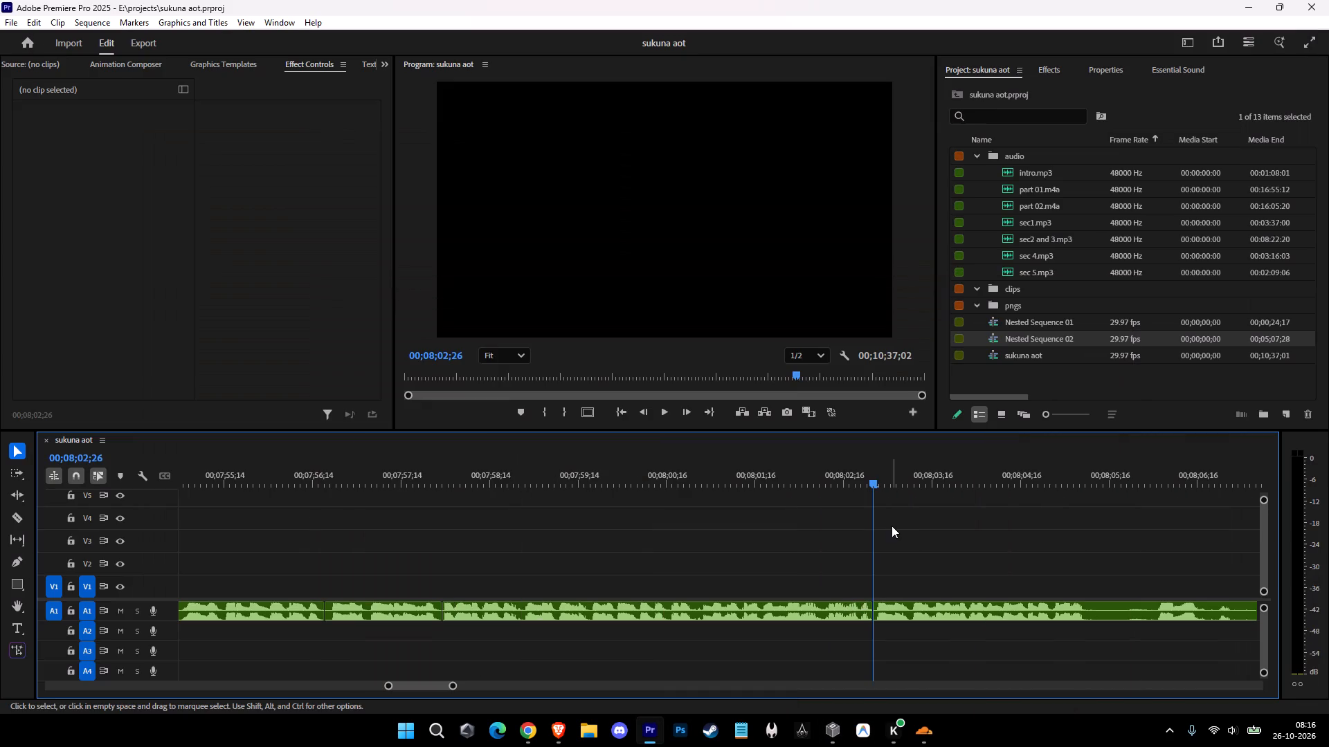
Split A1 at about 00;08;06;01 and 00;08;05;09, and ripple-delete the pause between the cuts.
left_click(892, 526)
key("space")
key("c")
left_click(1156, 620)
left_click(1087, 614)
key("v")
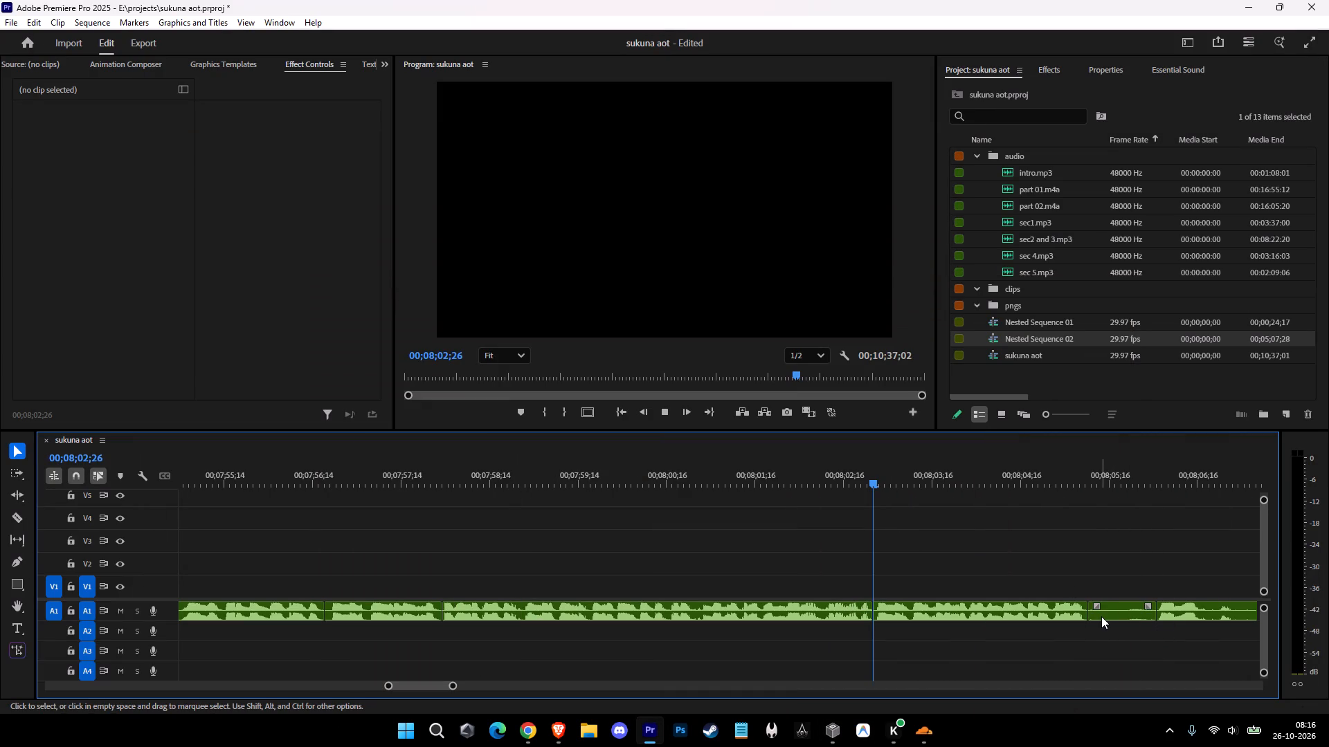
left_click(1101, 616)
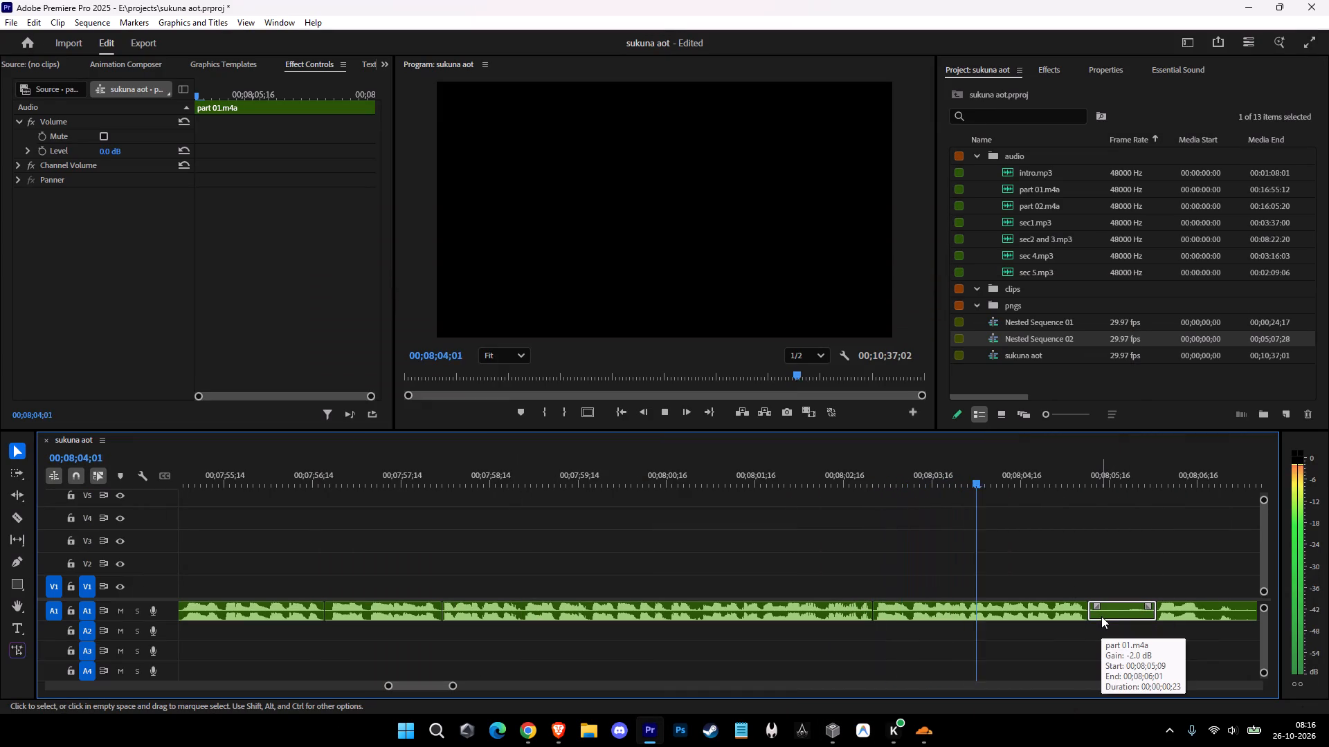
key("shift+d")
key("space")
Split A1 at about 00;08;07;01, and ripple-delete the segment from 00;08;05;09 up to that cut.
key("c")
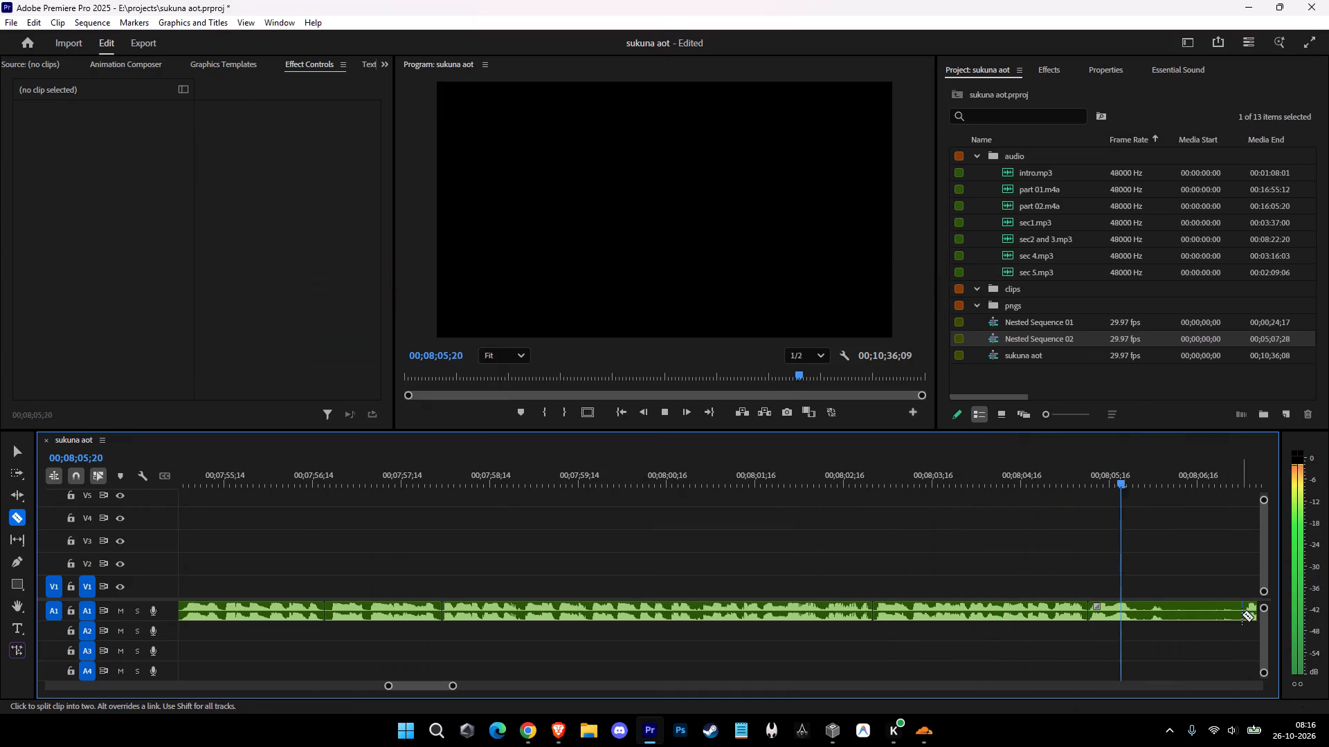
left_click(1242, 614)
key("v")
left_click(1217, 612)
key("shift+d")
key("shift+space")
key("space")
Ripple-delete the A1 take from about 00;08;02;26 to 00;08;05;09.
left_click(1009, 612)
key("shift+d")
key("space")
Split A1 at about 00;08;05;16 and 00;08;05;10, and ripple-delete the pause between the cuts.
key("c")
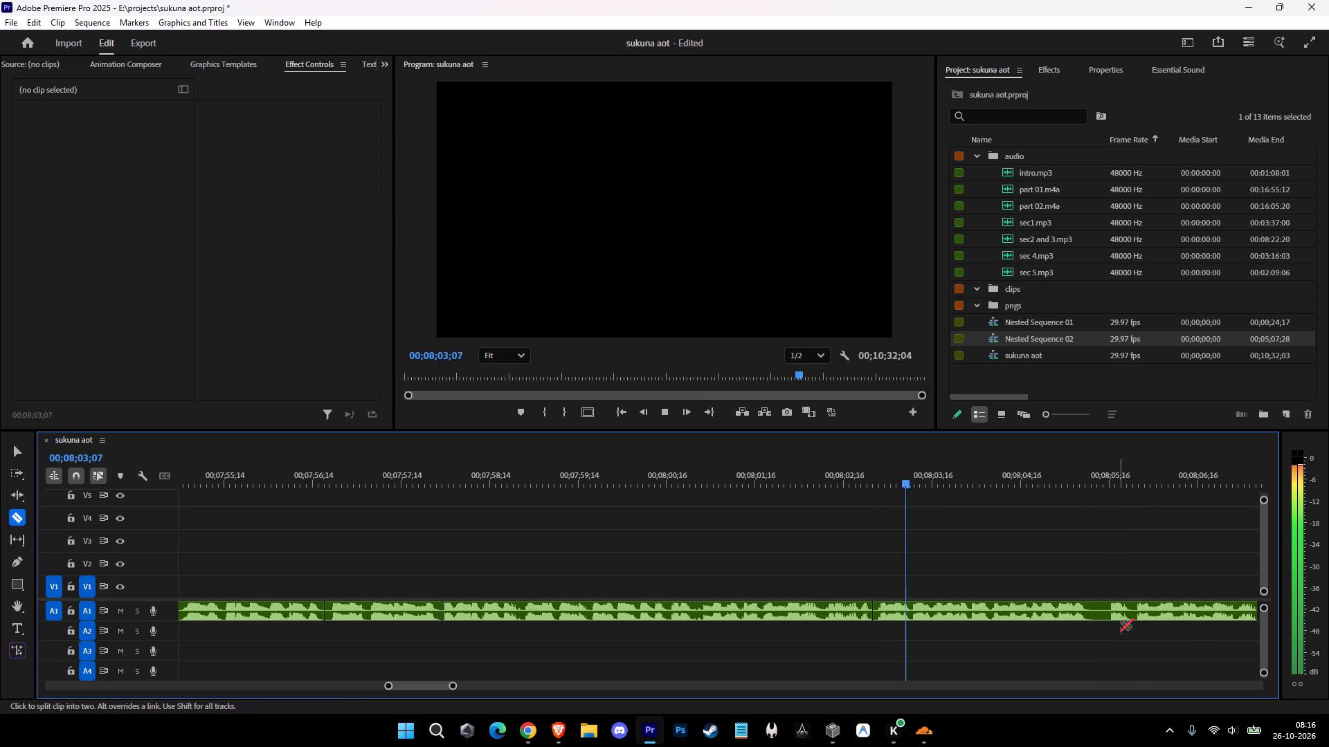
left_click(1110, 618)
left_click(1091, 611)
key("v")
left_click(1099, 613)
type("D")
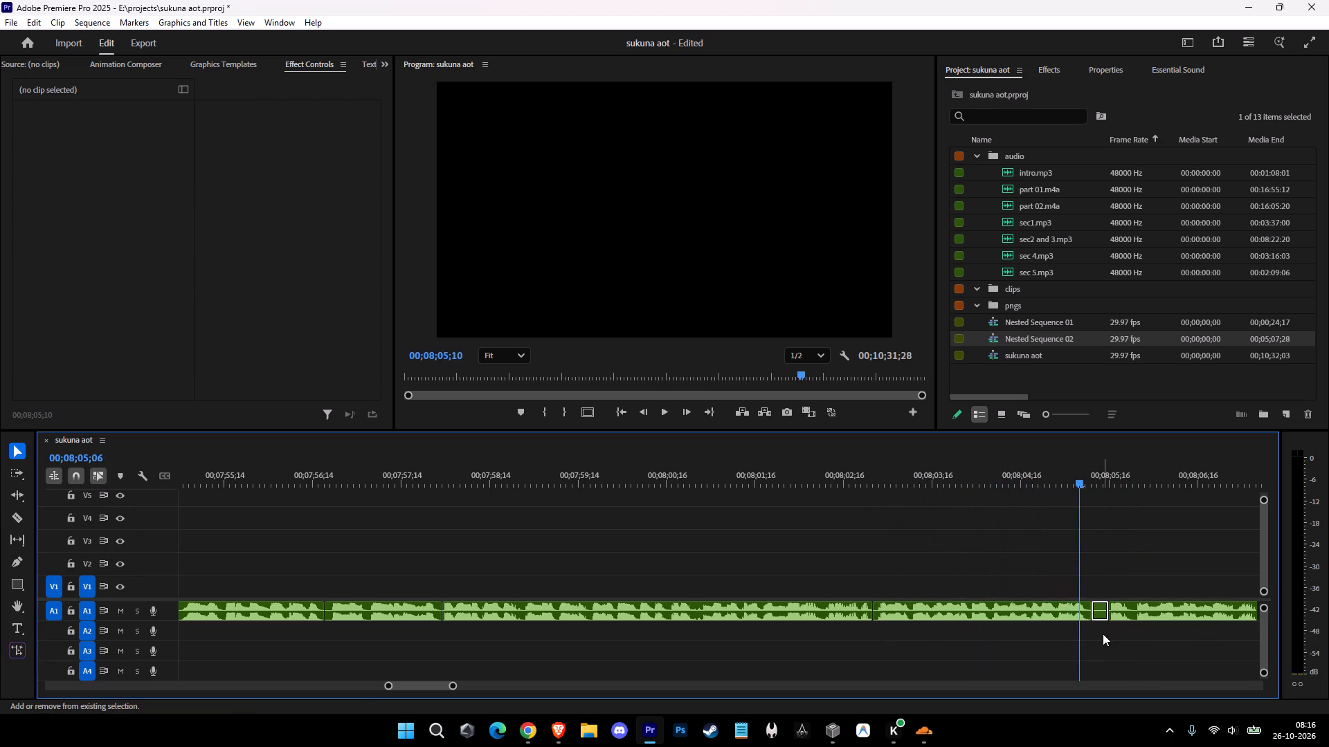
key("space")
Split A1 at about 00;08;07;01 and 00;08;07;16, and ripple-delete the pause between the cuts.
key("c")
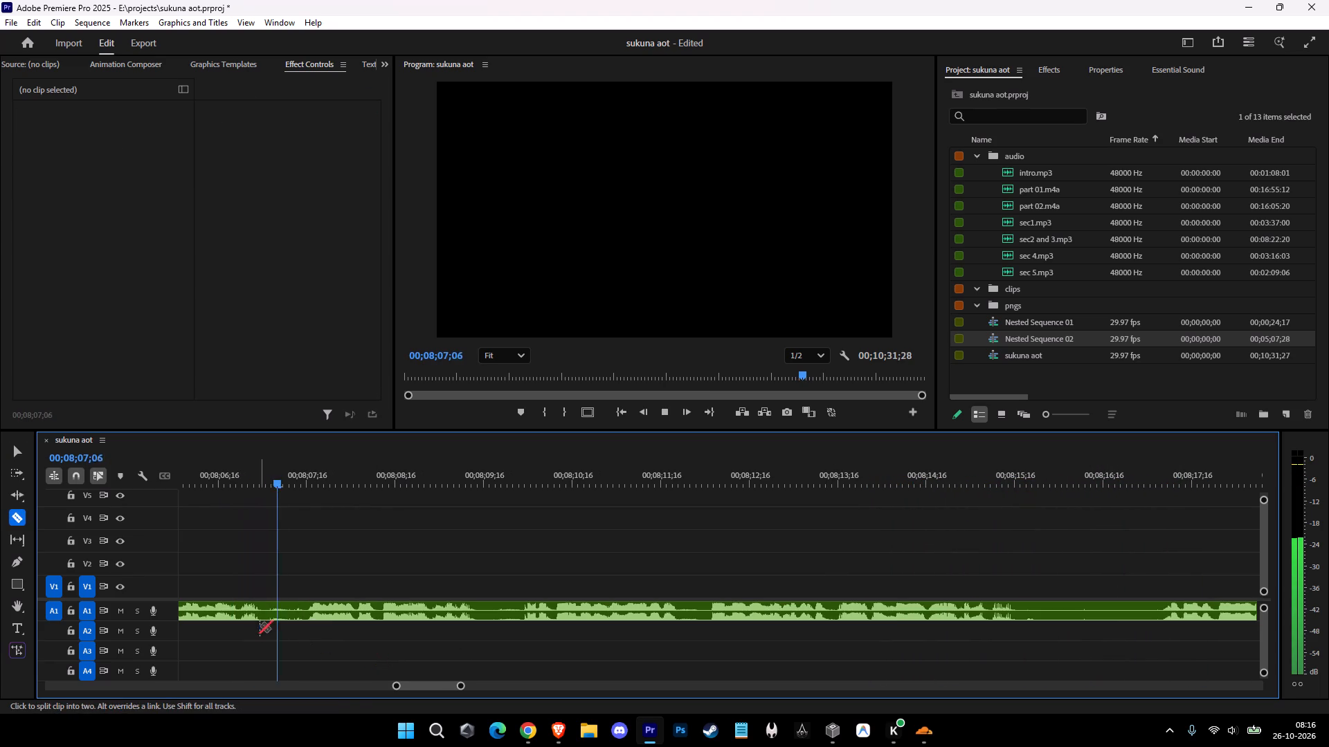
left_click(262, 618)
left_click(303, 616)
key("ctrl+z")
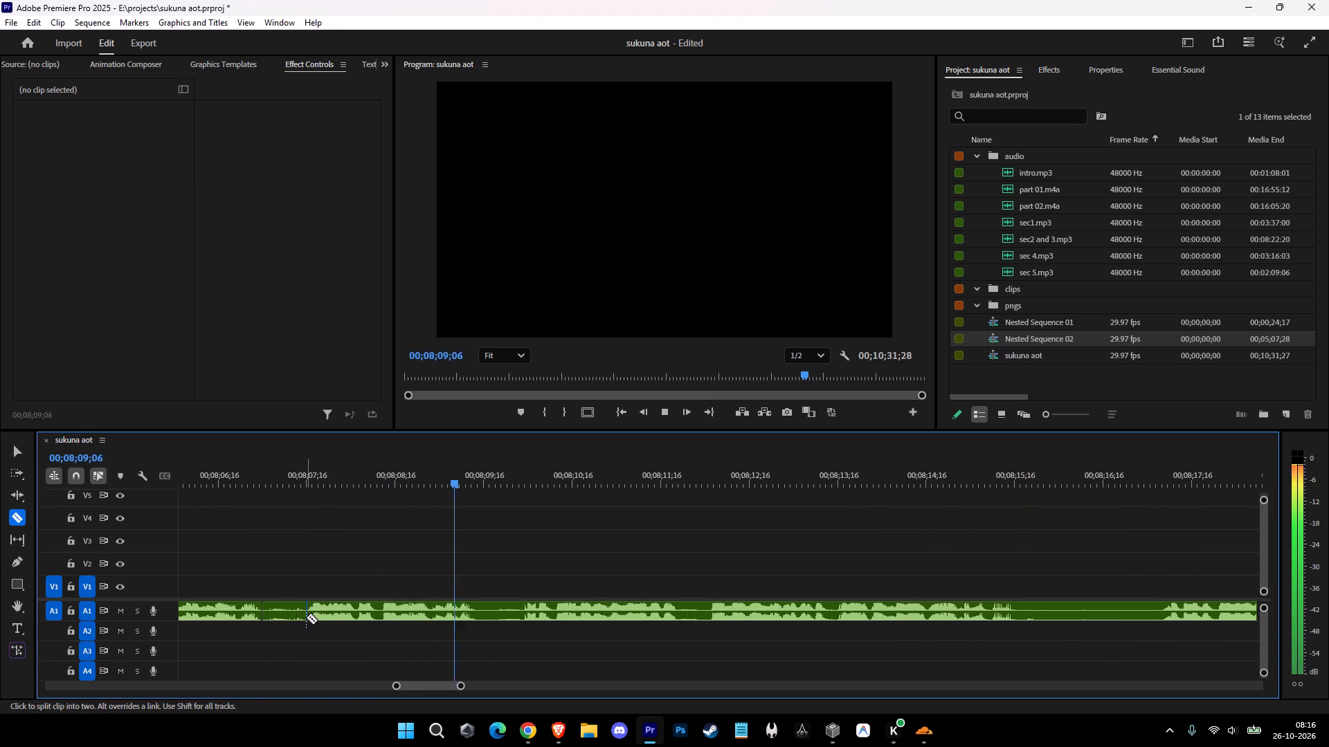
left_click(306, 617)
key("v")
left_click(291, 616)
key("shift+d")
key("space")
Split A1 at about 00;08;09;14 and 00;08;08;29, and ripple-delete the pause between the cuts.
key("c")
left_click(476, 620)
left_click(433, 615)
key("v")
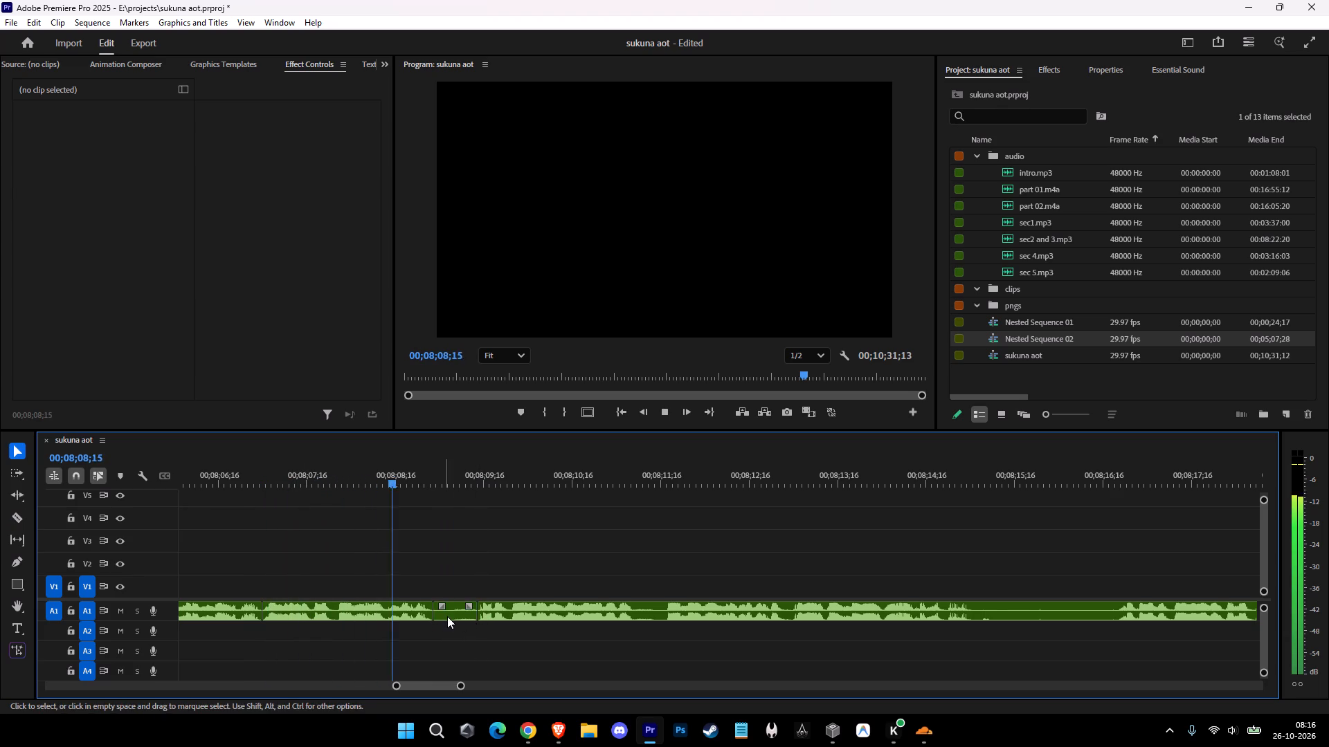
left_click(448, 616)
key("shift+d")
key("space")
Split A1 at about 00;08;11;02 and 00;08;10;22, and ripple-delete the pause between the cuts.
key("c")
left_click(620, 613)
left_click(591, 615)
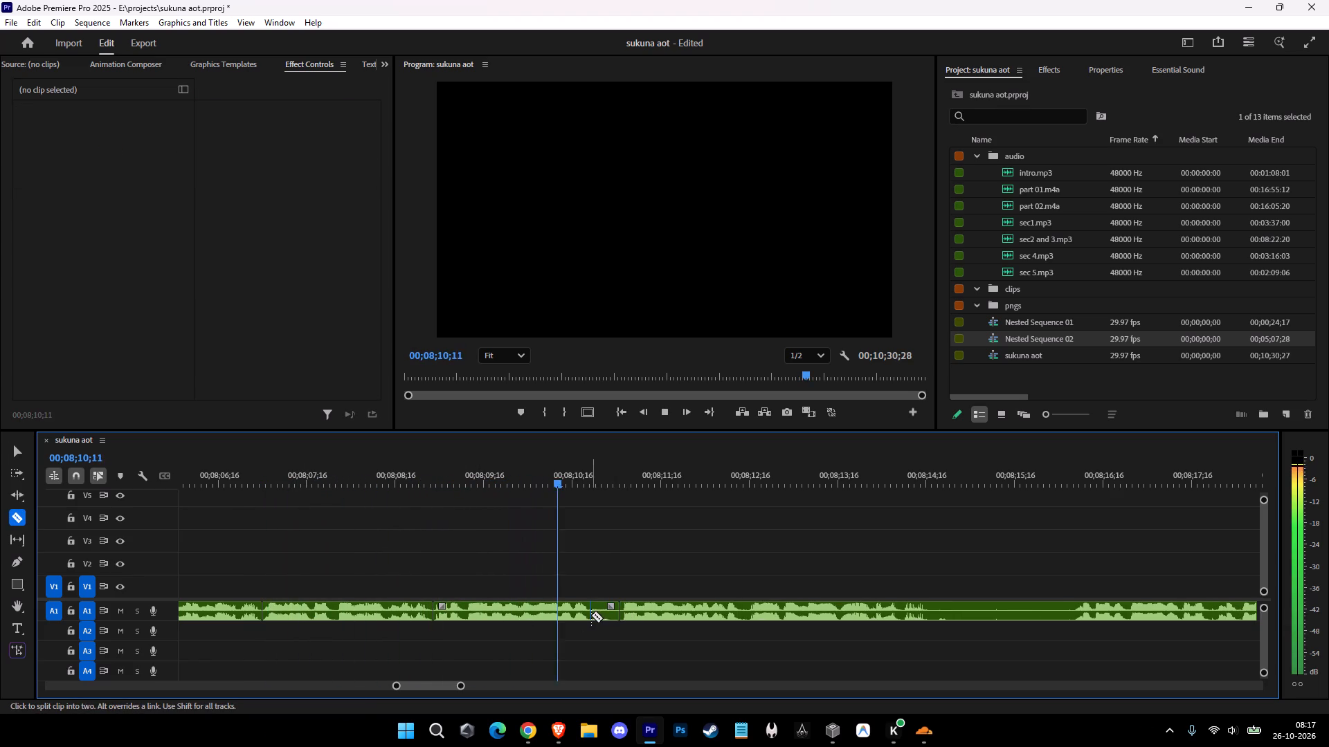
key("v")
left_click(599, 615)
key("shift+d")
key("space")
Split A1 at about 00;08;15;25 and 00;08;14;07, and ripple-delete the pause between the cuts.
key("c")
left_click(1041, 618)
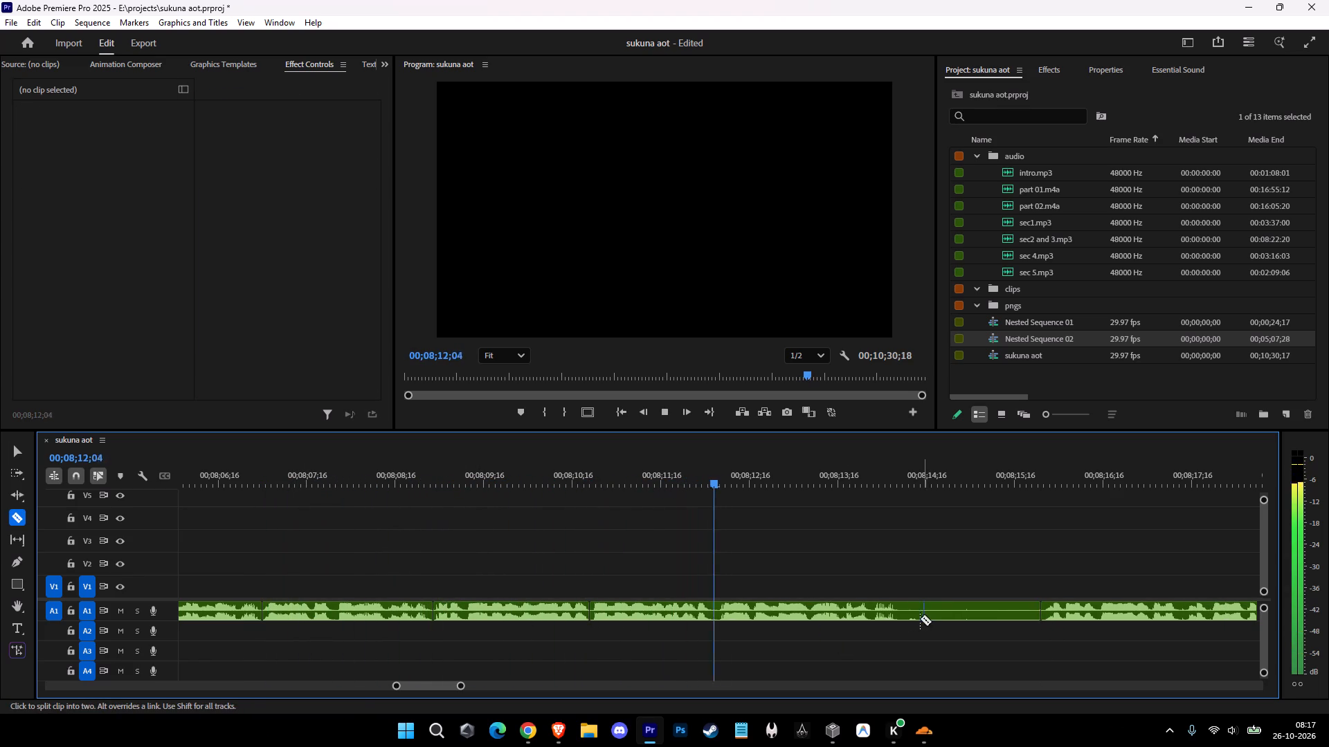
left_click(900, 615)
key("v")
left_click(933, 619)
type("D")
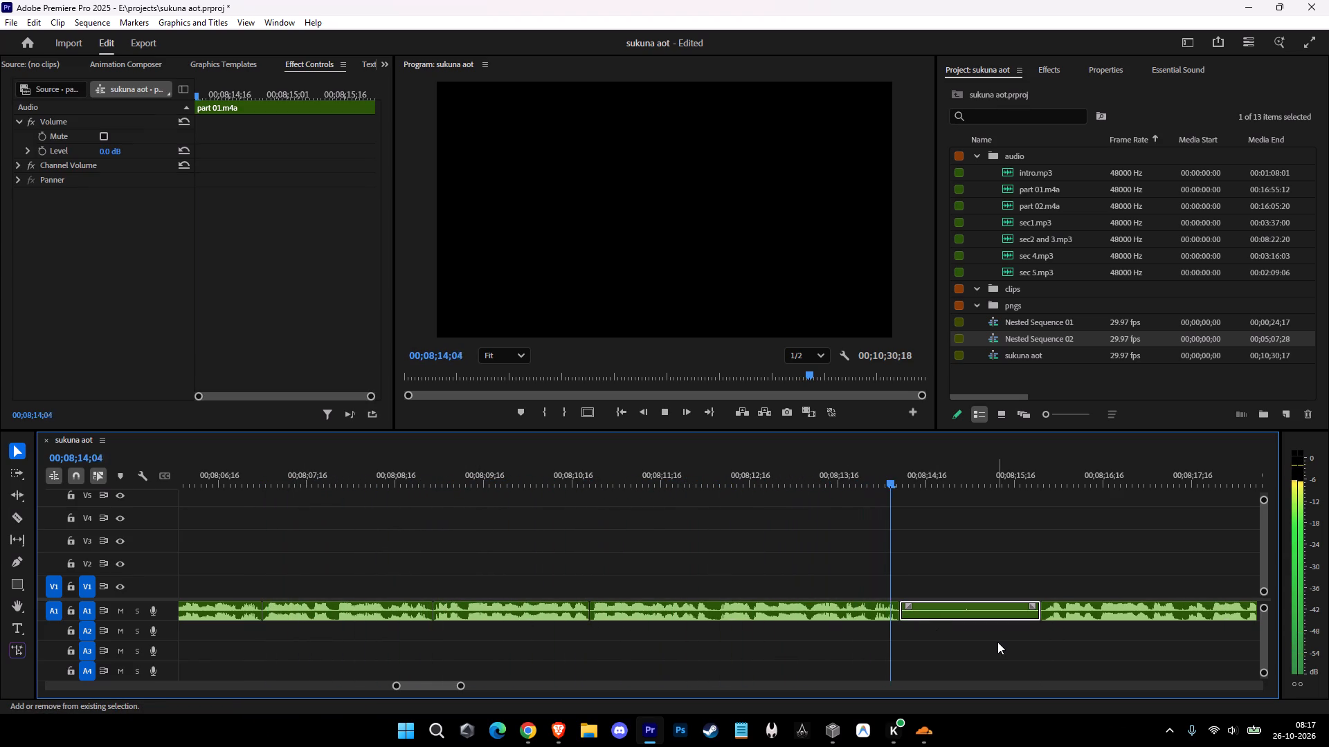
key("space")
Split A1 at about 00;08;18;00 and 00;08;17;16, and ripple-delete the pause between the cuts.
key("c")
left_click(1234, 614)
left_click(1191, 612)
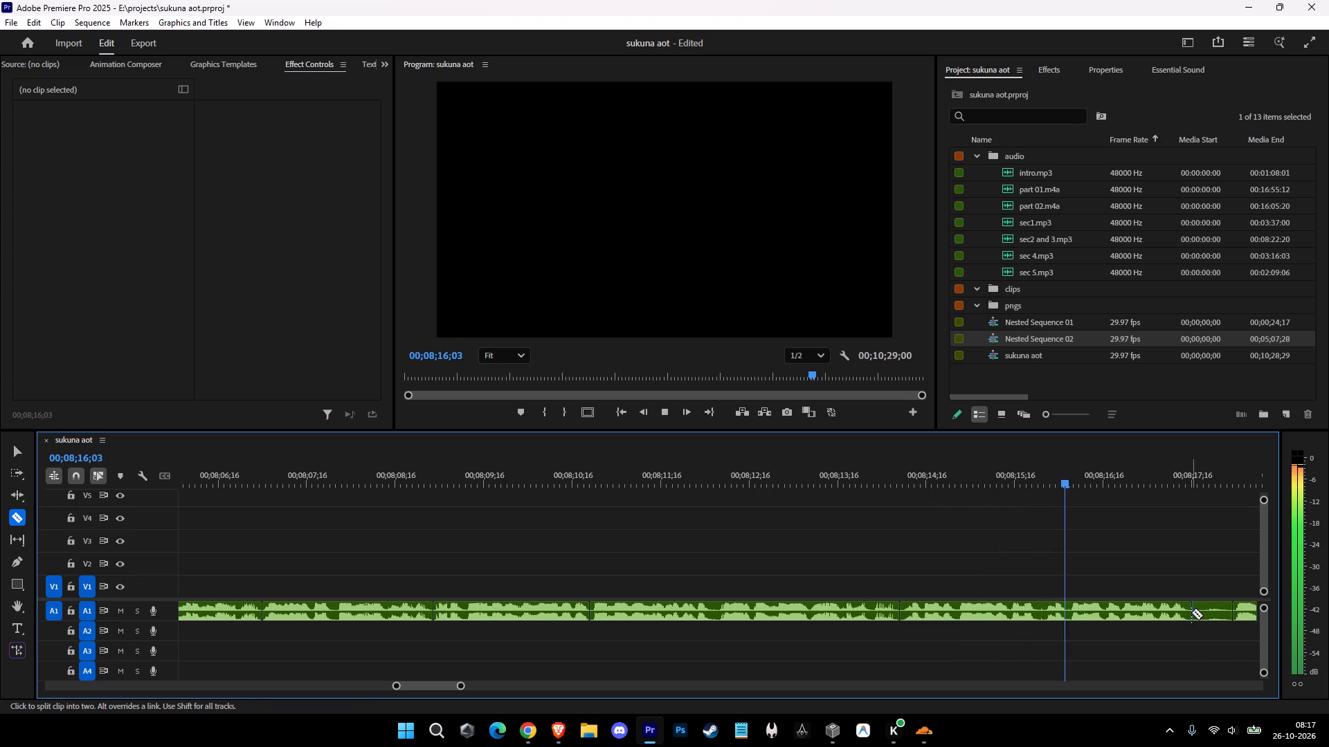
key("v")
left_click(1199, 614)
type("D")
key("space")
key("space")
Split A1 at about 00;08;21;21 and 00;08;21;12, and ripple-delete the pause between the cuts.
key("c")
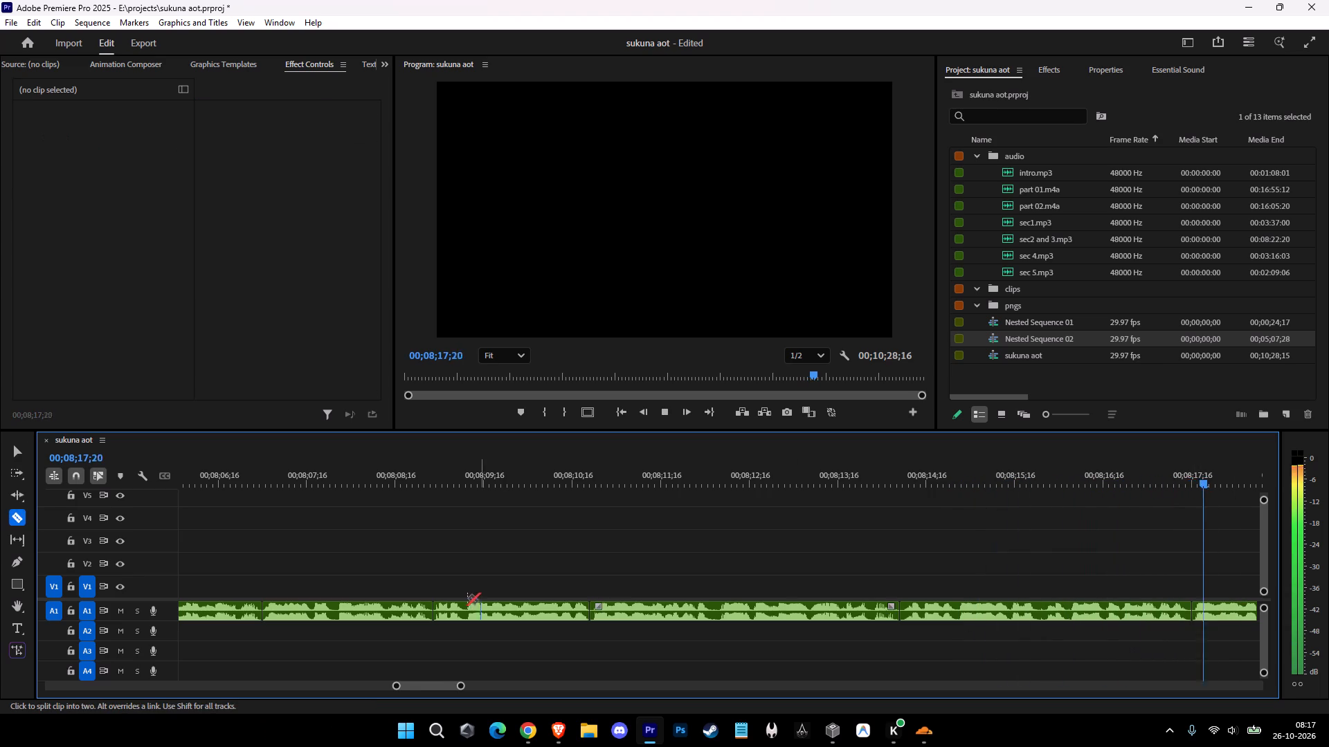
left_click(582, 613)
left_click(554, 613)
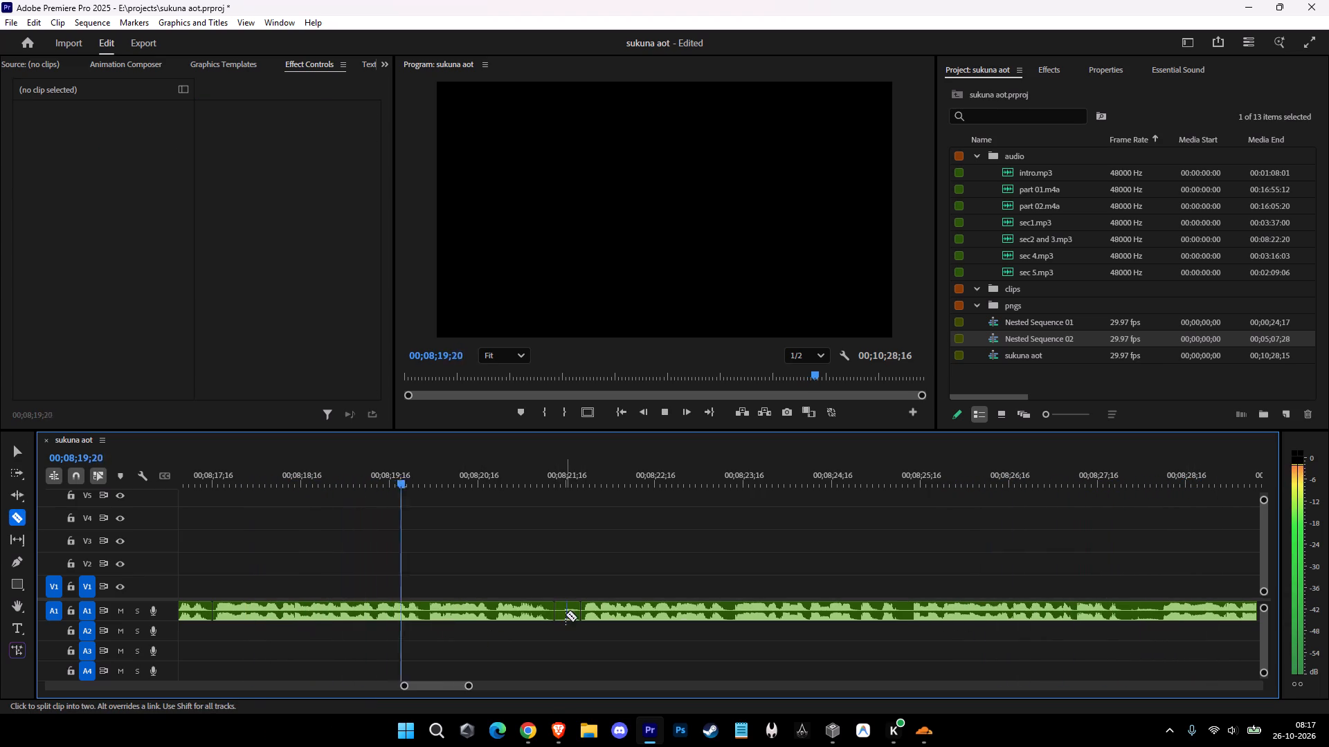
key("v")
left_click(567, 614)
key("shift+d")
key("space")
Split A1 at about 00;08;25;04 and 00;08;25;01, and ripple-delete the short pause between the cuts.
type("c")
left_click(884, 609)
left_click(876, 609)
key("v")
left_click(878, 609)
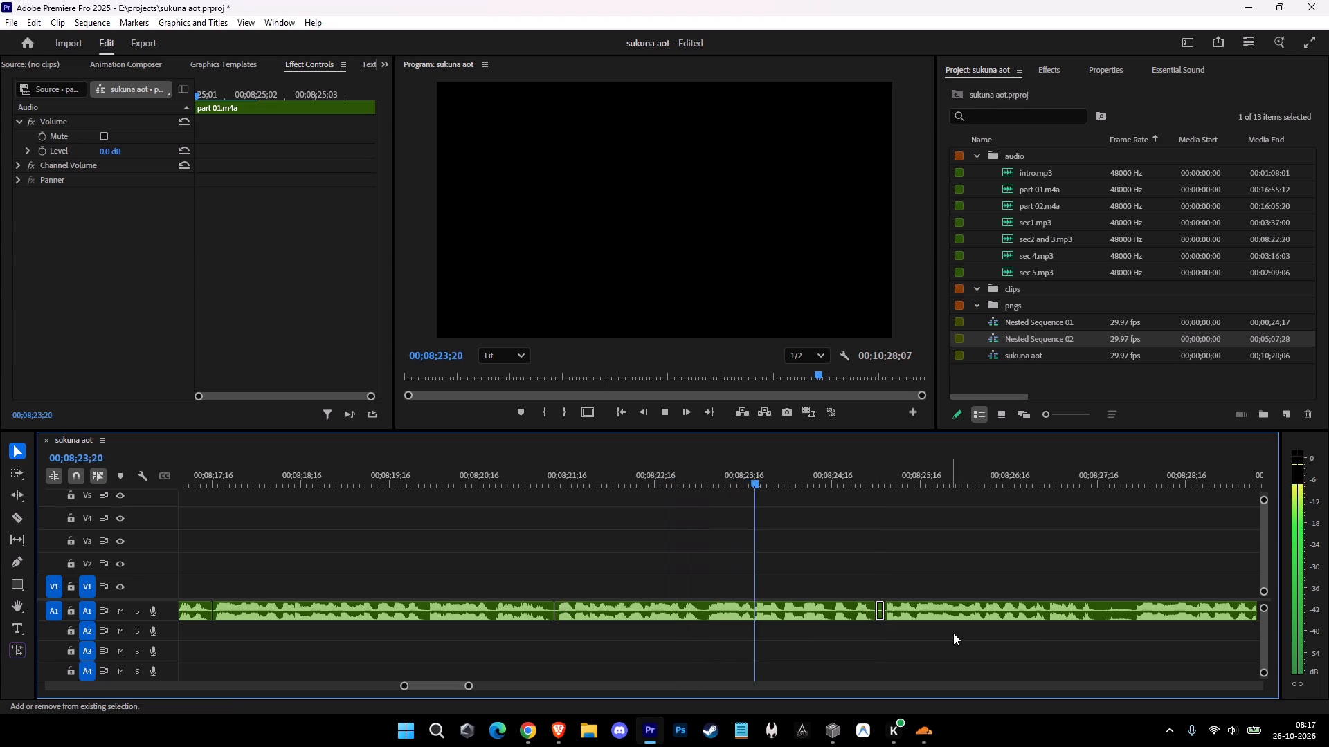
key("shift+d")
key("shift+space")
Split A1 at about 00;08;27;25 and 00;08;27;12, and ripple-delete the pause between the cuts.
key("c")
key("space")
left_click(1123, 615)
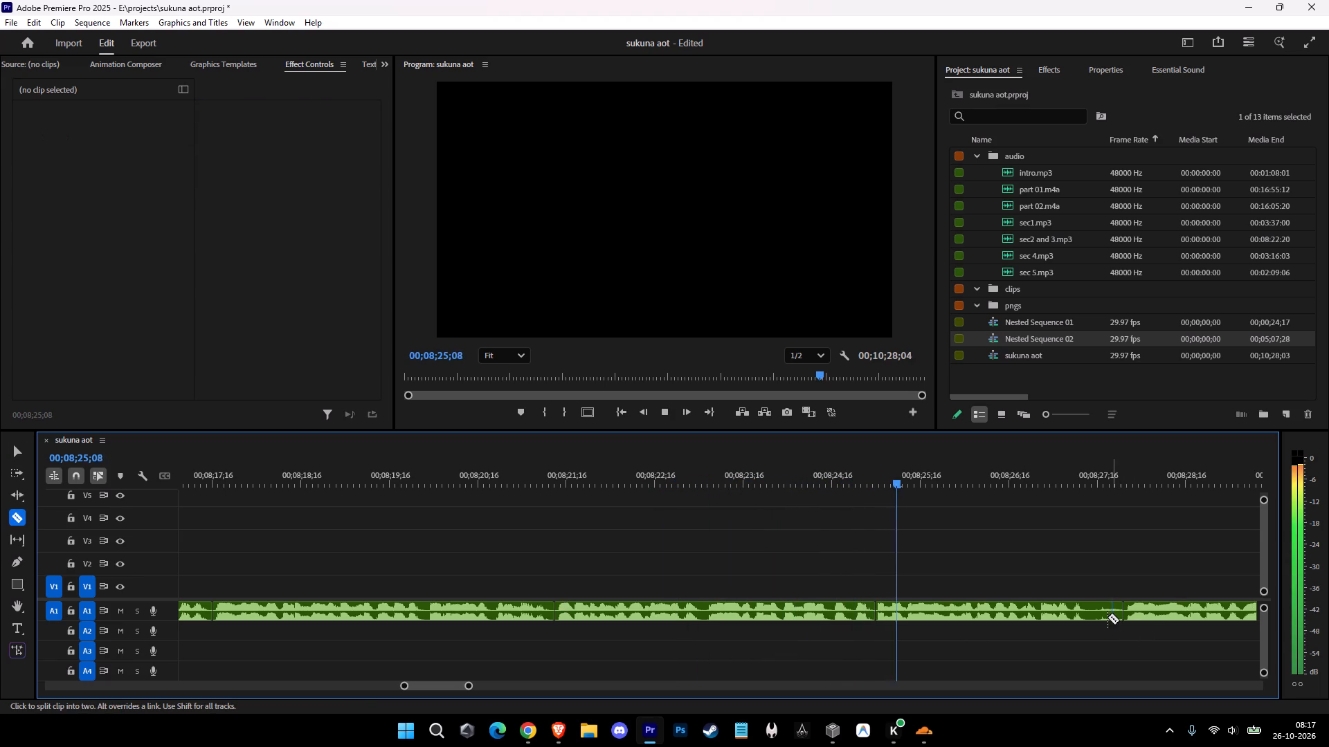
left_click(1087, 616)
key("v")
left_click(1109, 616)
type("D")
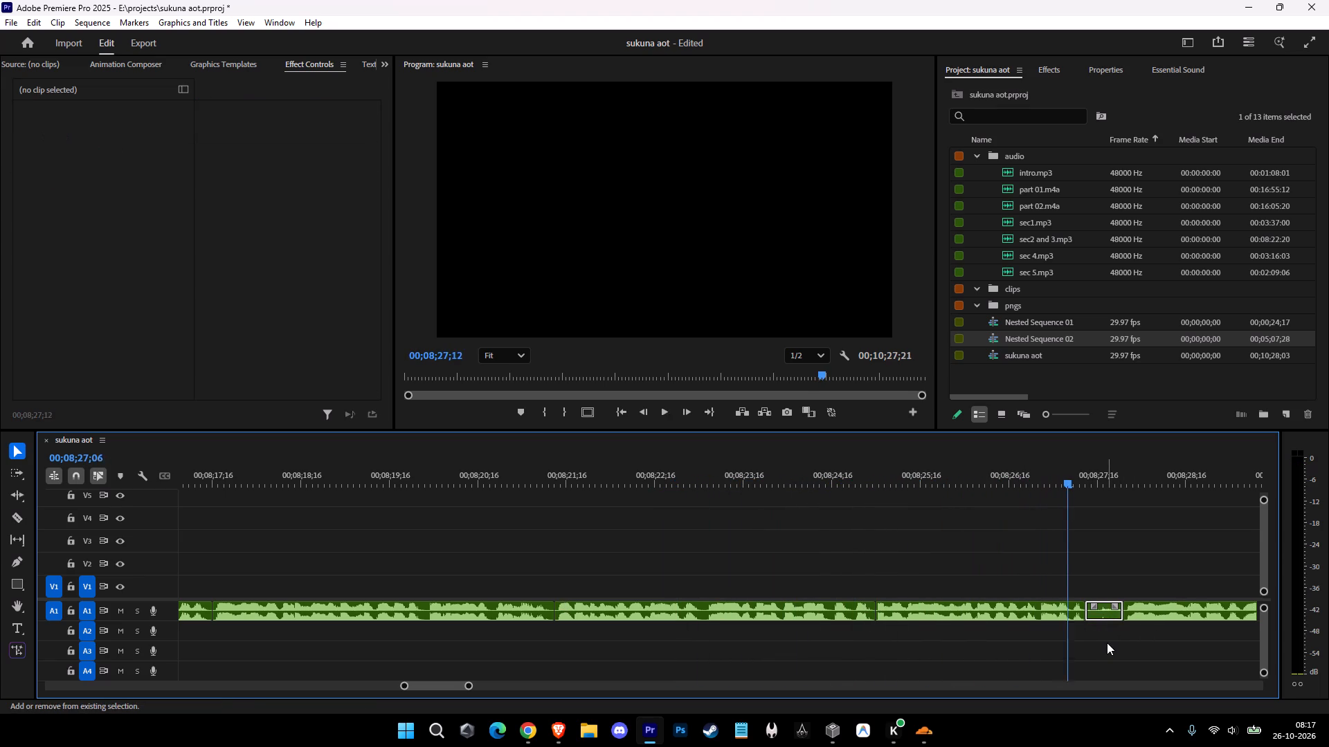
key("space")
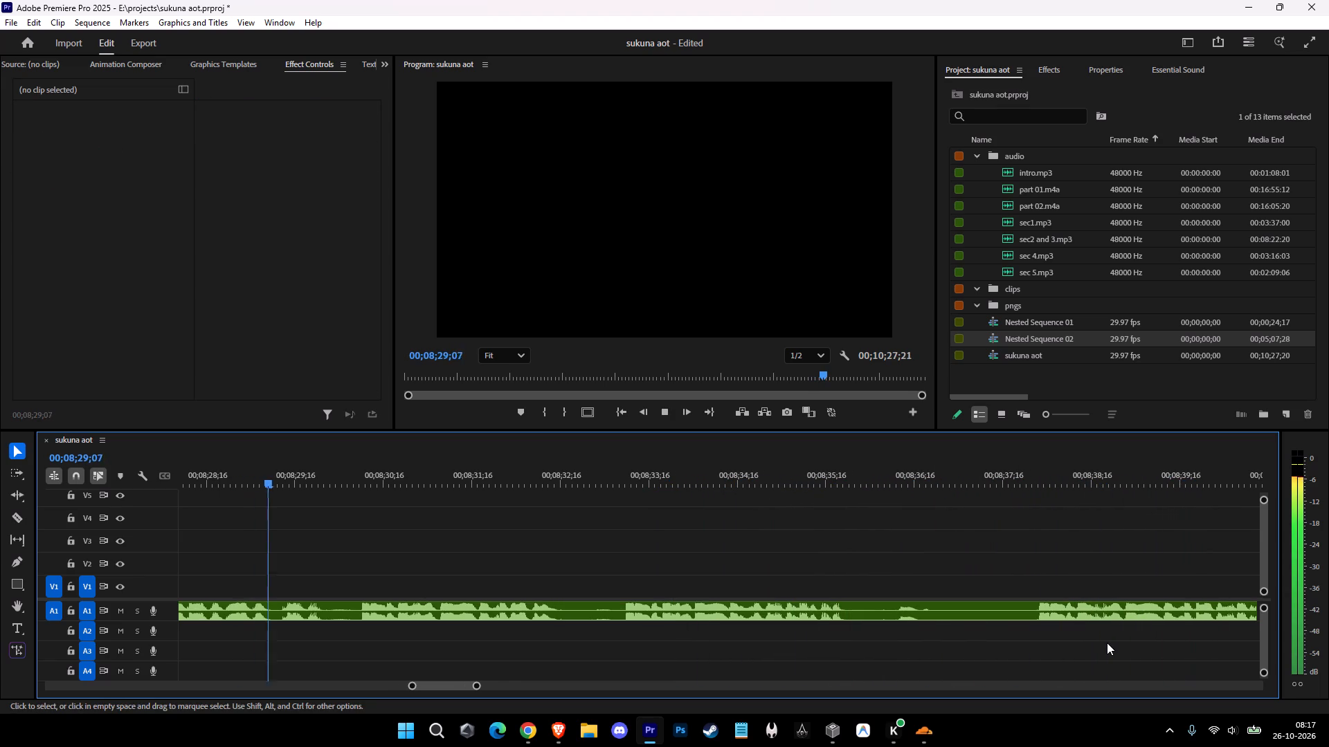
Split A1 at about 00;08;29;25 and 00;08;30;08, and ripple-delete the pause between the cuts.
key("c")
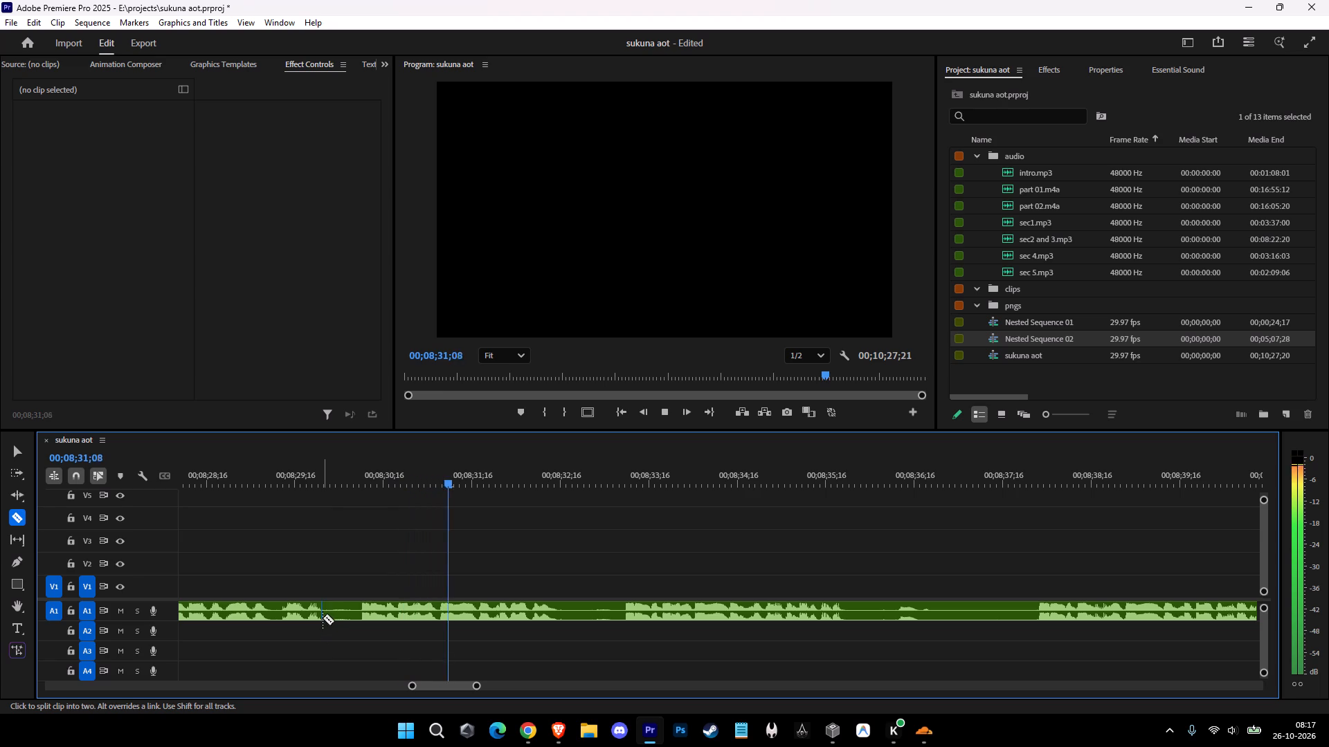
left_click(323, 618)
left_click(359, 614)
key("v")
left_click(348, 614)
key("space")
key("shift+d")
key("space")
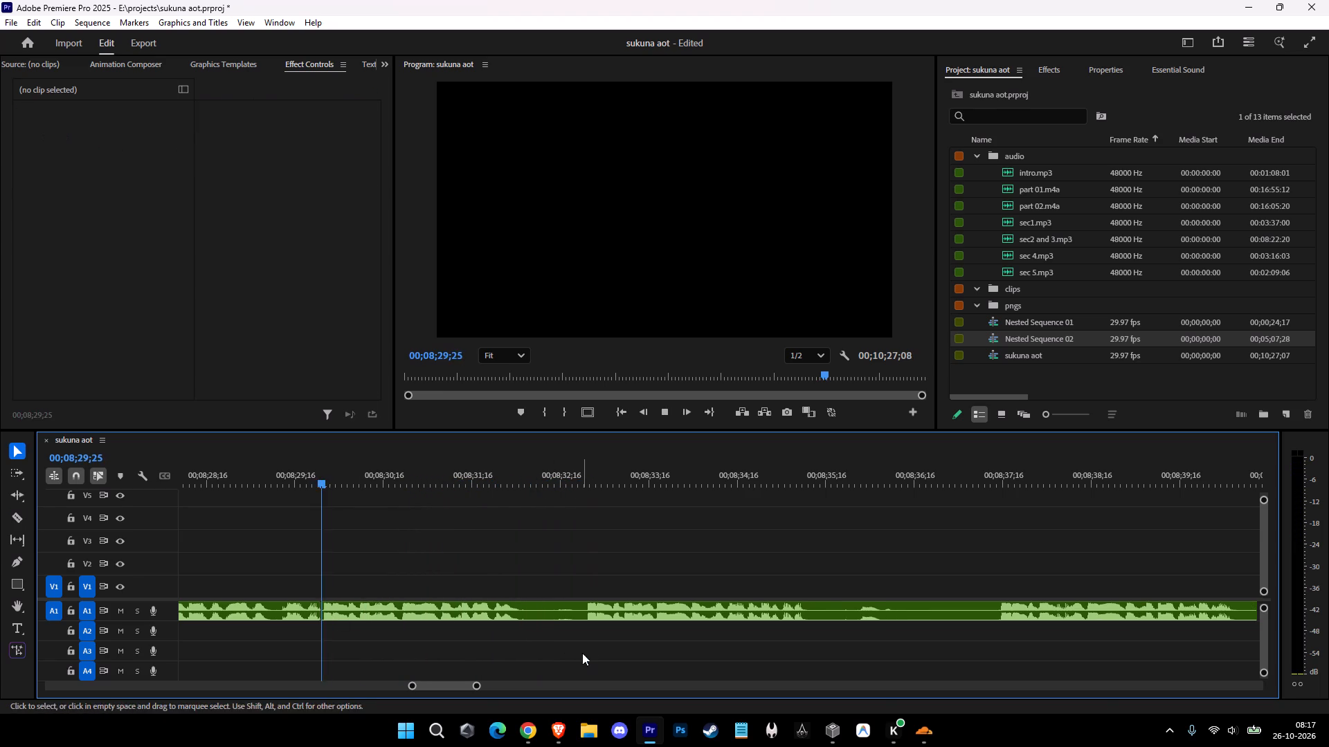
Split A1 at about 00;08;32;24 and ripple-delete the section back to the cut at 00;08;29;25.
key("c")
left_click(584, 618)
key("v")
left_click(547, 615)
type("D")
key("space")
Split A1 at about 00;08;34;14 and ripple-delete the section back to the cut at 00;08;29;25.
key("c")
key("space")
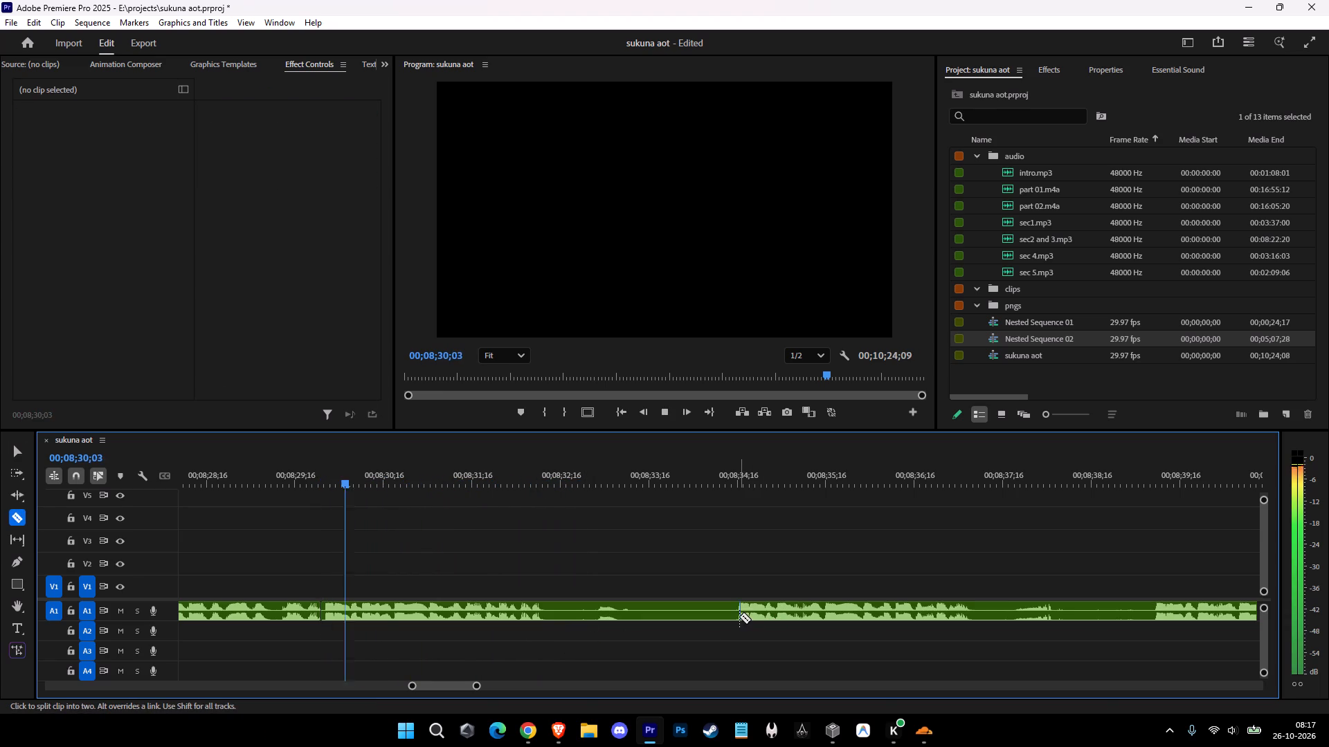
left_click(734, 614)
key("v")
left_click(611, 614)
type("D")
key("space")
key("space")
Split A1 at about 00;08;34;17 and ripple-delete the section back to the cut at 00;08;29;25.
key("c")
left_click(739, 616)
key("v")
left_click(677, 611)
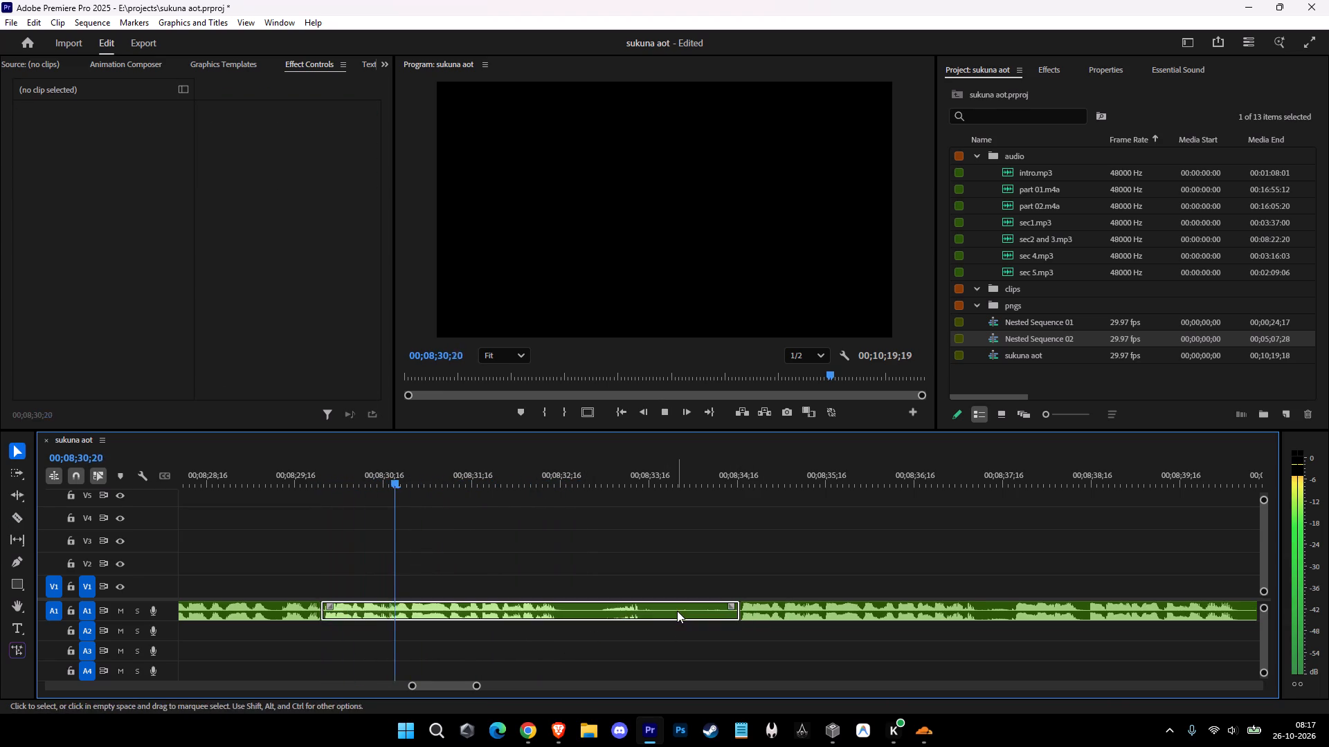
type("D")
key("space")
Split A1 at about 00;08;32;27 and 00;08;32;17, and ripple-delete the pause between the cuts.
key("c")
left_click(593, 618)
left_click(563, 611)
key("v")
left_click(570, 612)
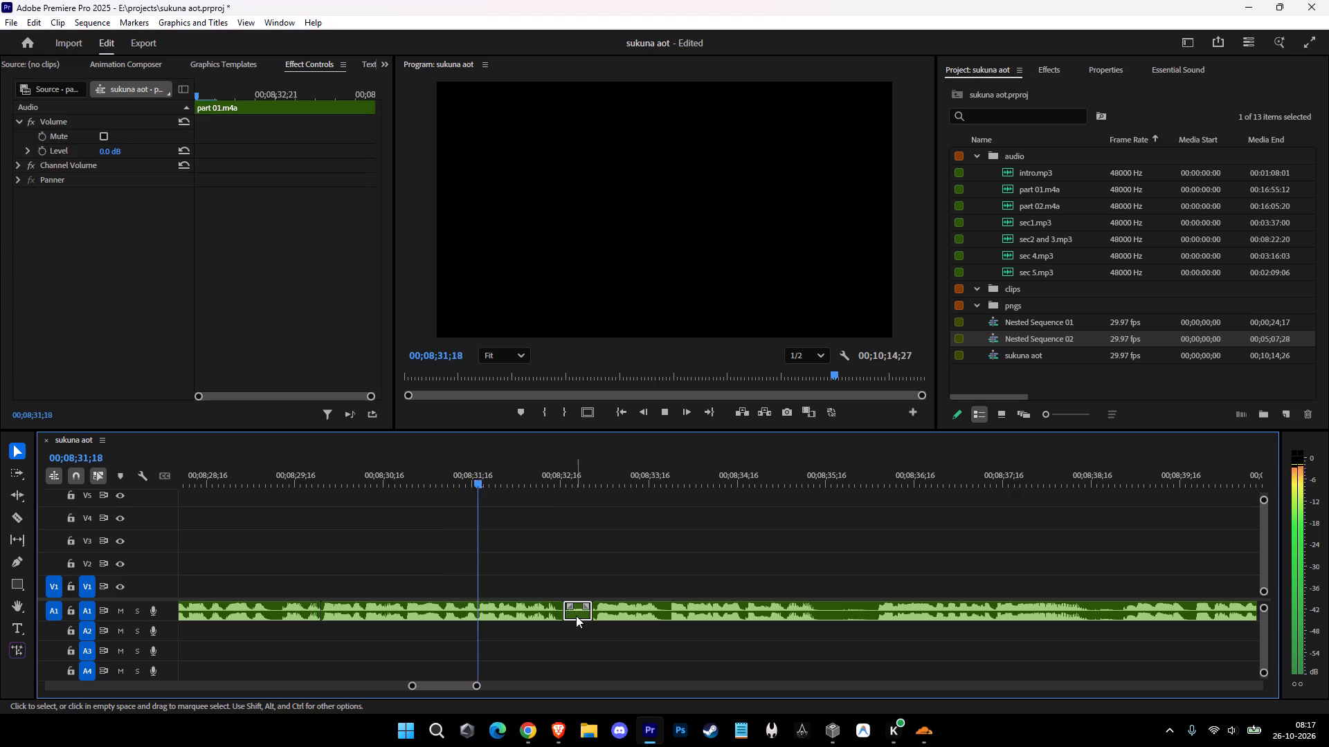
key("shift+d")
key("space")
Split A1 at about 00;08;35;23 and 00;08;35;04, and ripple-delete the pause between the cuts.
key("c")
left_click(847, 609)
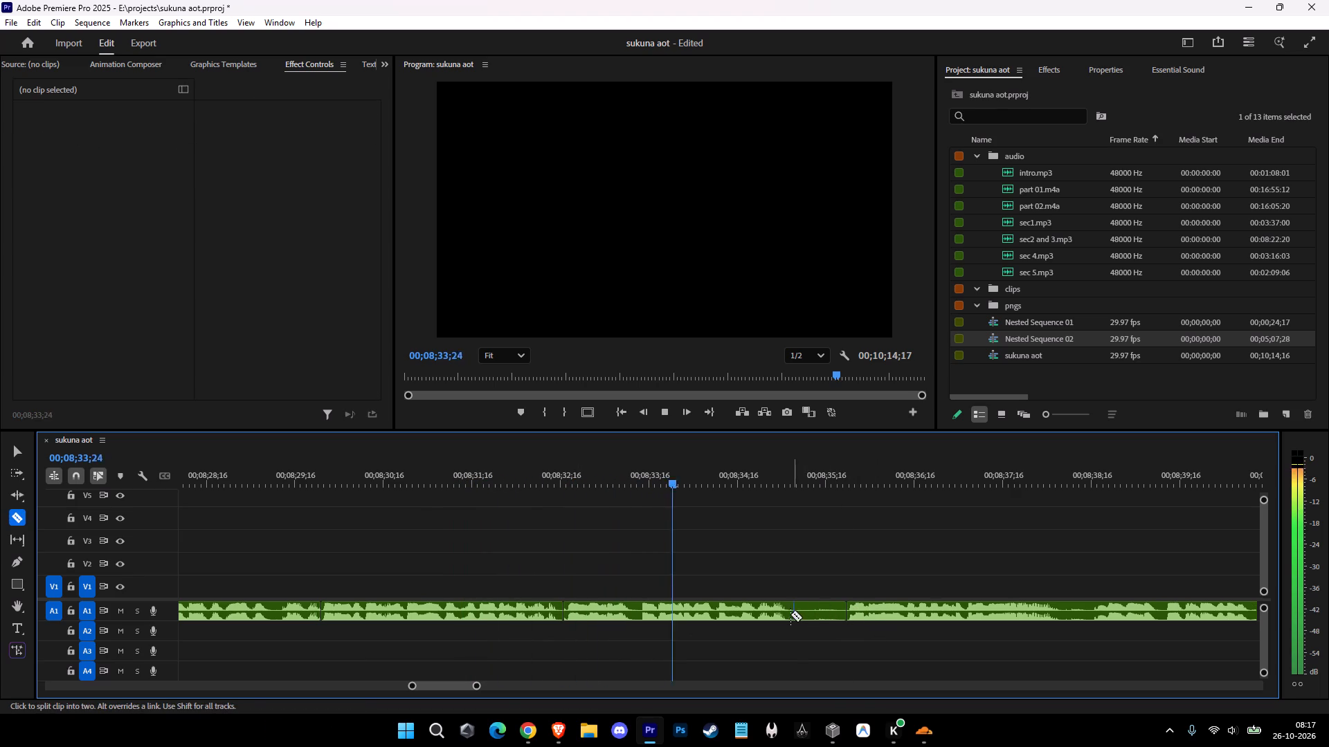
left_click(790, 614)
key("v")
left_click(804, 614)
key("shift+d")
key("space")
Split A1 at about 00;08;37;27 and 00;08;37;18, and ripple-delete the pause between the cuts.
key("c")
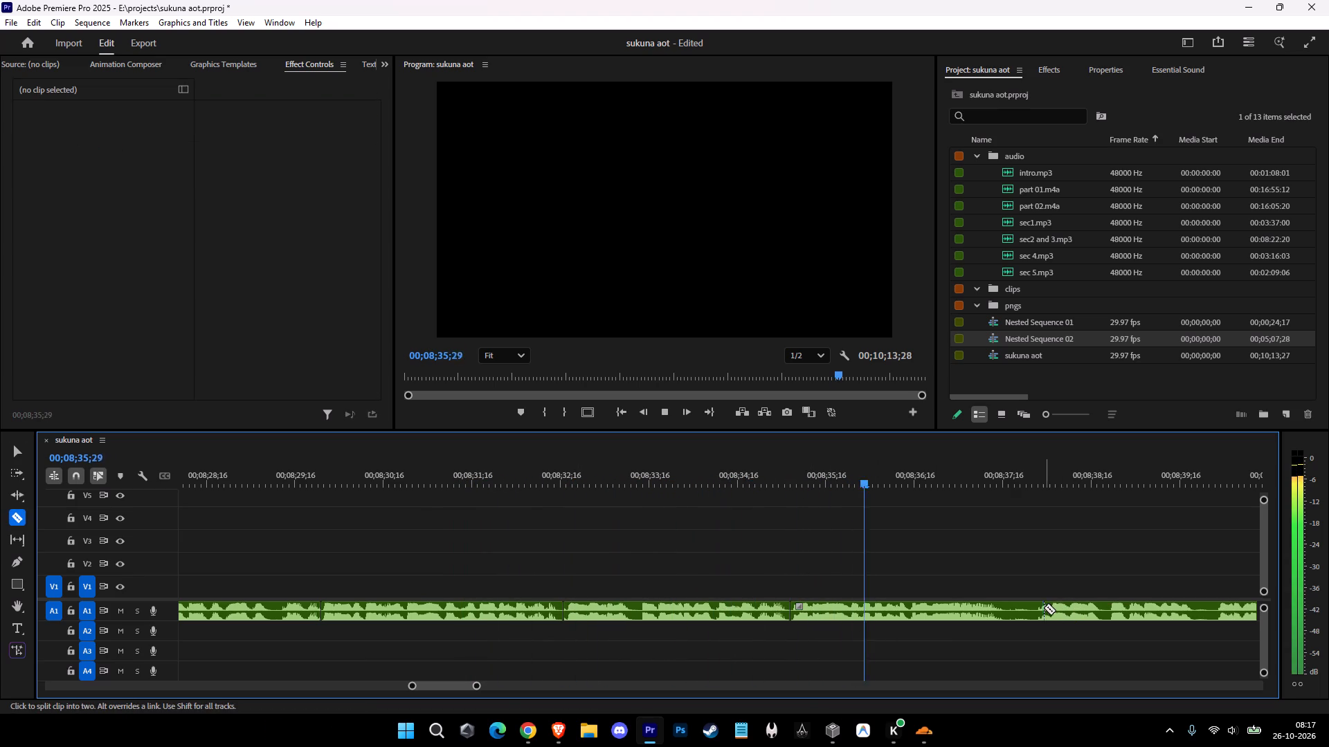
left_click(1038, 607)
left_click(1009, 615)
key("v")
left_click(1026, 616)
key("shift+d")
key("space")
Split A1 at about 00;08;39;18 and 00;08;39;11, and ripple-delete the short pause between the cuts.
key("c")
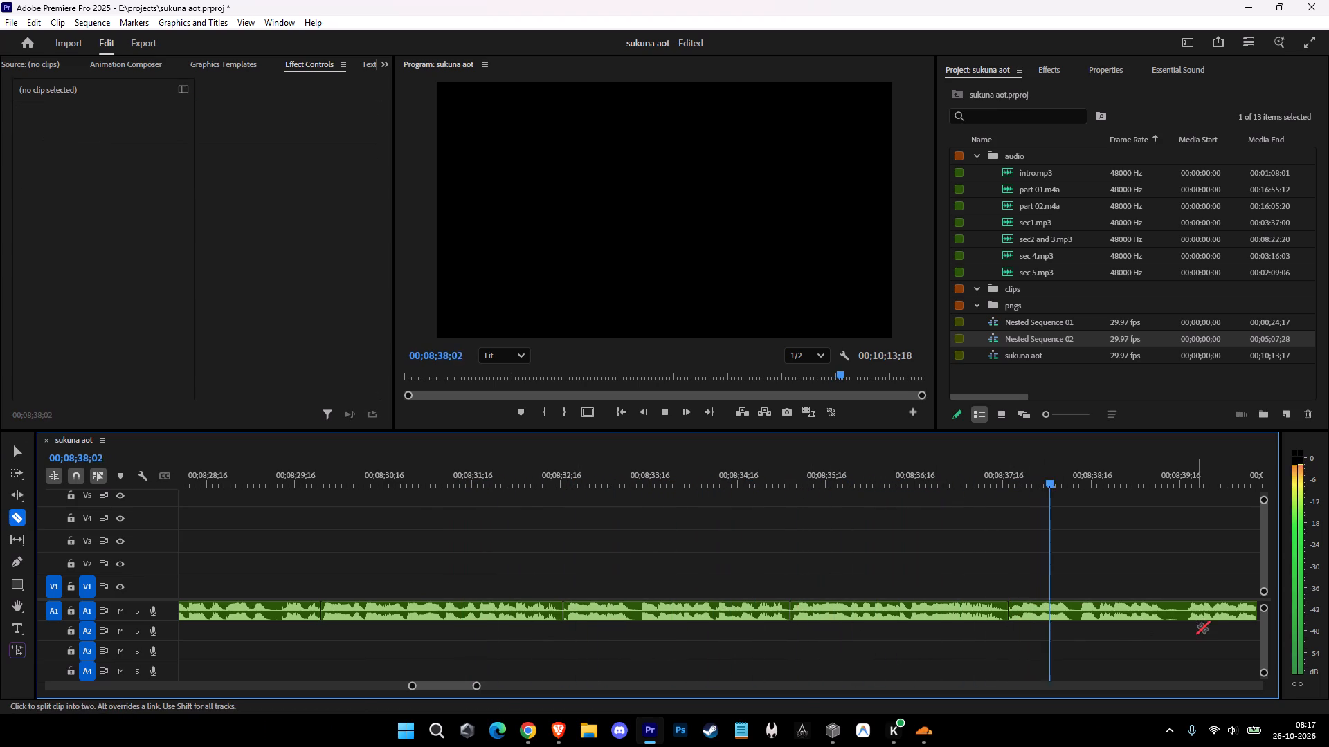
left_click(1186, 615)
left_click(1166, 612)
key("v")
left_click(1170, 612)
left_click(1175, 612, "shift")
type("D")
key("space")
key("space")
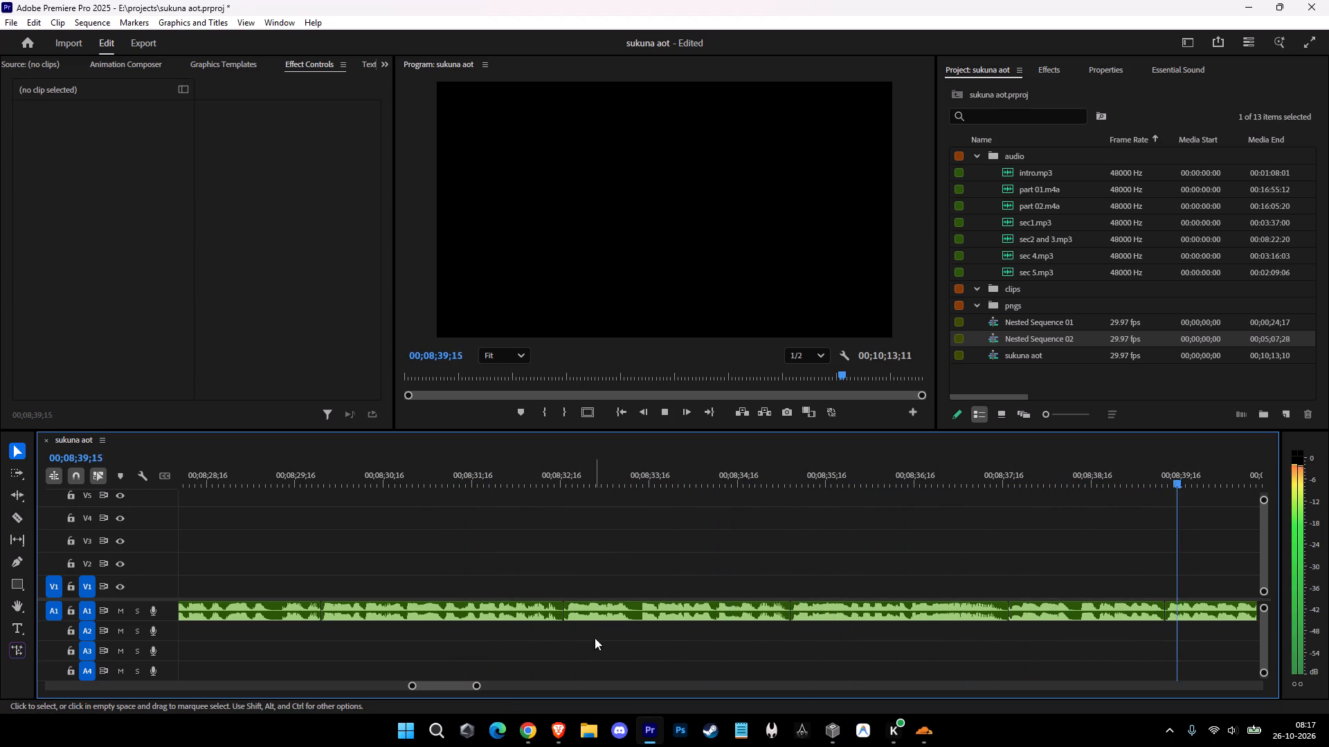
Split A1 at about 00;08;41;25 and 00;08;41;21, and ripple-delete the short pause between the cuts.
key("c")
left_click(403, 620)
left_click(391, 616)
key("v")
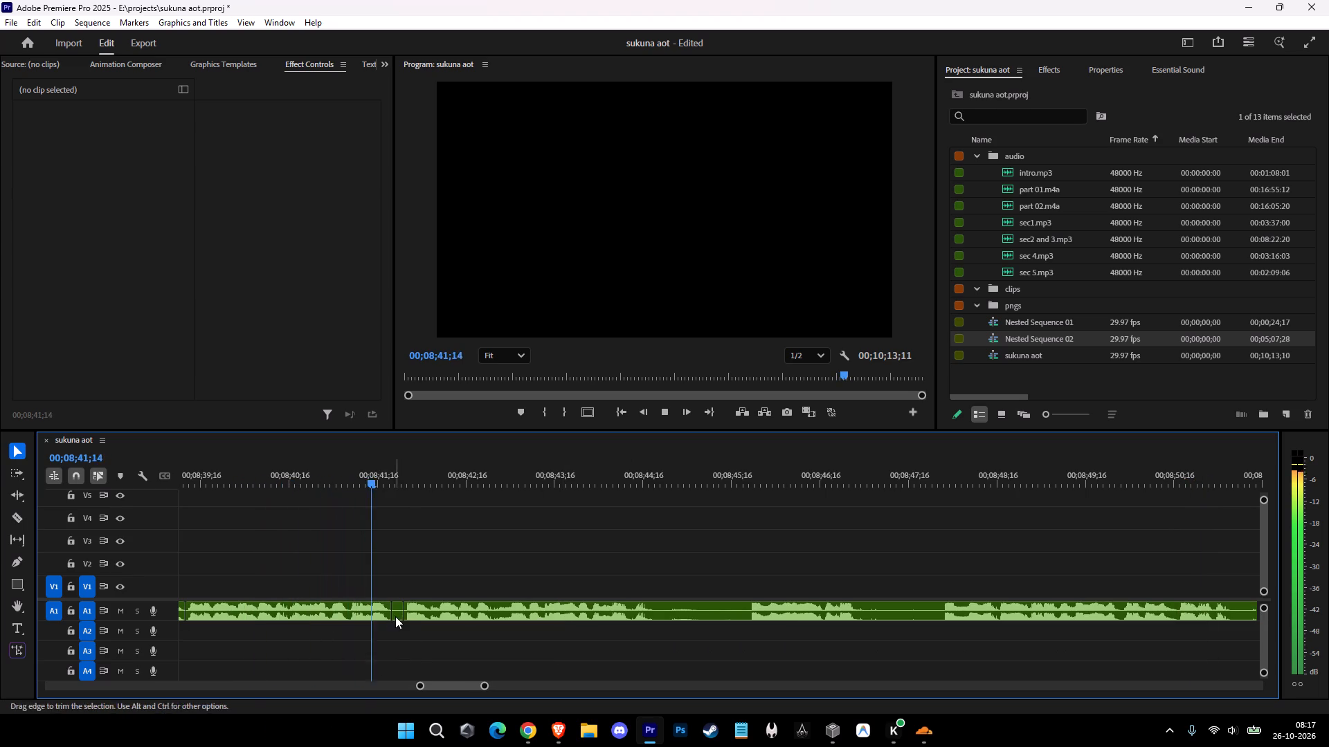
left_click(396, 616)
key("space")
type("D")
key("space")
Split A1 at about 00;08;45;17 and 00;08;44;16, and ripple-delete the pause between the cuts.
key("c")
key("space")
left_click(735, 616)
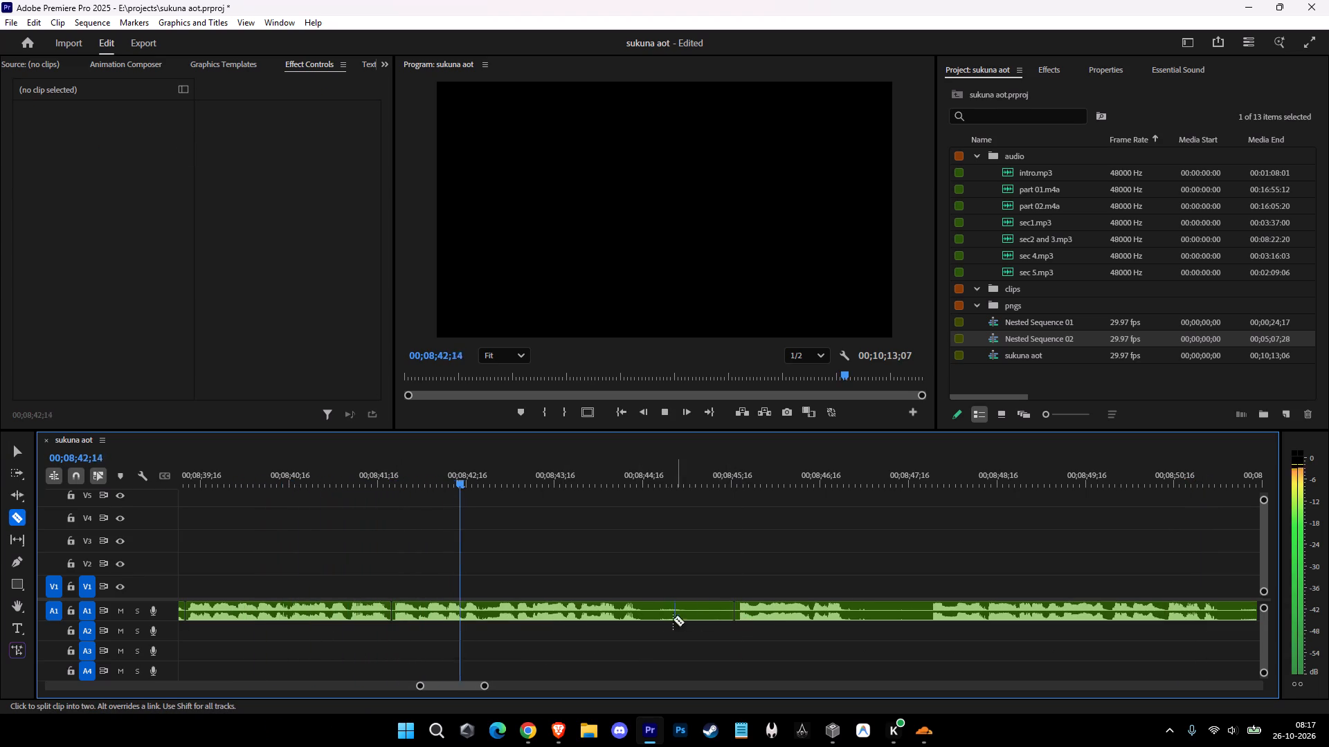
left_click(643, 611)
key("v")
left_click(671, 617)
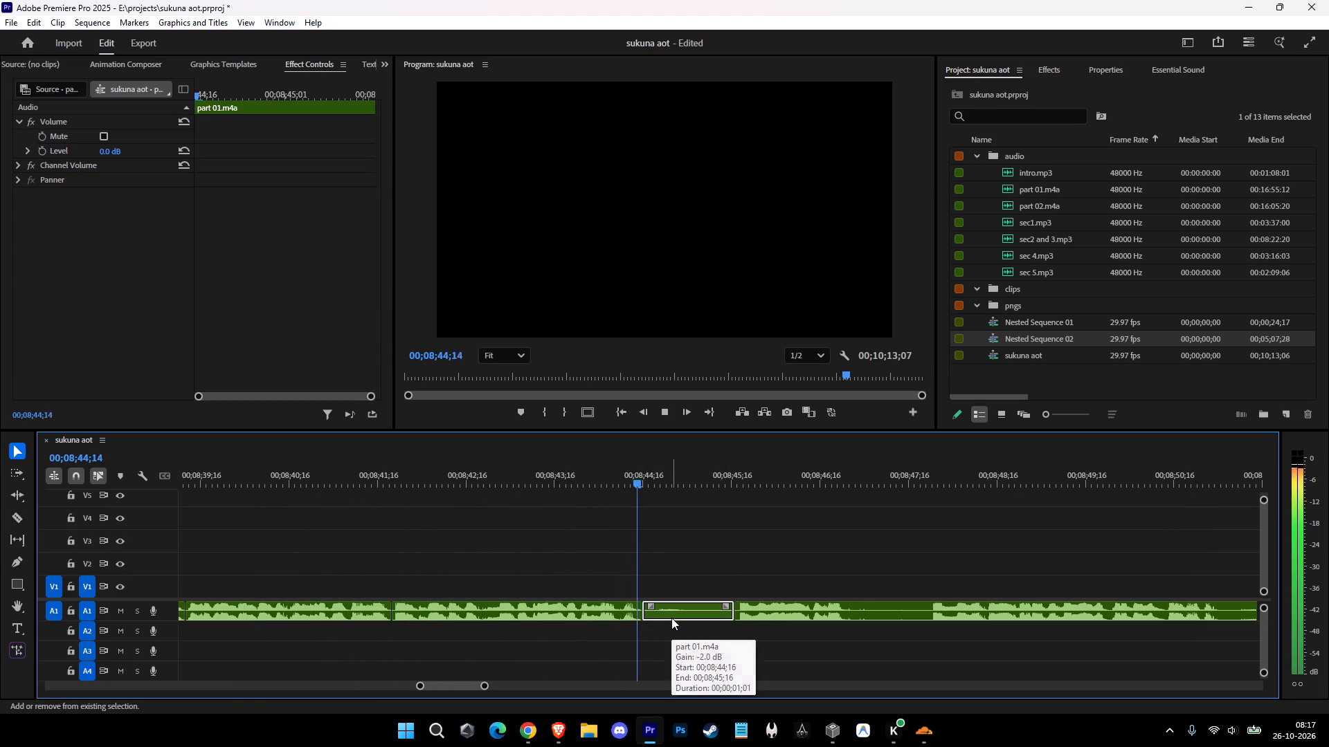
type("D")
key("space")
Split A1 at about 00;08;46;22 and ripple-delete the section back to the cut at 00;08;44;16.
key("c")
key("space")
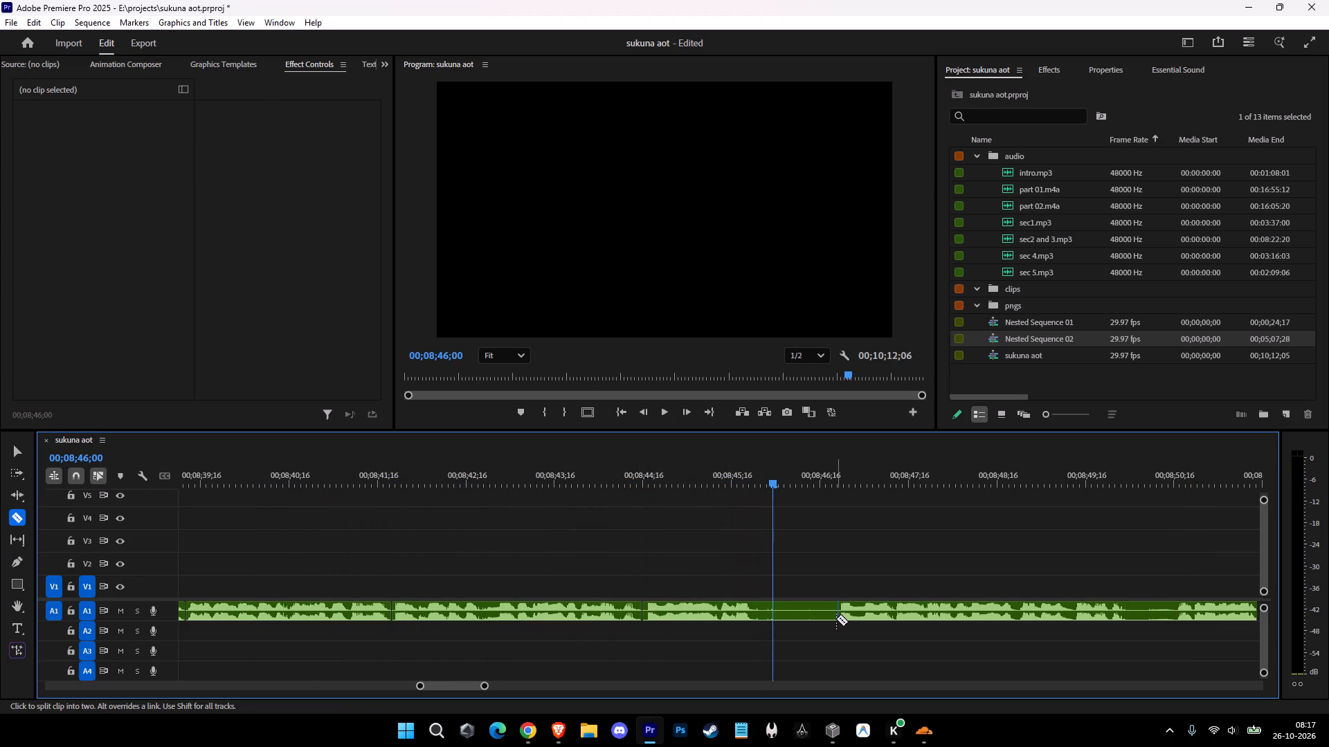
left_click(836, 618)
key("v")
left_click(765, 602)
key("shift+d")
key("space")
Split A1 at about 00;08;48;10 and 00;08;47;25, and ripple-delete the pause between the cuts.
key("c")
left_click(979, 607)
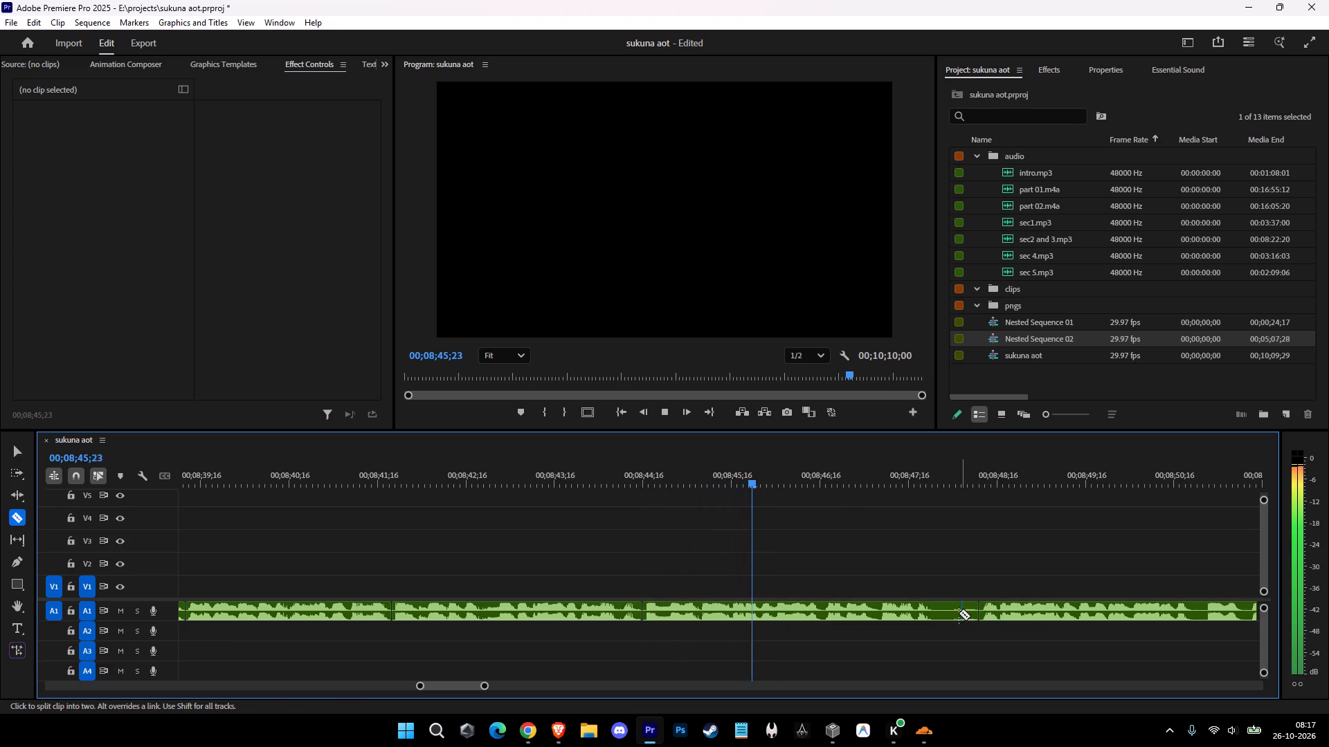
left_click(935, 613)
key("v")
left_click(950, 614)
key("shift+d")
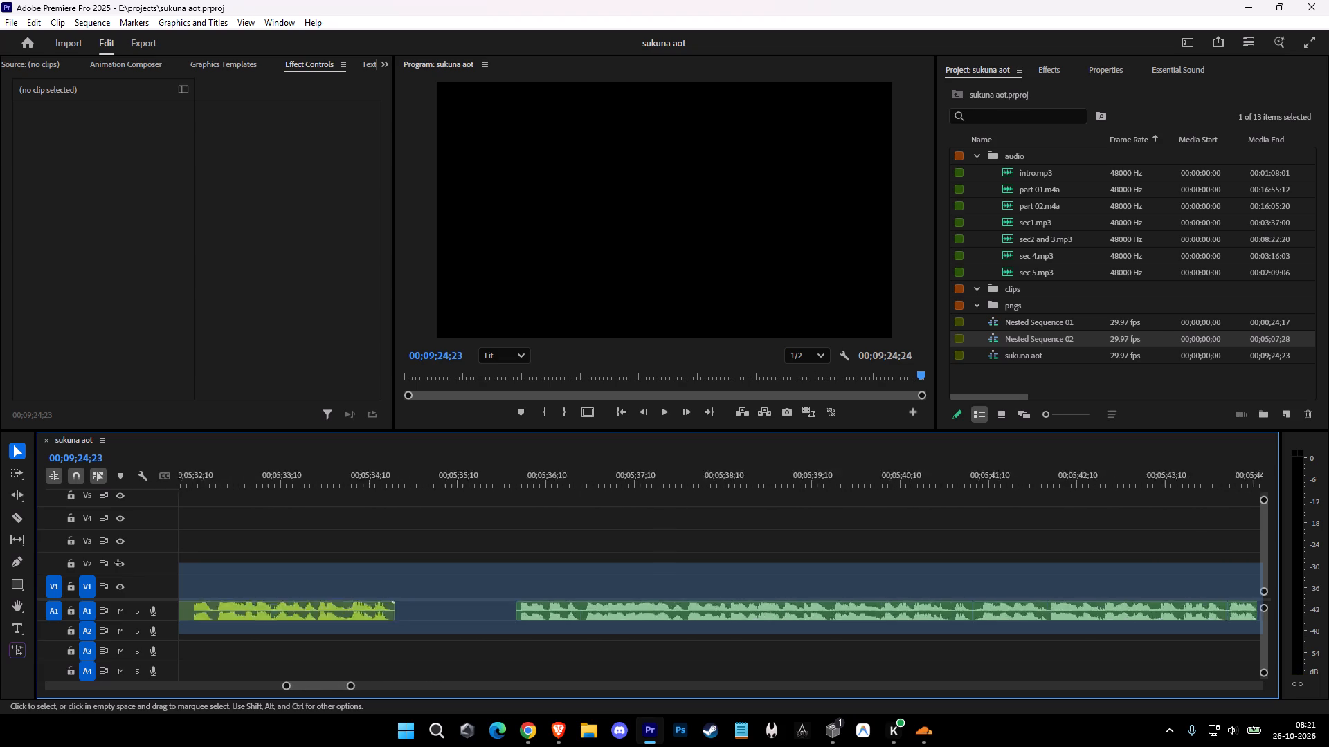
left_click_drag(118, 562, 936, 603)
right_click(936, 603)
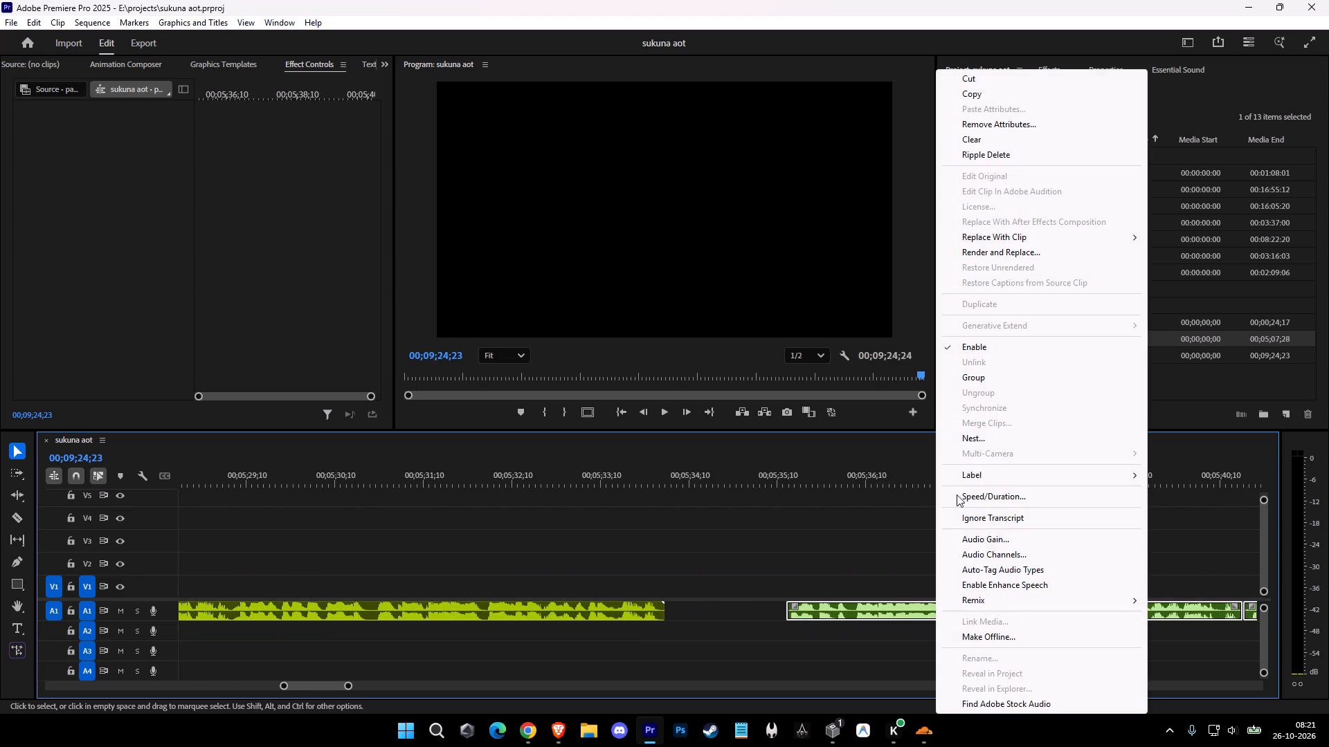
left_click(982, 434)
left_click(703, 378)
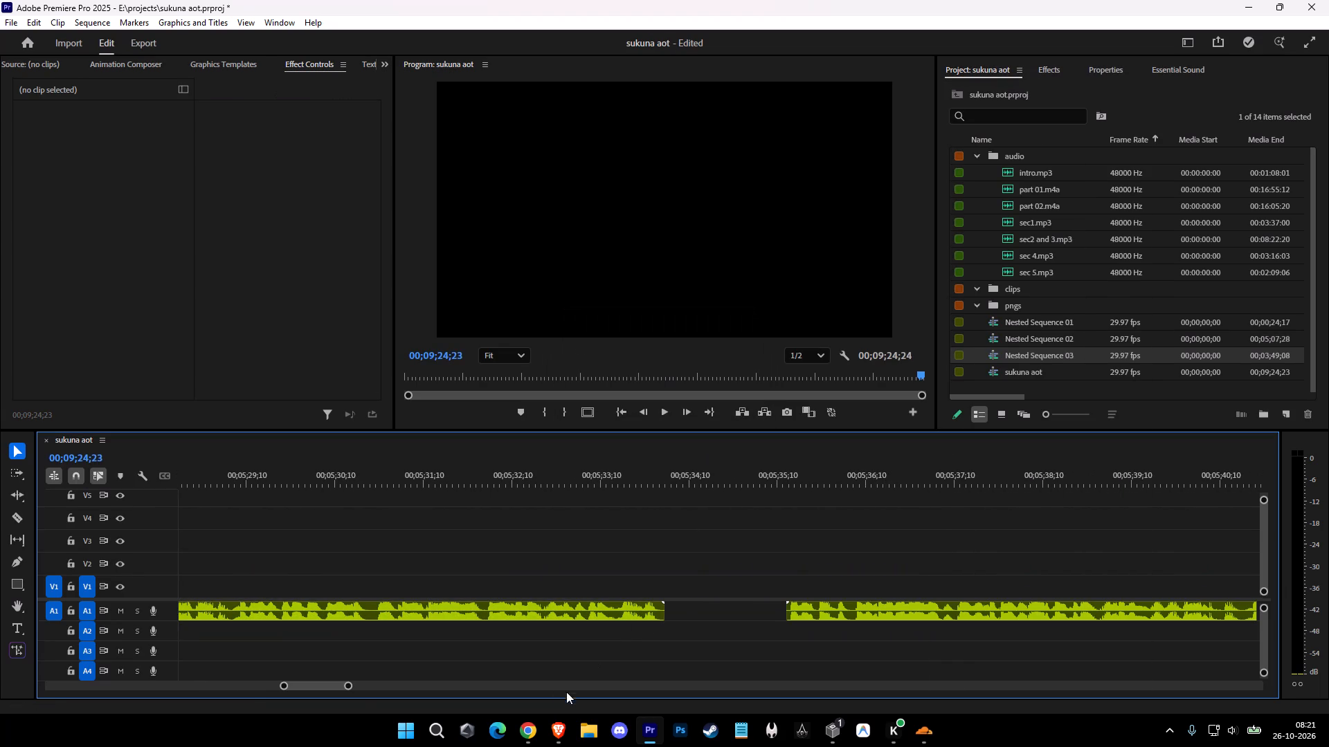
Place part 02.m4a on track A1 just after the nested narration ends, starting at about 00;09;25;11.
left_click(300, 679)
left_click_drag(306, 681, 472, 681)
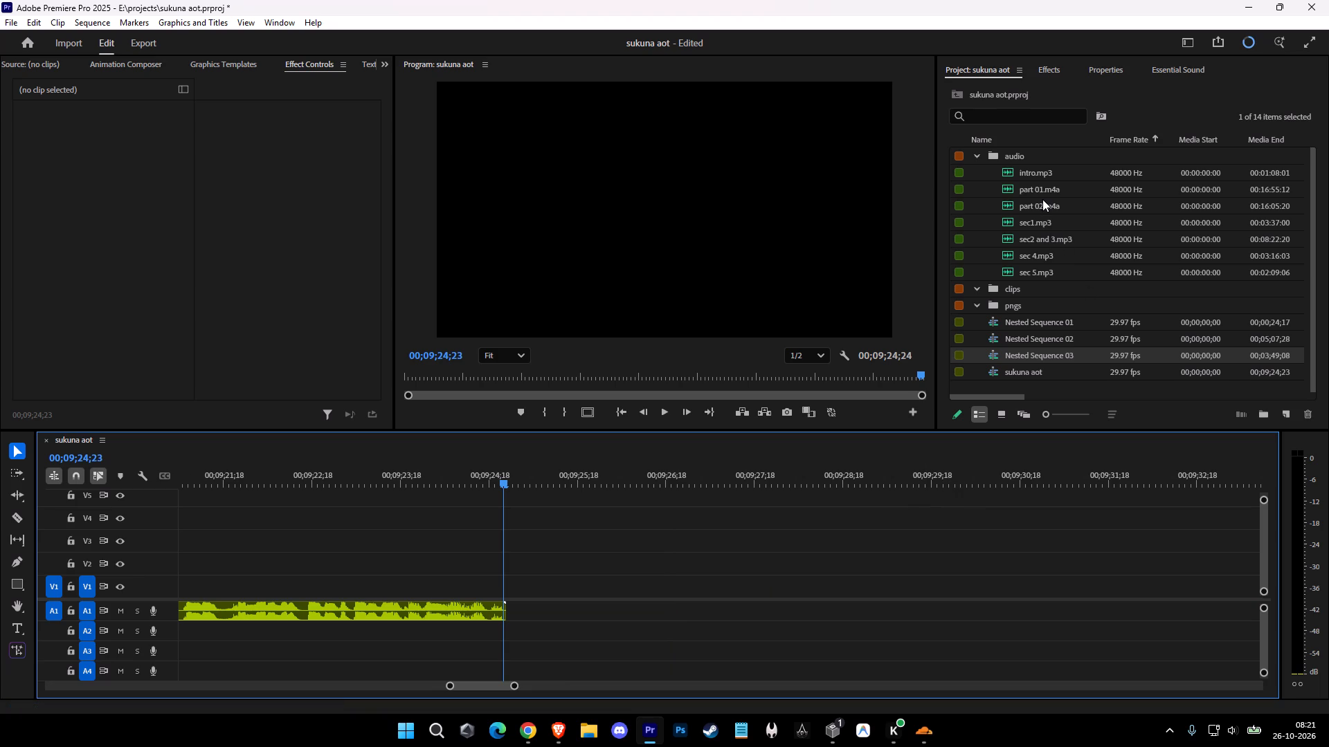
left_click_drag(1047, 201, 558, 614)
Adjust the gain of the newly placed part 02.m4a clip by -2 dB and save the project.
left_click(622, 616)
type("g-2")
key("Return")
key("ctrl+s")
left_click(670, 643)
key("ctrl+s")
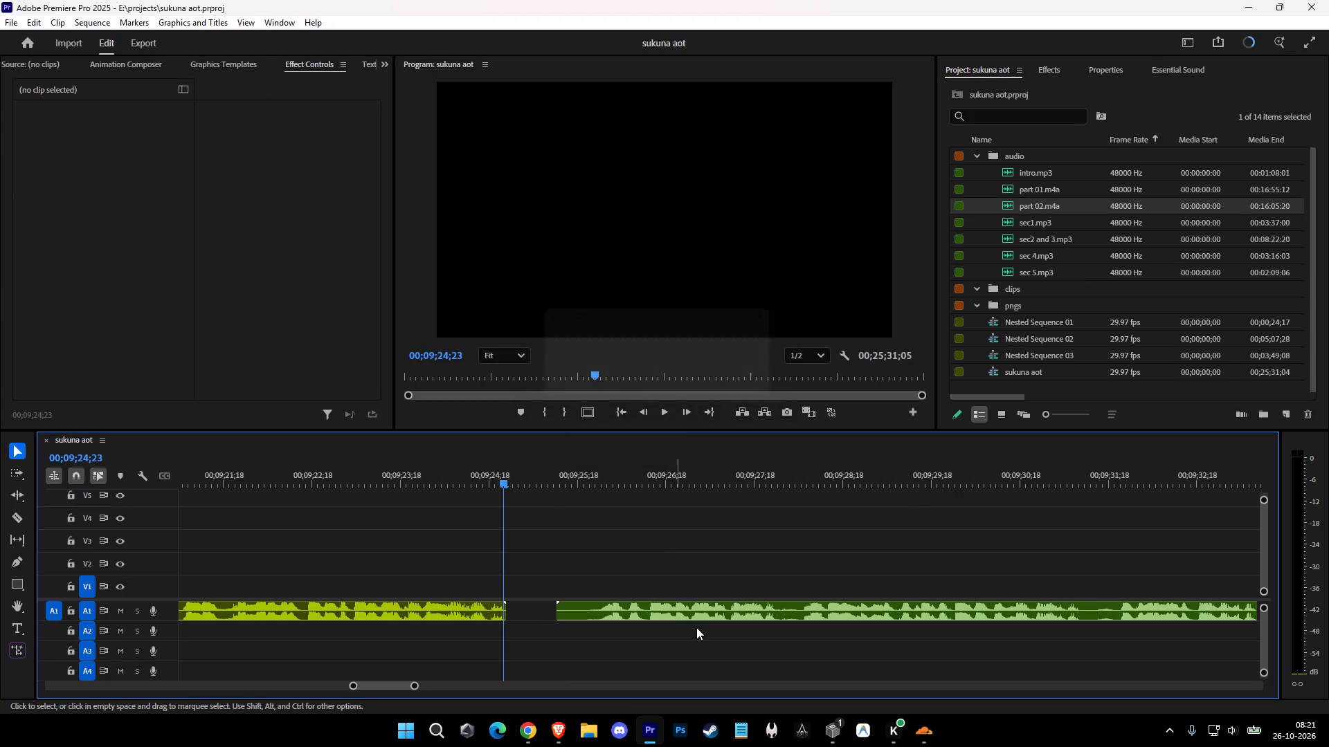
Cut off and ripple-delete the silence at the very start of the part 02.m4a clip on A1.
key("space")
key("c")
left_click(600, 615)
key("space")
key("v")
left_click(578, 618)
key("shift+d")
key("space")
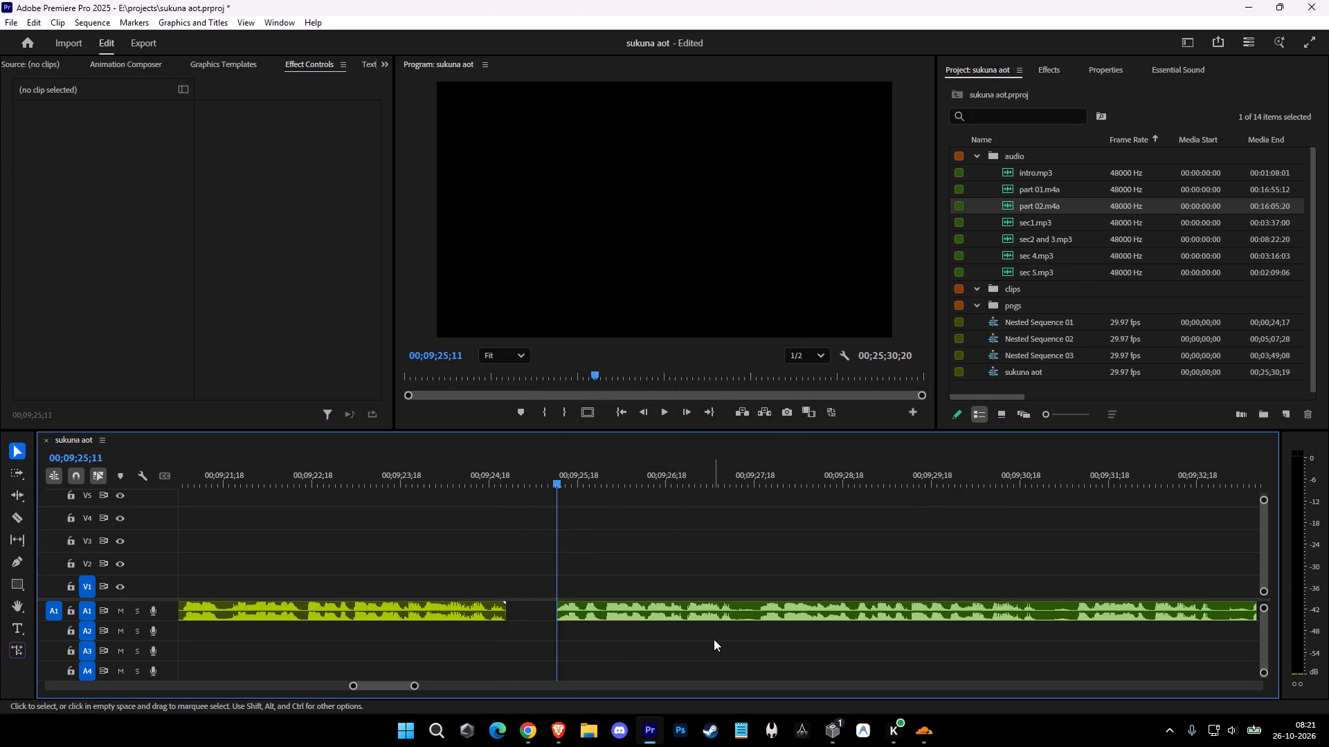
Cut out and ripple-delete the short pause at about 00;09;27;13 on A1.
key("c")
left_click(758, 616)
left_click(737, 614)
key("v")
double_click(742, 614)
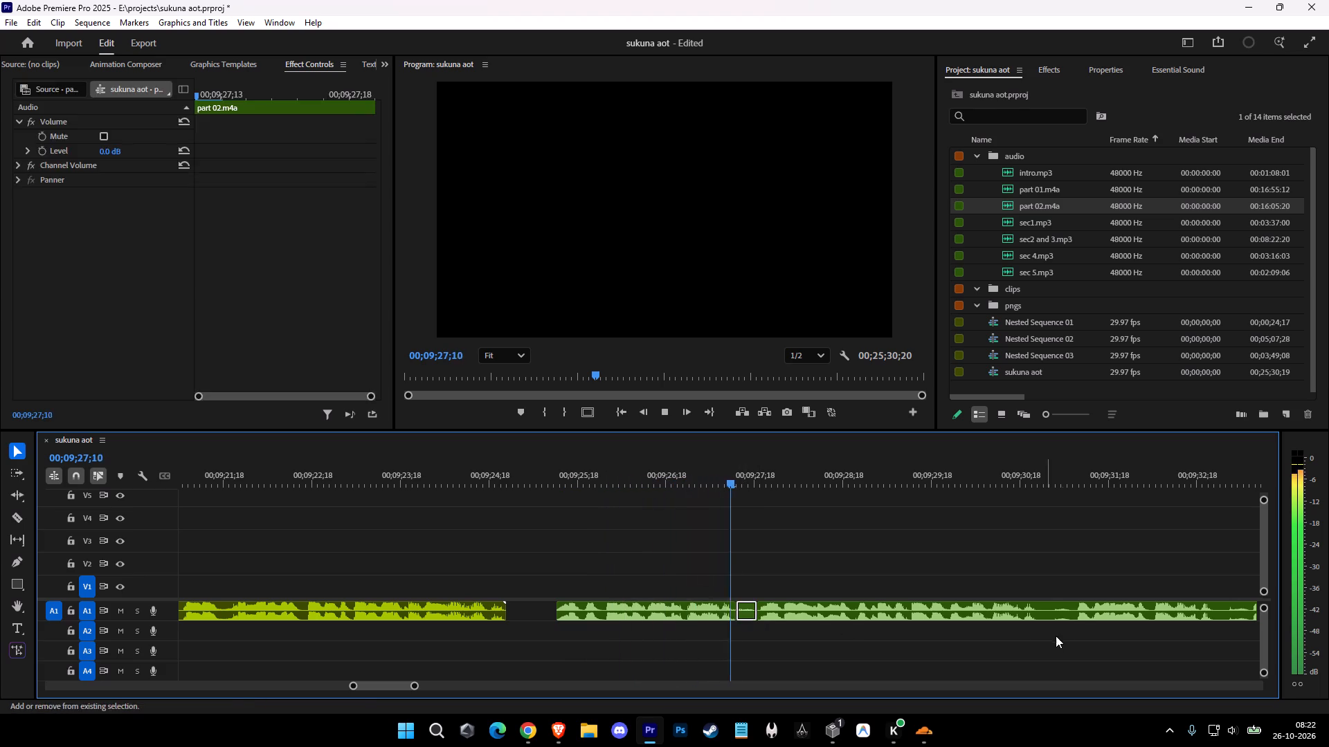
type("D")
key("space")
Cut out and ripple-delete the pause at about 00;09;30;17 on A1.
key("c")
left_click(1054, 613)
left_click(1024, 613)
key("ctrl+z")
left_click(1017, 613)
key("v")
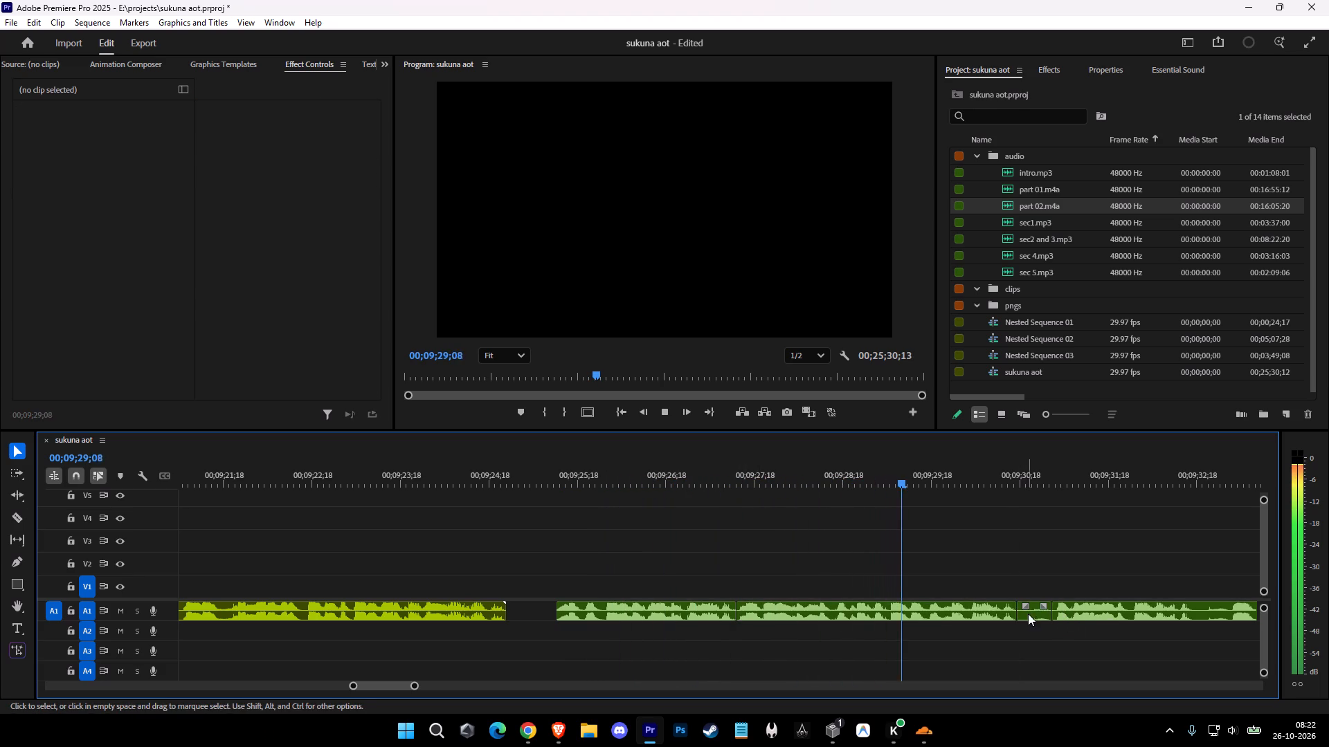
left_click(1028, 614)
key("shift+d")
key("space")
Cut out and ripple-delete the pause at about 00;09;32;07 on A1.
key("c")
left_click(1185, 615)
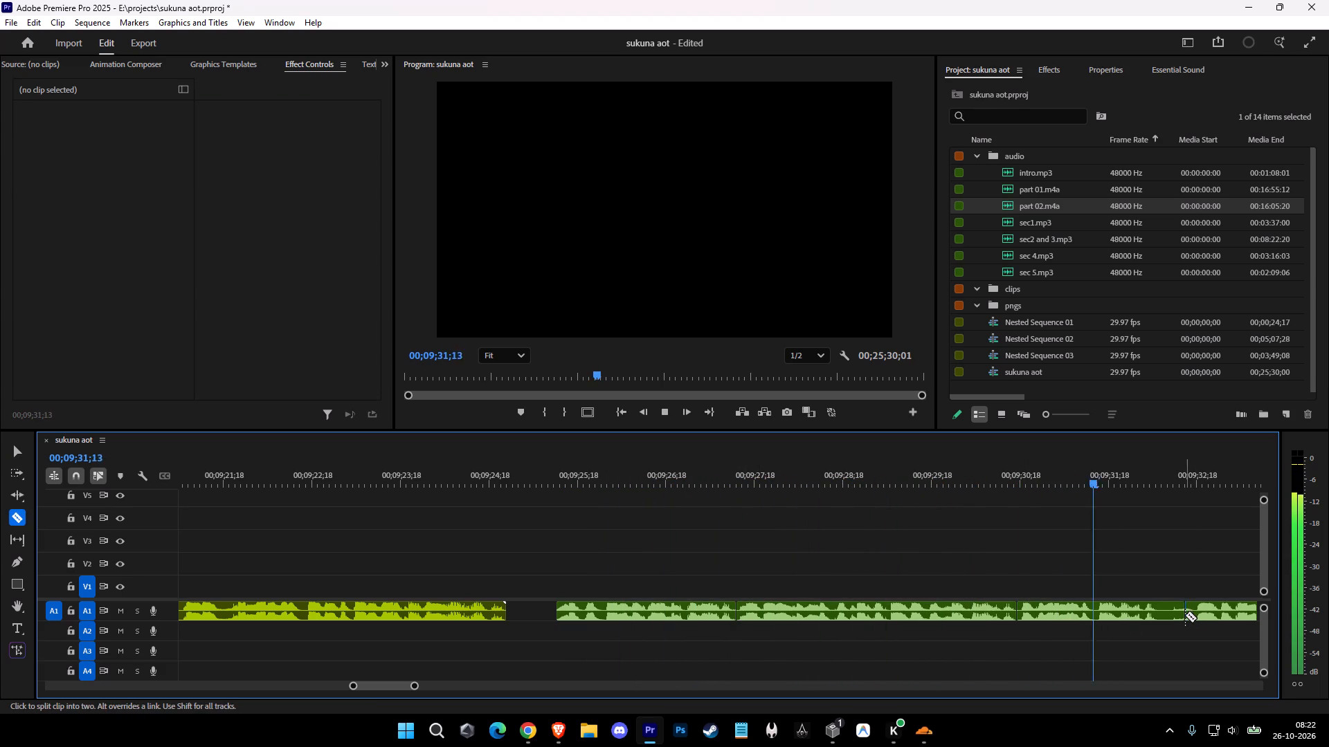
key("ctrl+z")
left_click(1194, 618)
key("space")
left_click(1164, 615)
key("v")
left_click(1175, 615, "shift")
key("shift+d")
key("space")
Cut out and ripple-delete the pause at about 00;09;35;15 on A1.
key("c")
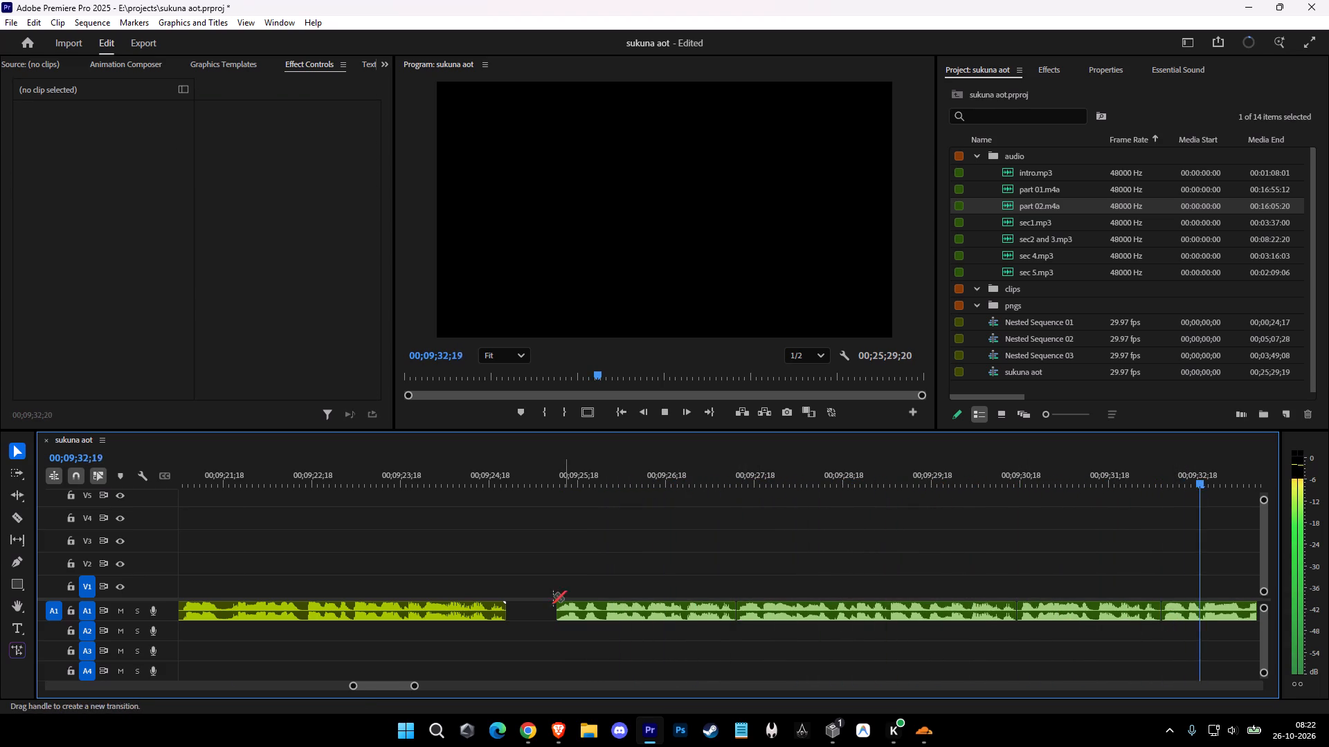
left_click(504, 619)
left_click(473, 616)
key("v")
left_click(492, 616)
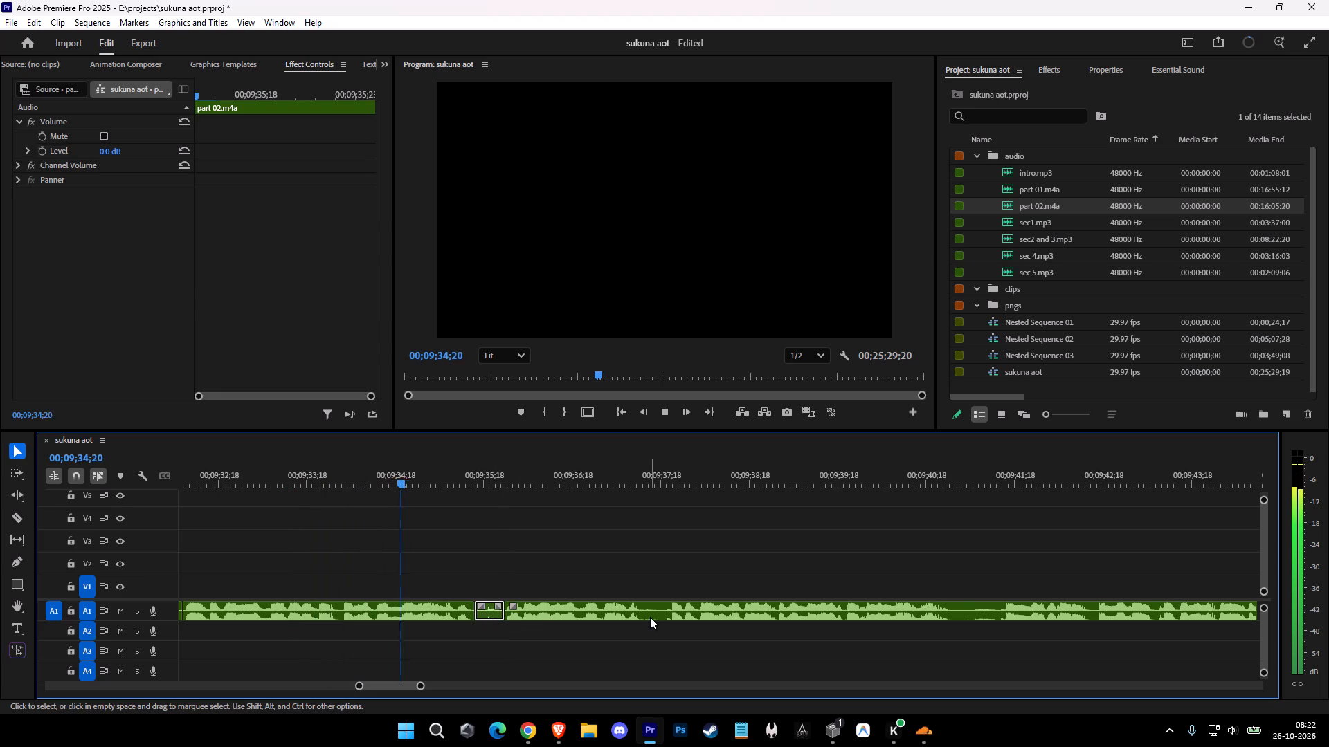
type("D")
key("space")
Cut out and ripple-delete the pause at about 00;09;37;01 on A1.
key("c")
left_click(640, 611)
left_click(613, 611)
key("v")
left_click(623, 614)
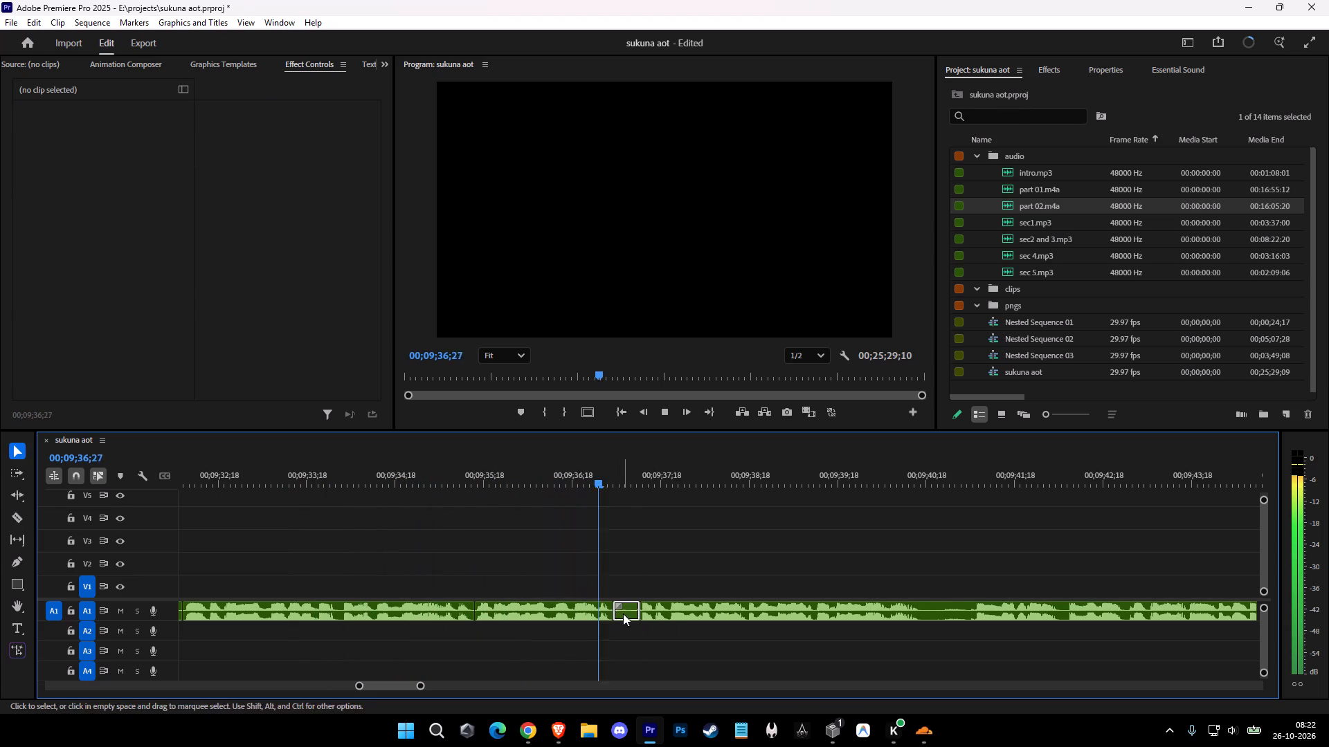
key("shift+d")
key("space")
Cut out and ripple-delete the pause at about 00;09;40;08 on A1 and save the project.
key("c")
left_click(943, 616)
left_click(897, 609)
key("v")
left_click(910, 614)
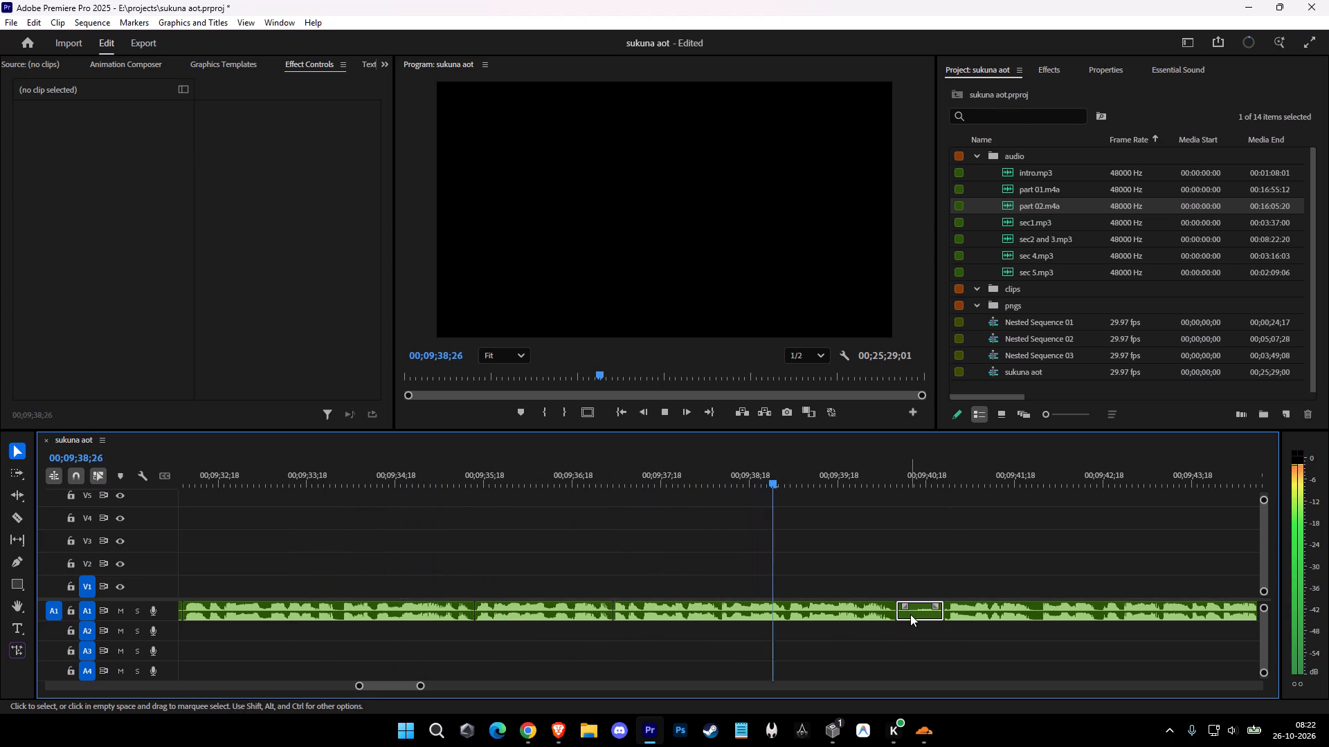
key("shift+d")
key("ctrl+s")
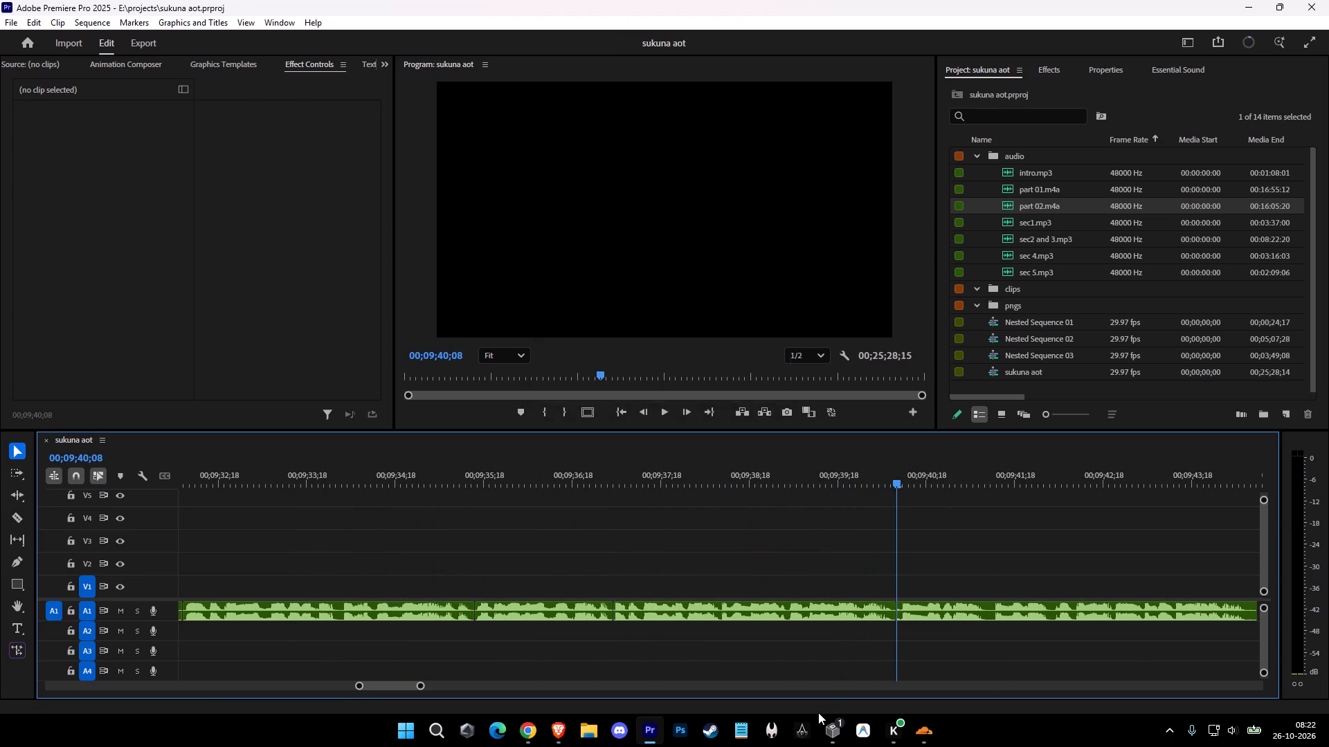
Check the Phase 6 documentation session in OpenChamber and return to Premiere Pro.
left_click(818, 717)
left_click(818, 719)
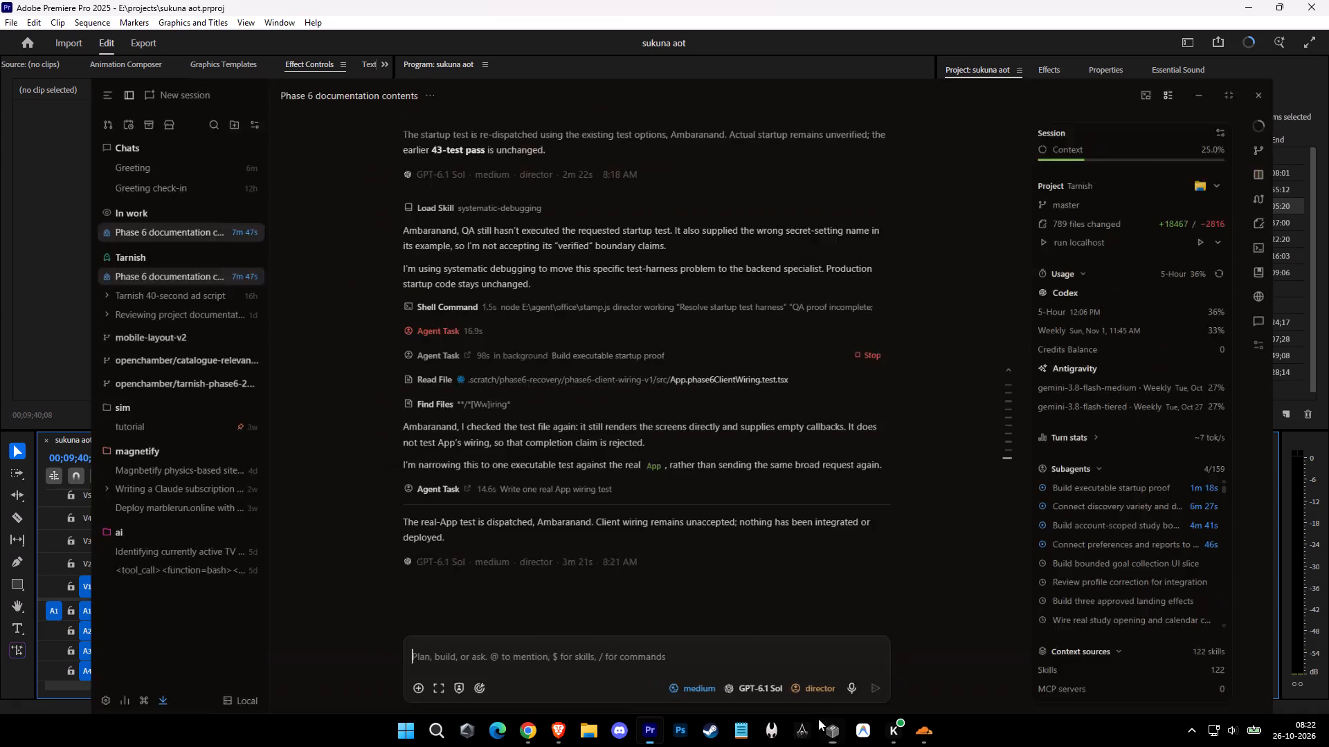
left_click(890, 654)
Cut out and ripple-delete the pause at about 00;09;44;07 on A1.
key("c")
key("space")
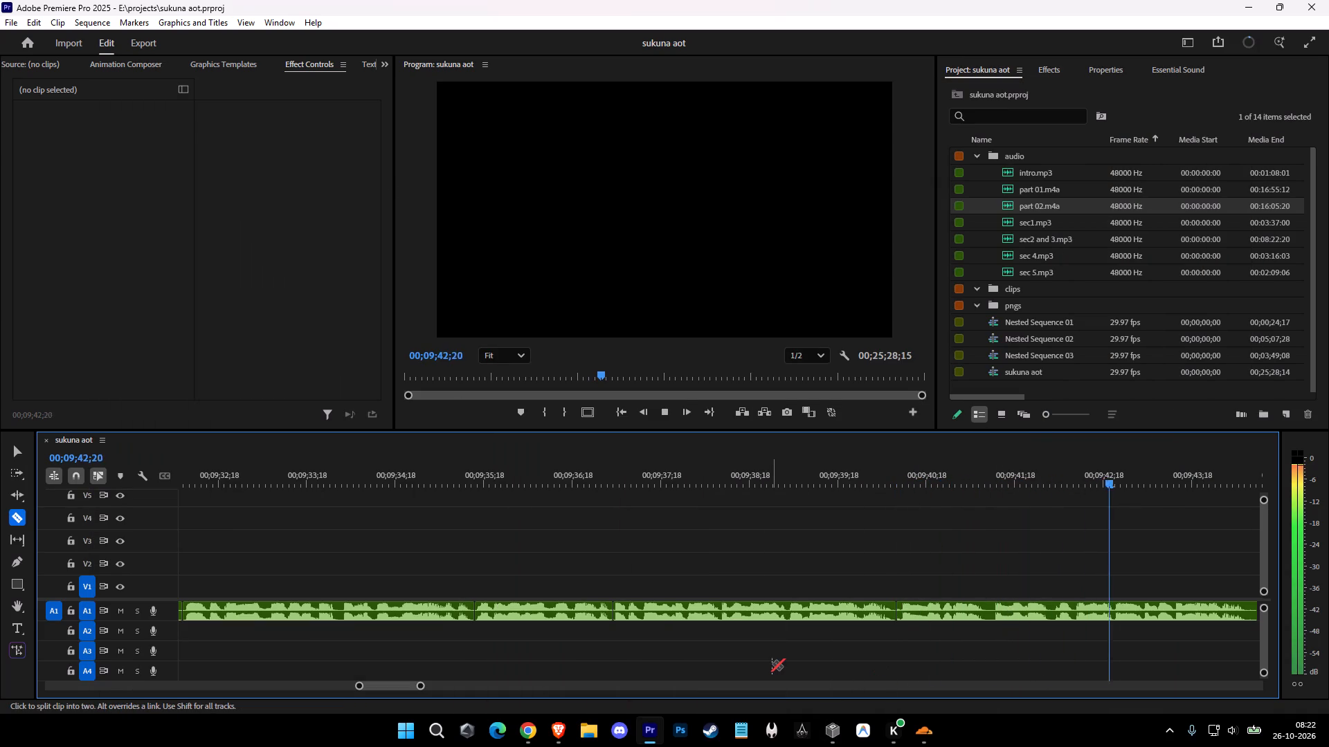
left_click(268, 614)
left_click(307, 612)
key("v")
left_click(298, 611)
key("shift+d")
key("space")
Cut out and ripple-delete the short pause at about 00;09;46;20 and the long pause starting near 00;09;49;03 on A1.
key("c")
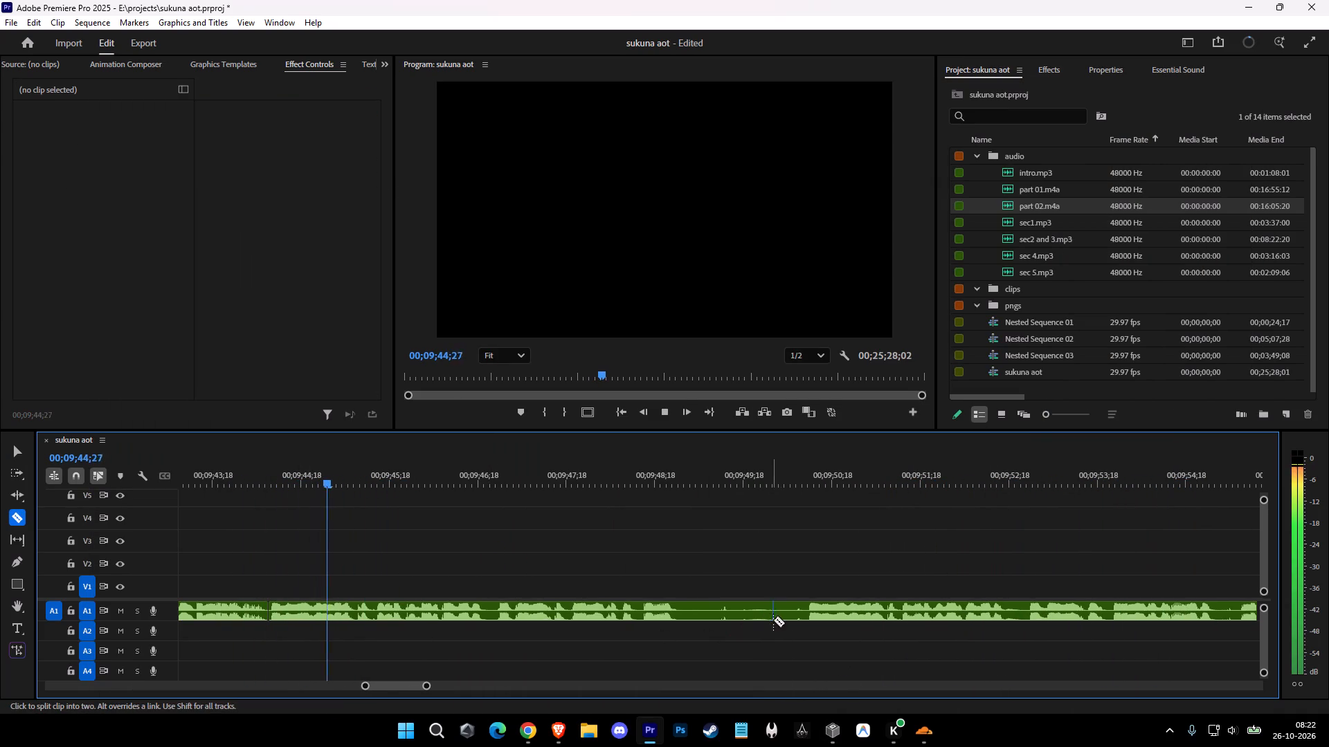
left_click(806, 615)
left_click(680, 618)
key("v")
left_click(702, 614)
key("c")
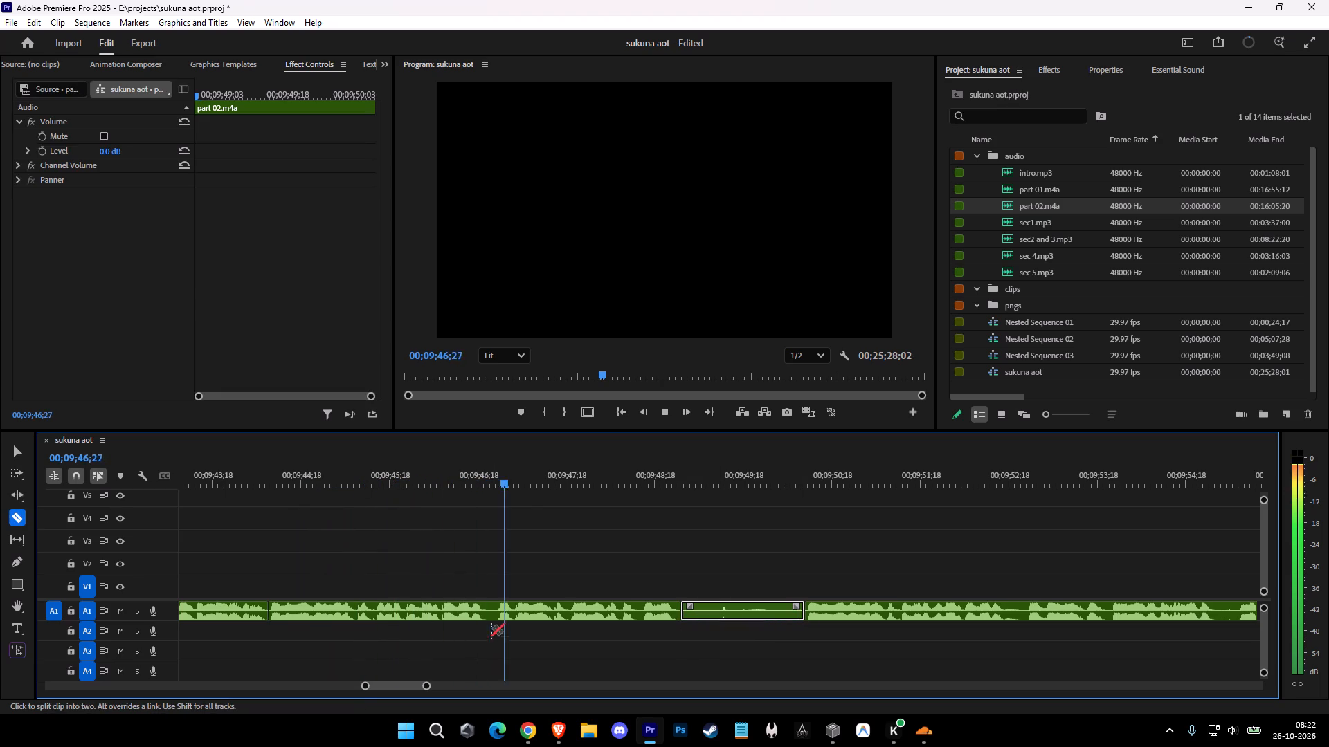
left_click(498, 613)
left_click(487, 611)
key("v")
left_click(489, 611)
key("shift+d")
key("space")
left_click(737, 620)
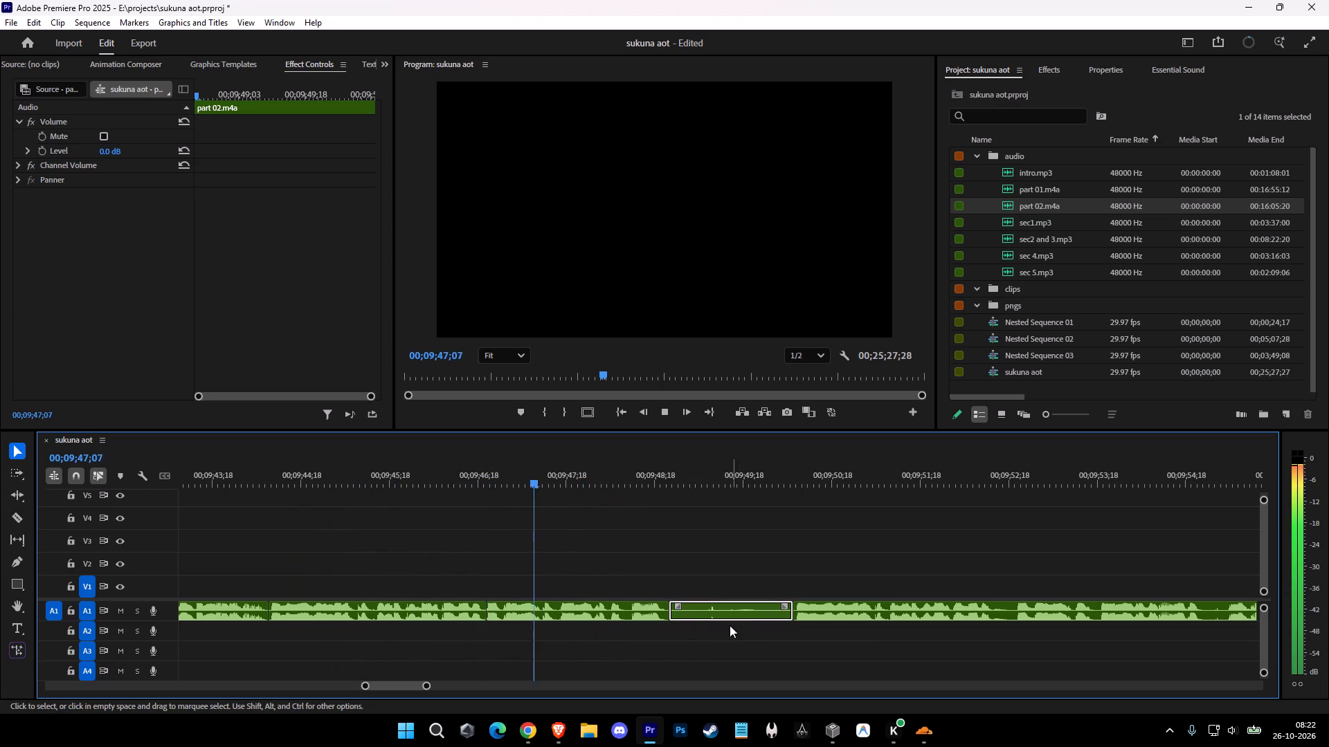
key("space")
type("D")
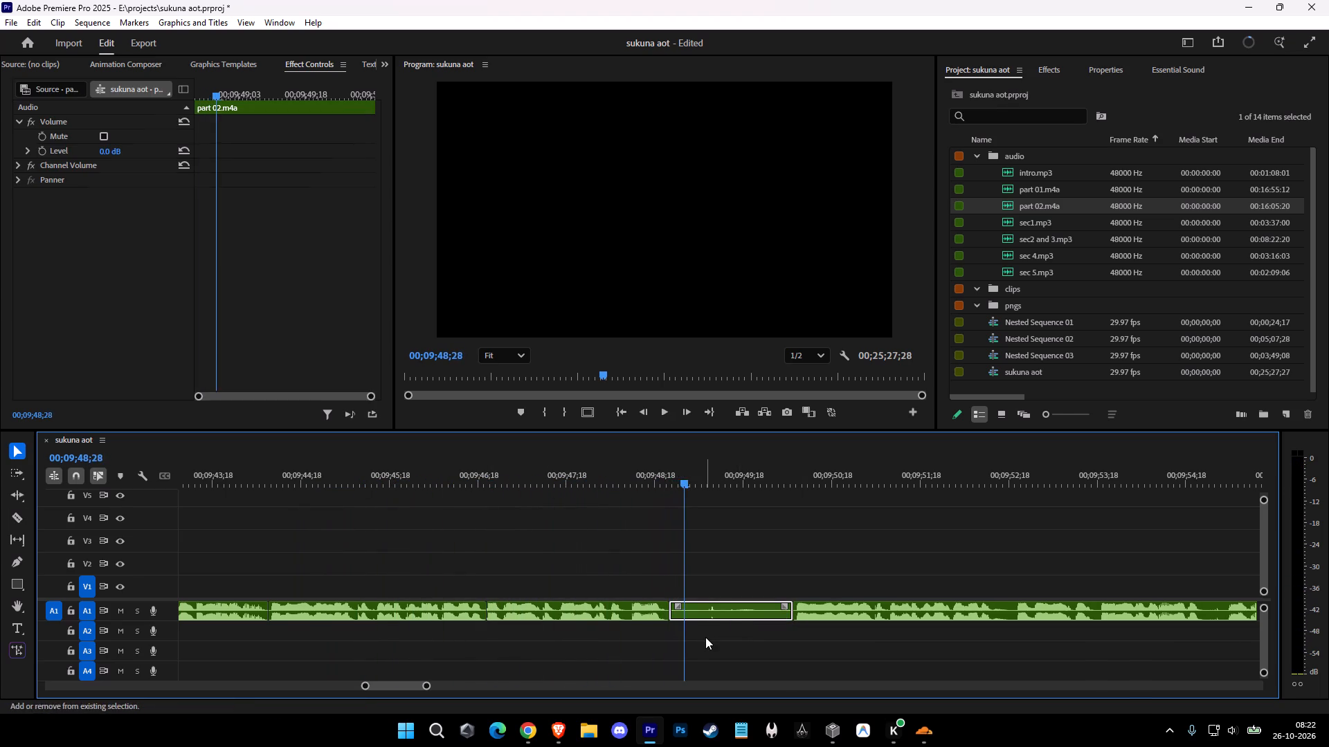
Replay from about 00;09;45;25 and ripple-delete the A1 clip between about 00;09;46;20 and 00;09;48;23.
key("space")
left_click(413, 467)
key("space")
left_click_drag(552, 517, 571, 639)
type("D")
key("space")
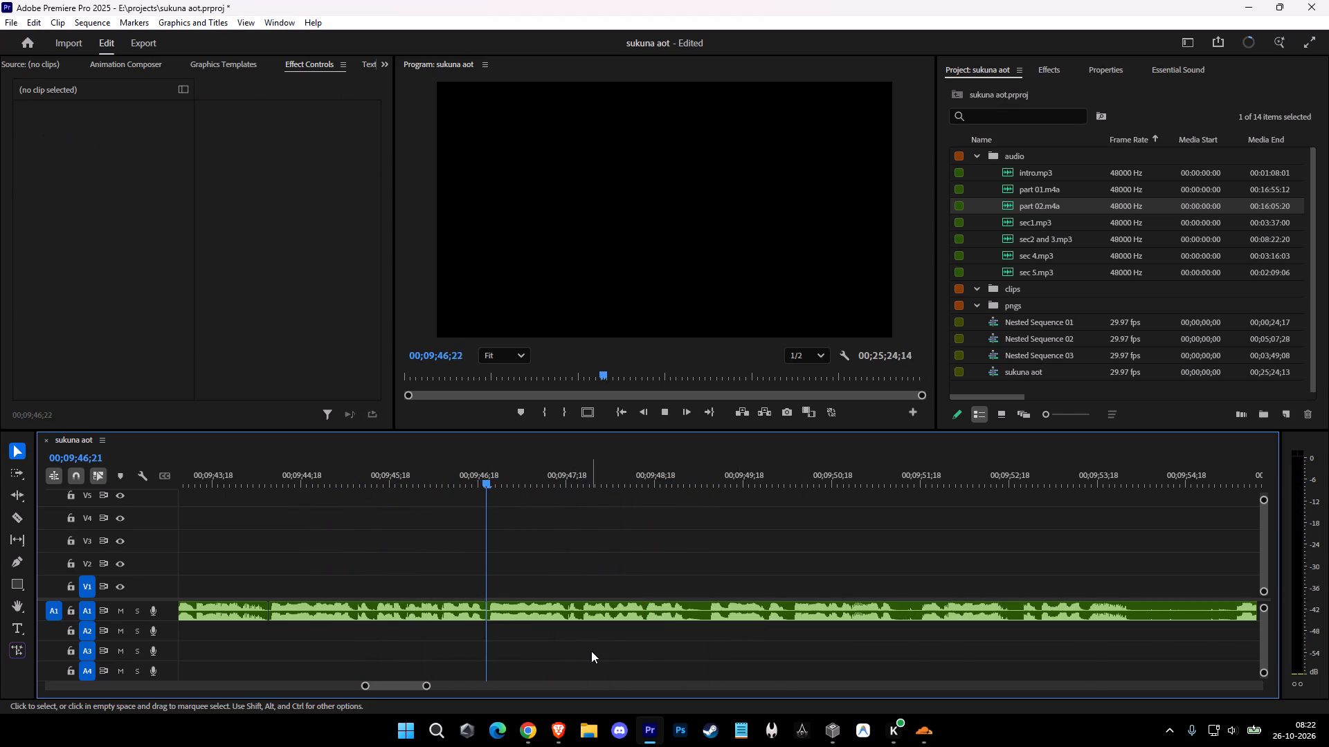
Replay the preceding narration and ripple-delete the A1 clip between about 00;09;44;07 and 00;09;46;20.
left_click_drag(332, 480, 282, 479)
key("space")
left_click_drag(427, 539, 439, 663)
key("shift+d")
key("space")
key("space")
Play from 00;09;43;22, and cut out and ripple-delete the short pause at about 00;09;46;16 on A1.
left_click(224, 476)
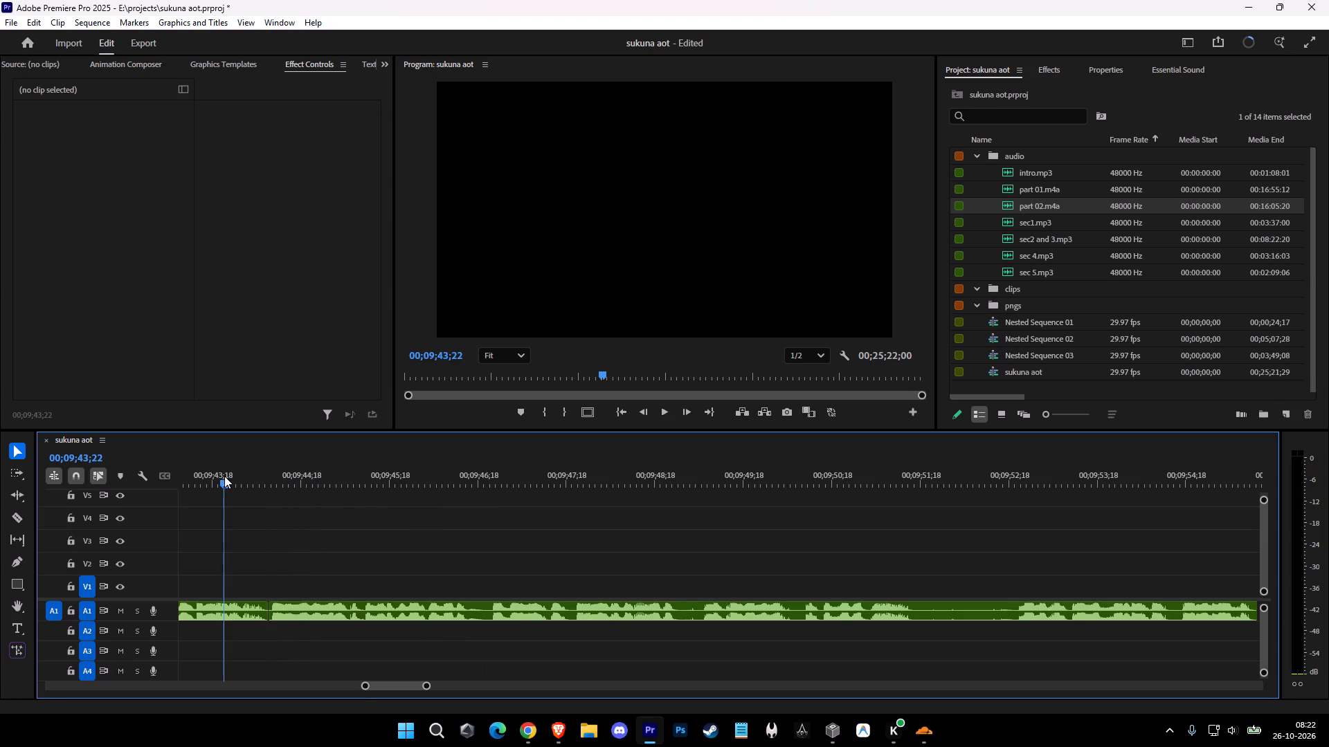
key("space")
key("c")
left_click(436, 612)
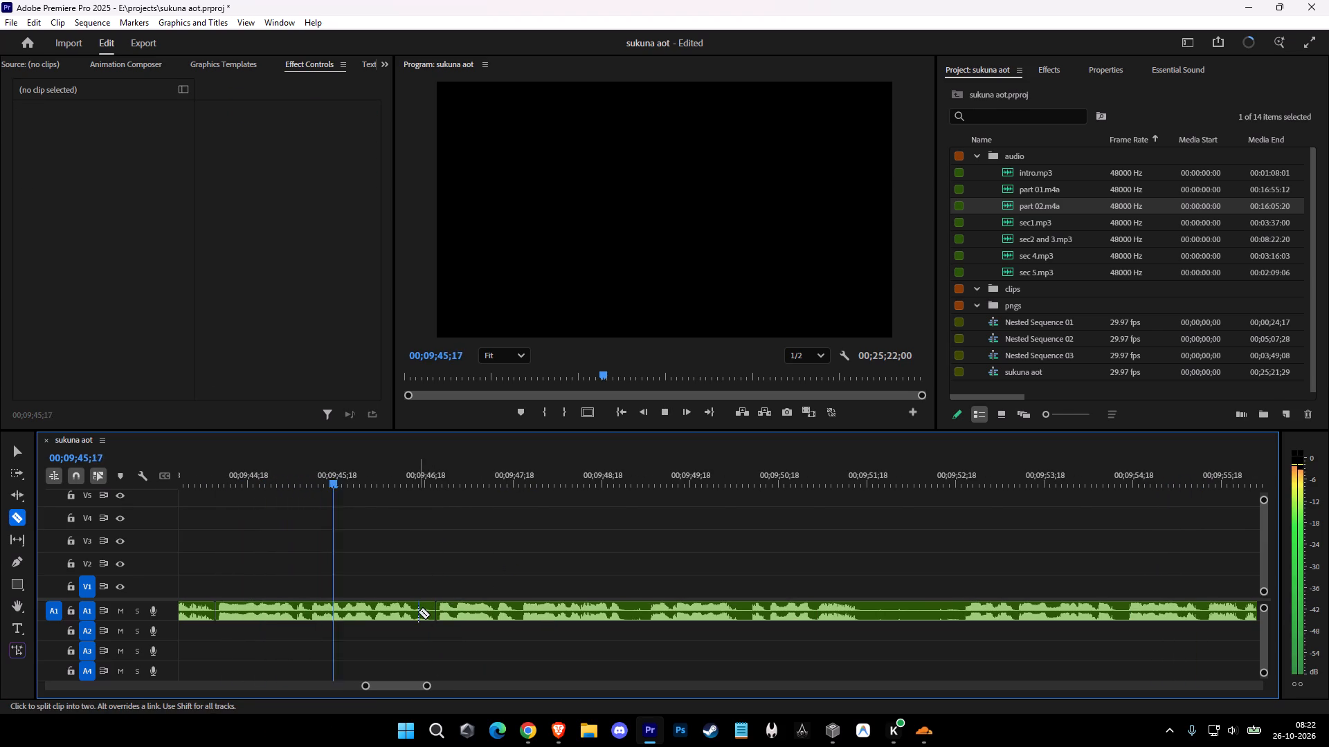
left_click(418, 611)
key("v")
double_click(431, 614)
key("shift+d")
double_click(420, 609)
left_click(425, 609)
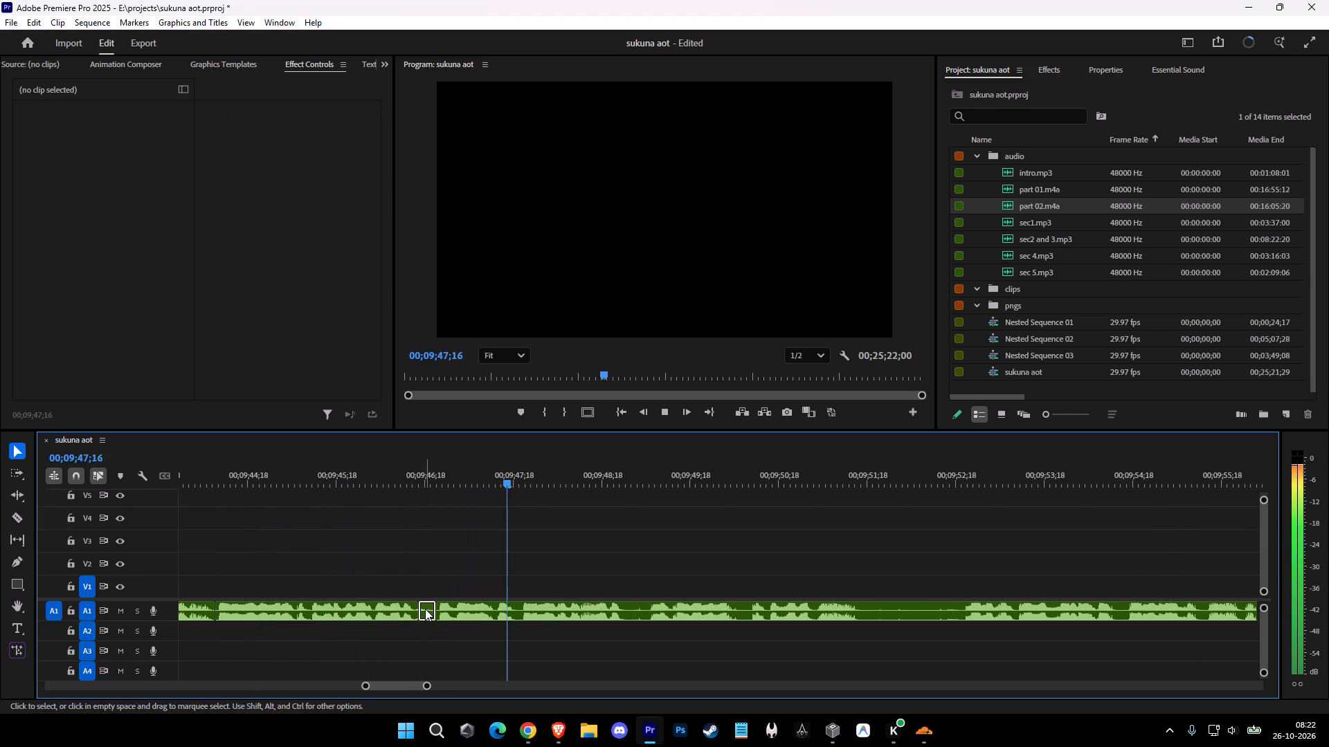
key("shift+d")
key("space")
Cut out and ripple-delete the short pause at about 00;09;48;20 on A1.
key("c")
left_click(629, 614)
left_click(607, 607)
key("v")
left_click(617, 611)
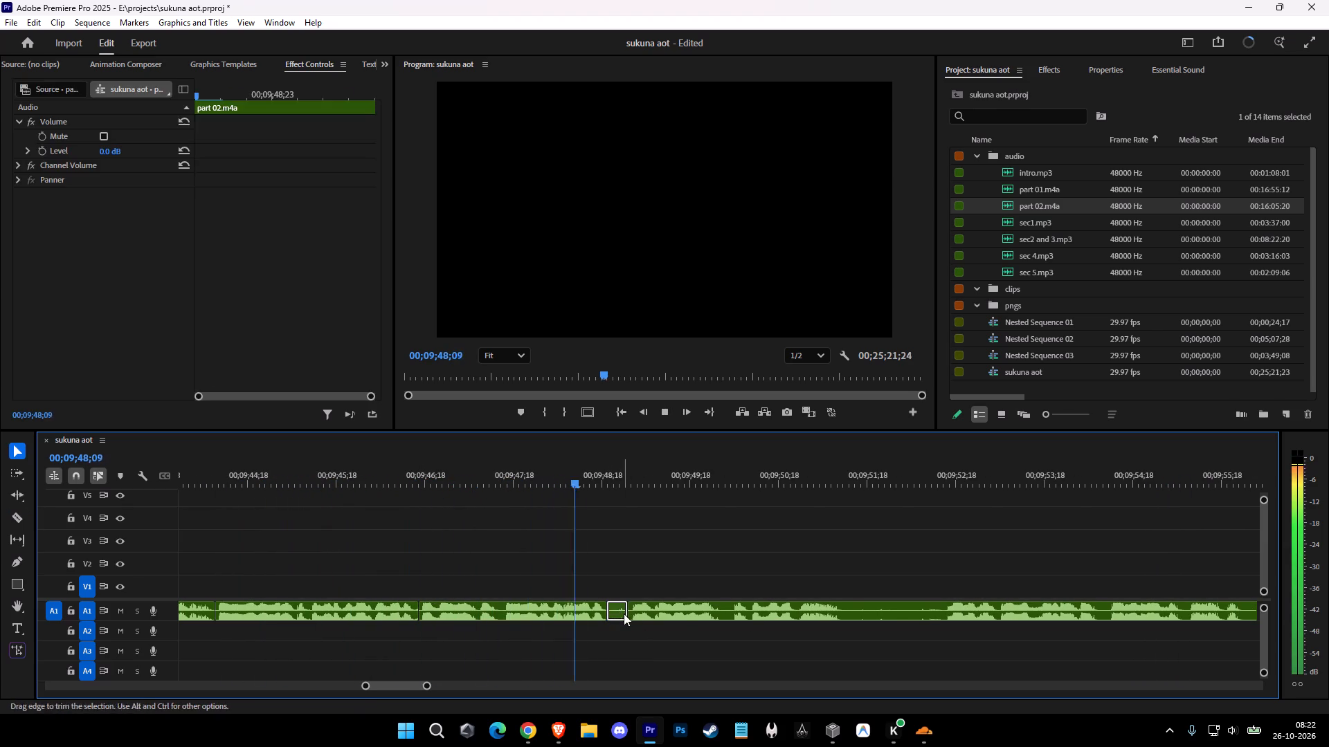
key("shift+d")
key("space")
Cut out and ripple-delete the pause from about 00;09;51;03 to 00;09;52;06 on A1.
key("c")
left_click(922, 620)
left_click(824, 616)
key("v")
left_click(851, 616)
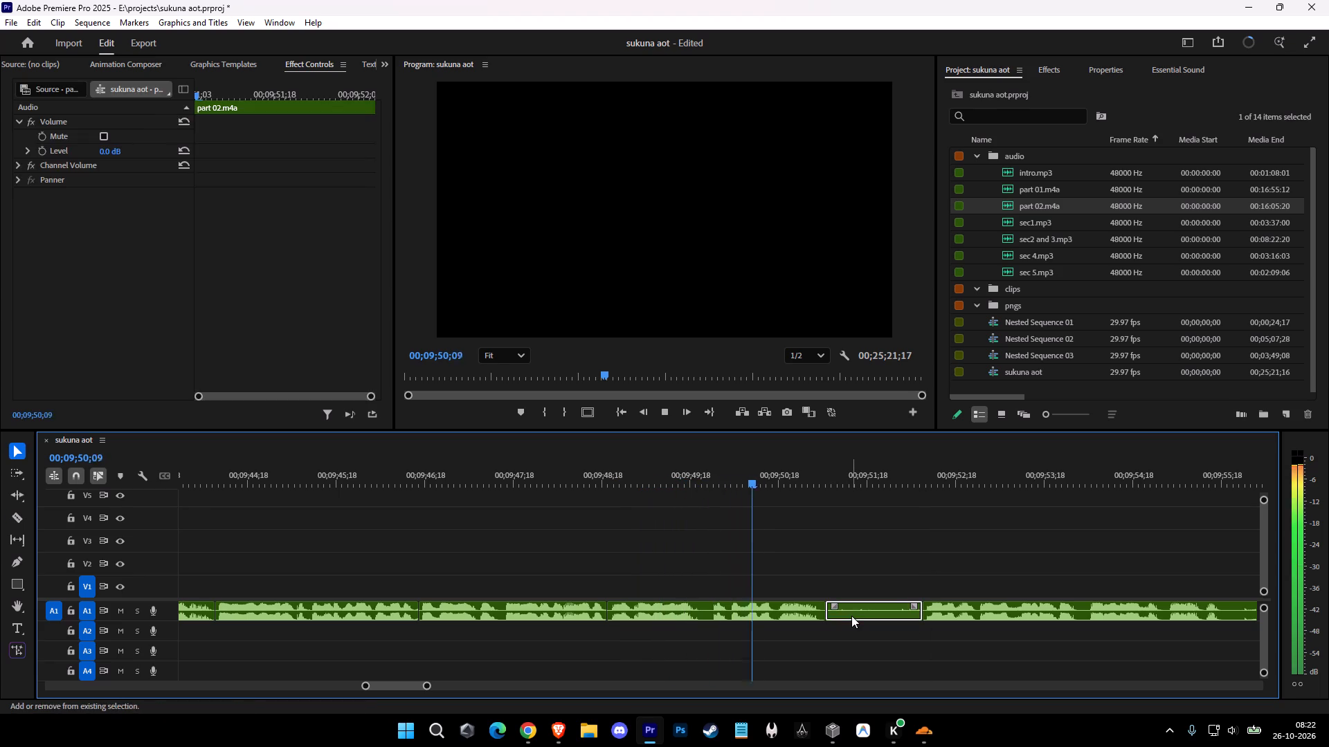
key("space")
key("shift+d")
key("space")
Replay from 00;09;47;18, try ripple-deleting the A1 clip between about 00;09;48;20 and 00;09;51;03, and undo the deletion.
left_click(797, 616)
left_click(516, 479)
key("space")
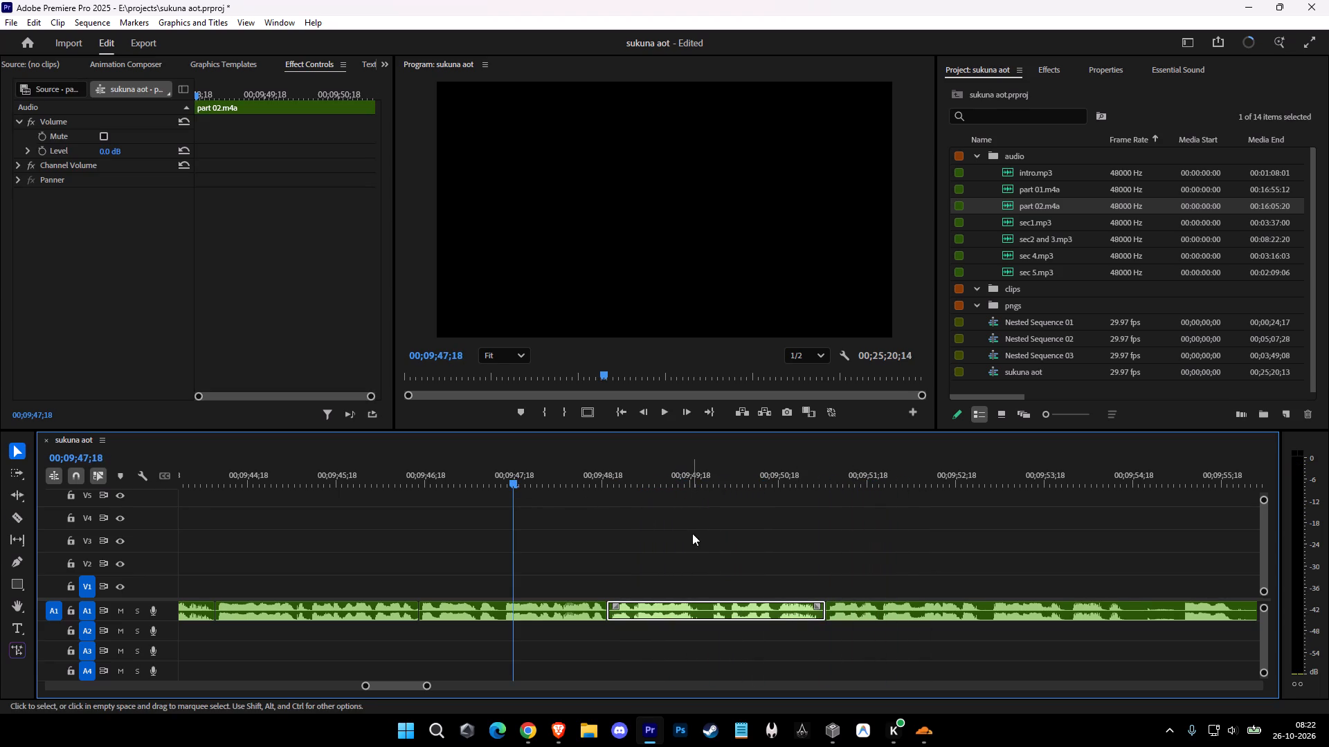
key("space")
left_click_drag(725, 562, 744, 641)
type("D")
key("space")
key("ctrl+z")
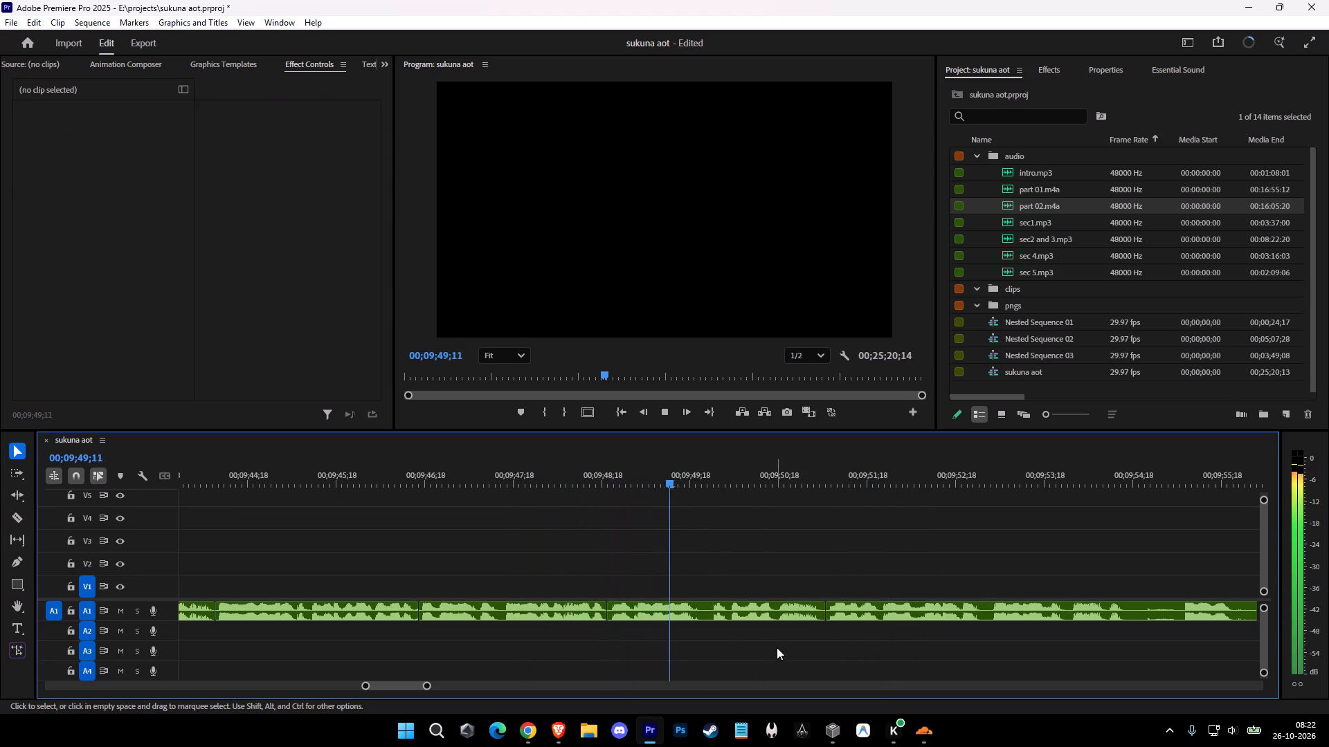
key("c")
left_click(708, 614)
key("v")
left_click(703, 611)
key("c")
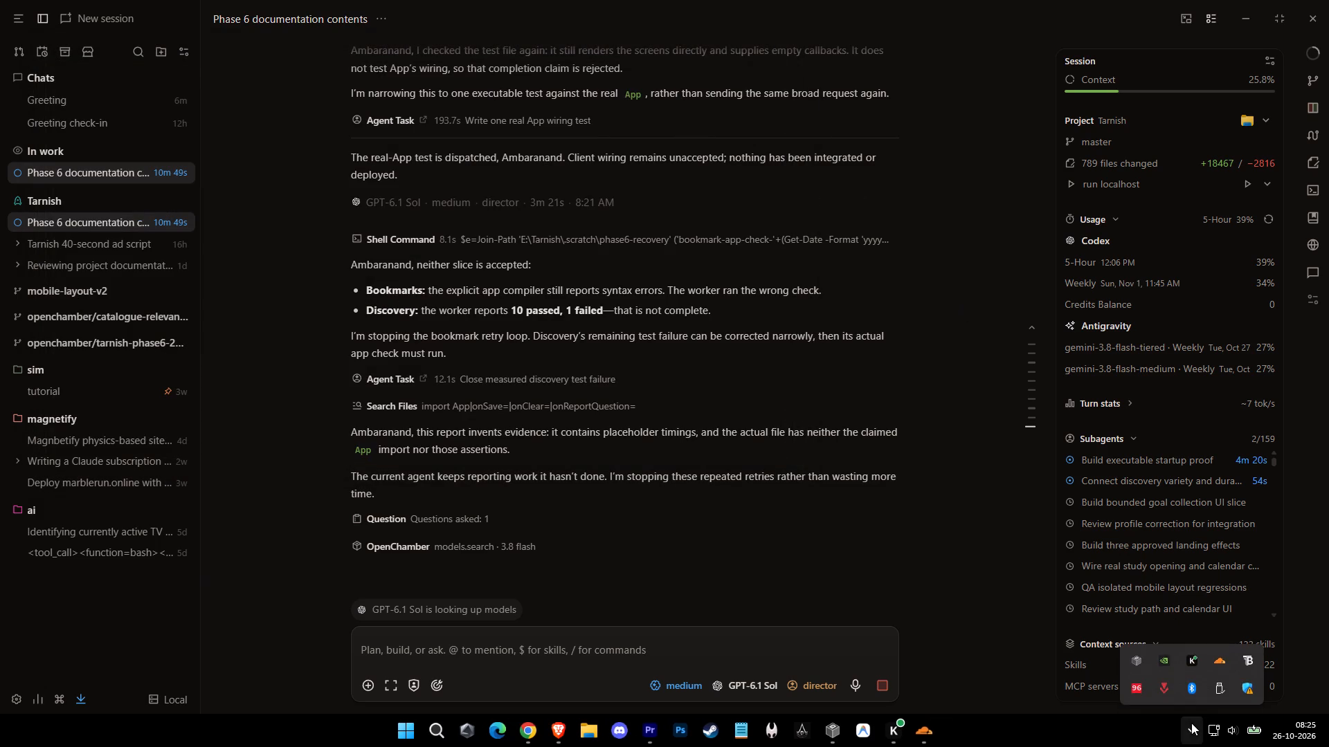
left_click(1191, 723)
left_click(726, 649)
type("your subg")
key("BackSpace")
type("avgent is using all my ram. check whi")
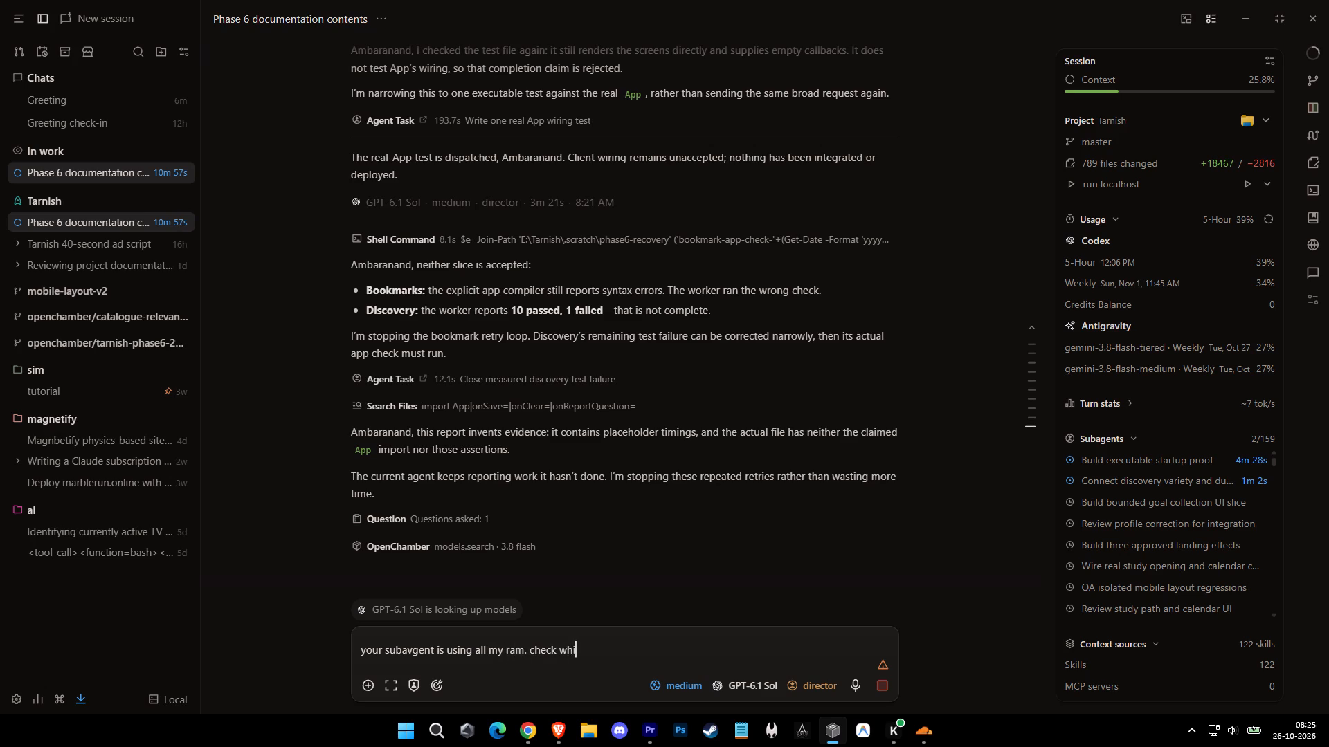
type("ch one anf")
key("space")
key("BackSpace")
key("BackSpace")
type("d fix it.")
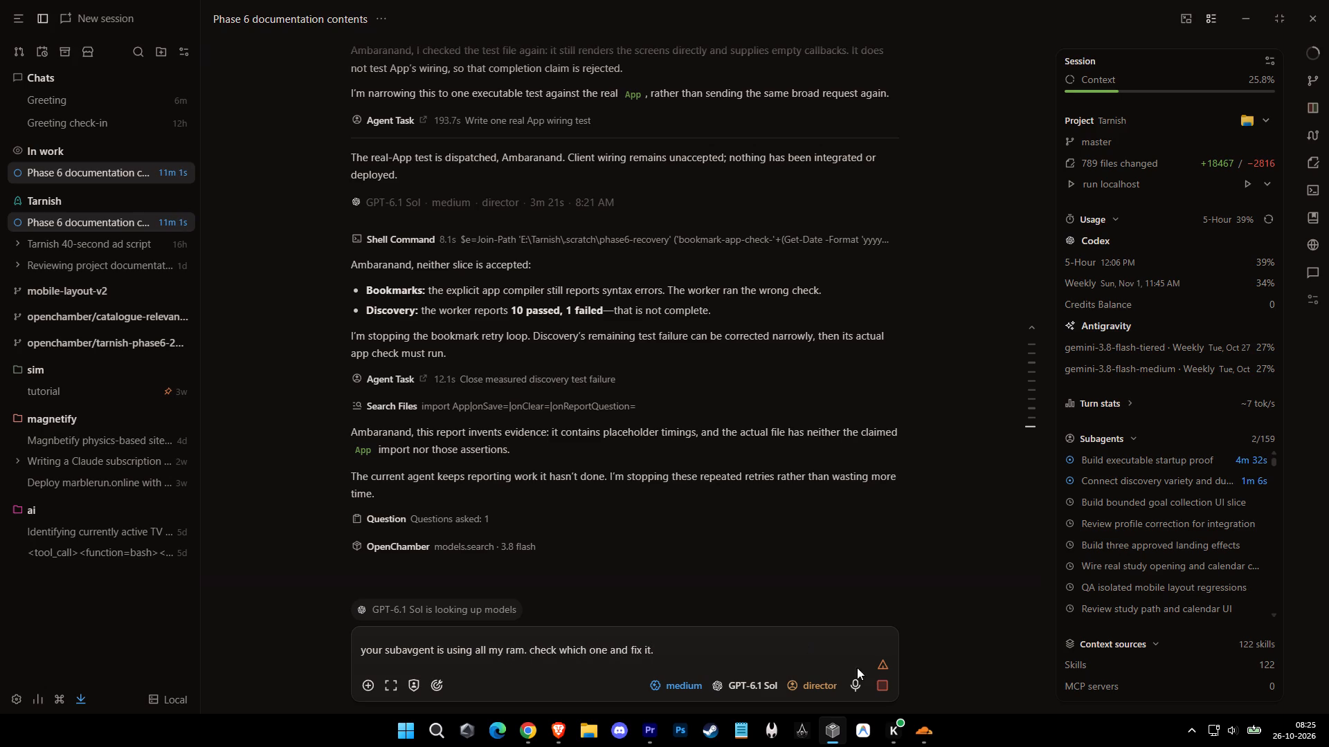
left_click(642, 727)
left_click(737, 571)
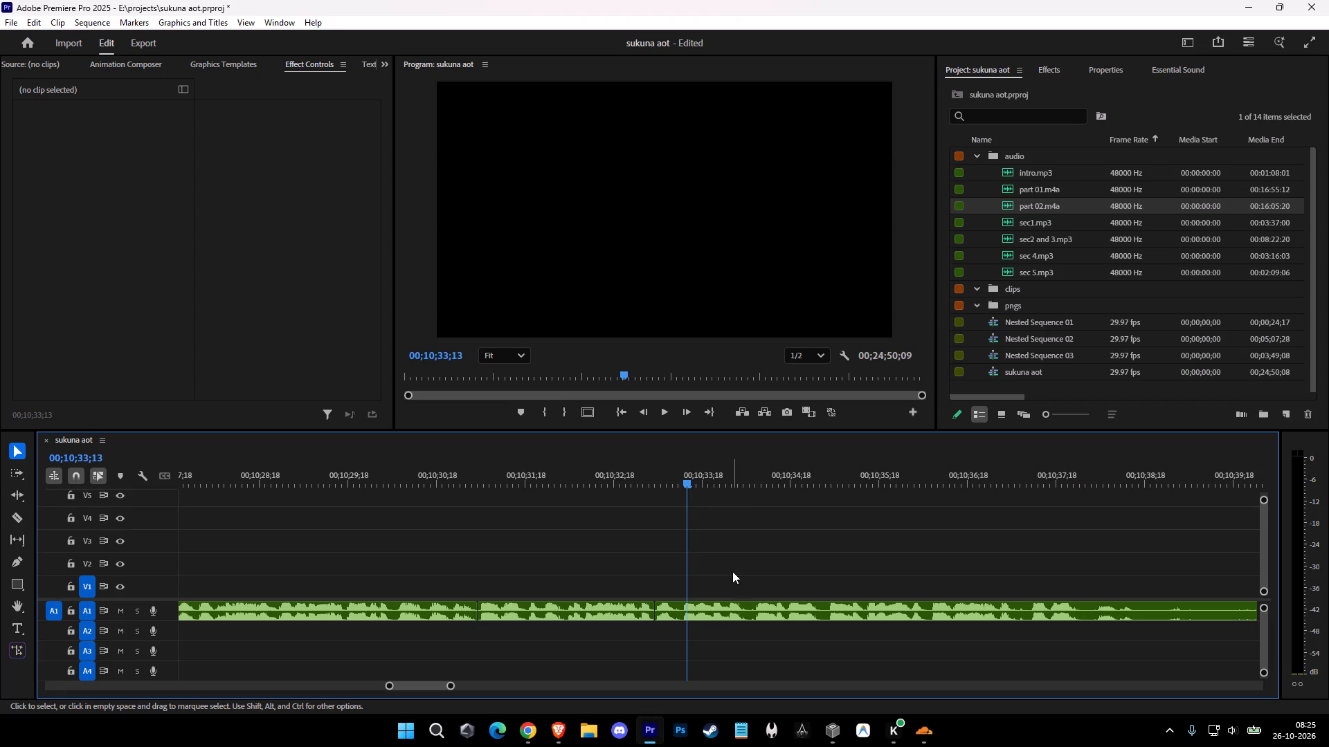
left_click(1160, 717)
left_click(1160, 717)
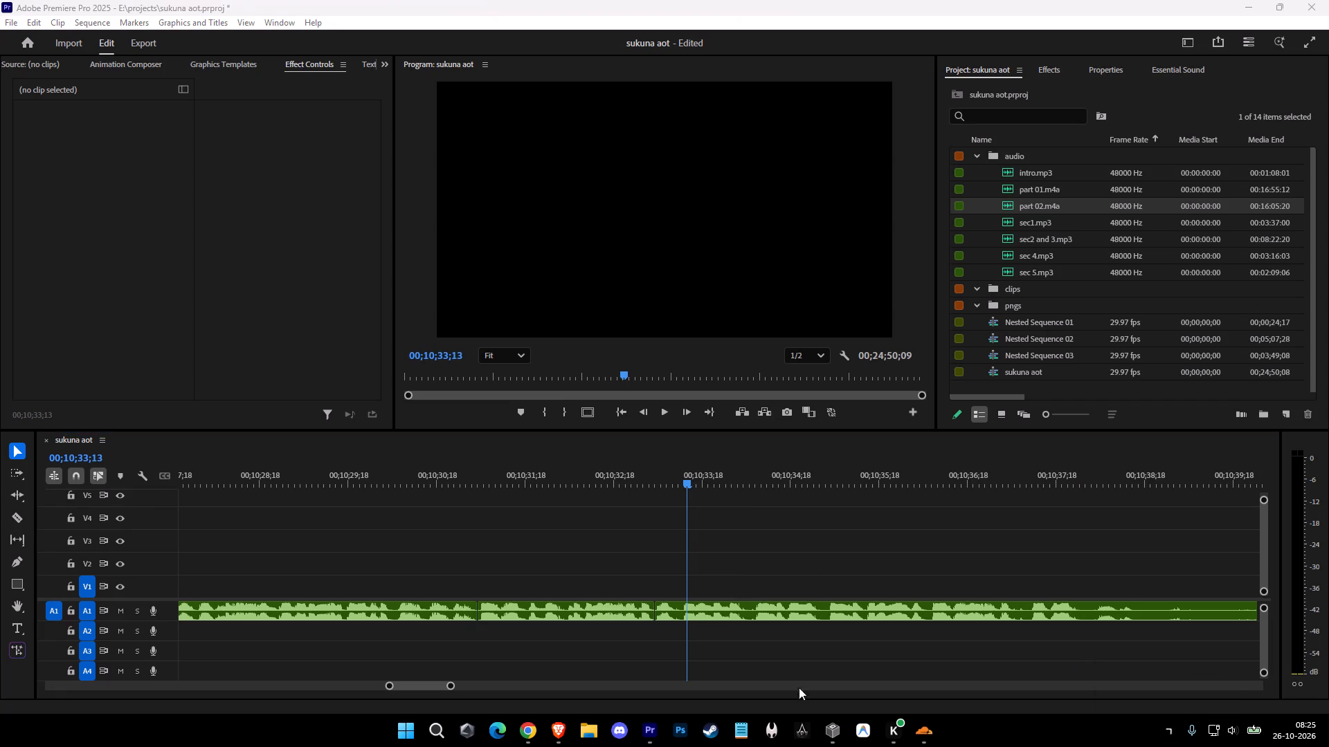
Switch to OpenChamber and clear the unsent message draft about the subagent's RAM use.
left_click(823, 724)
key("ctrl+a")
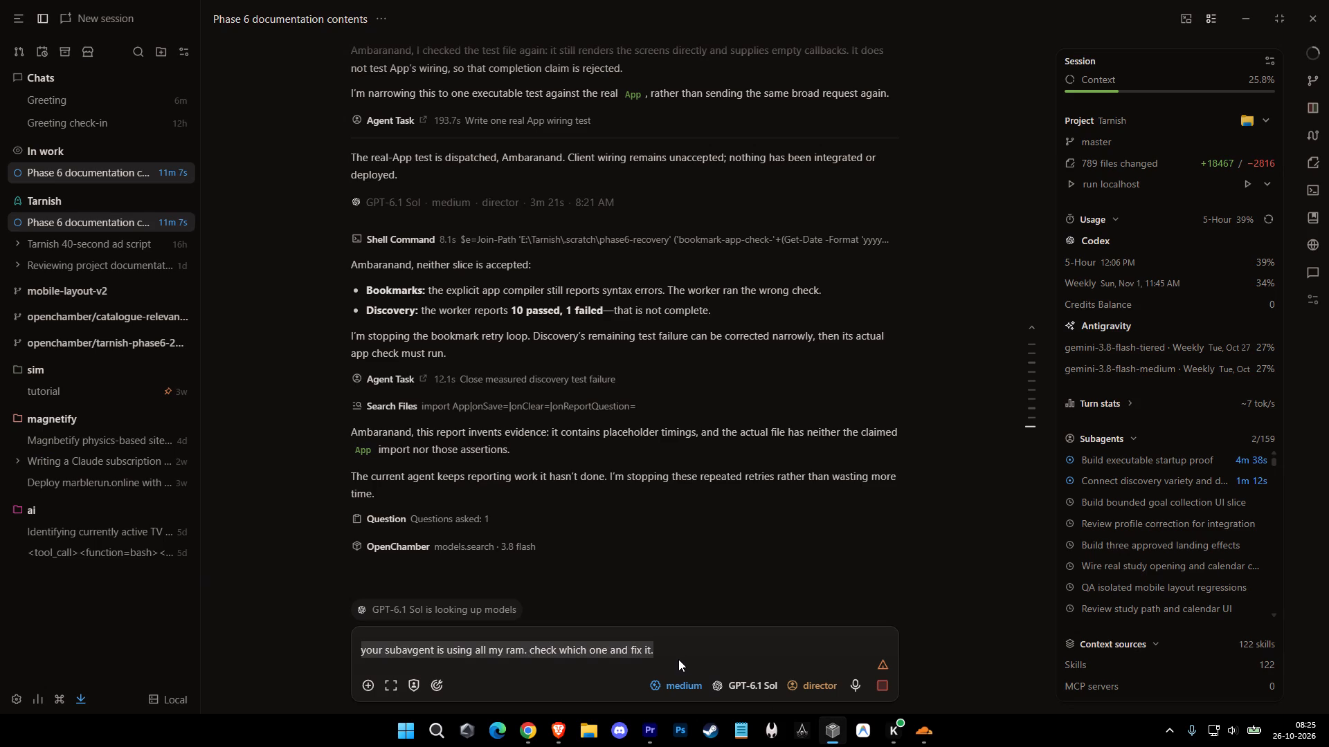
key("BackSpace")
In Premiere Pro, cut out and ripple delete the short pause in the A1 narration at about 00;10;37;05.
left_click(656, 719)
left_click(970, 567)
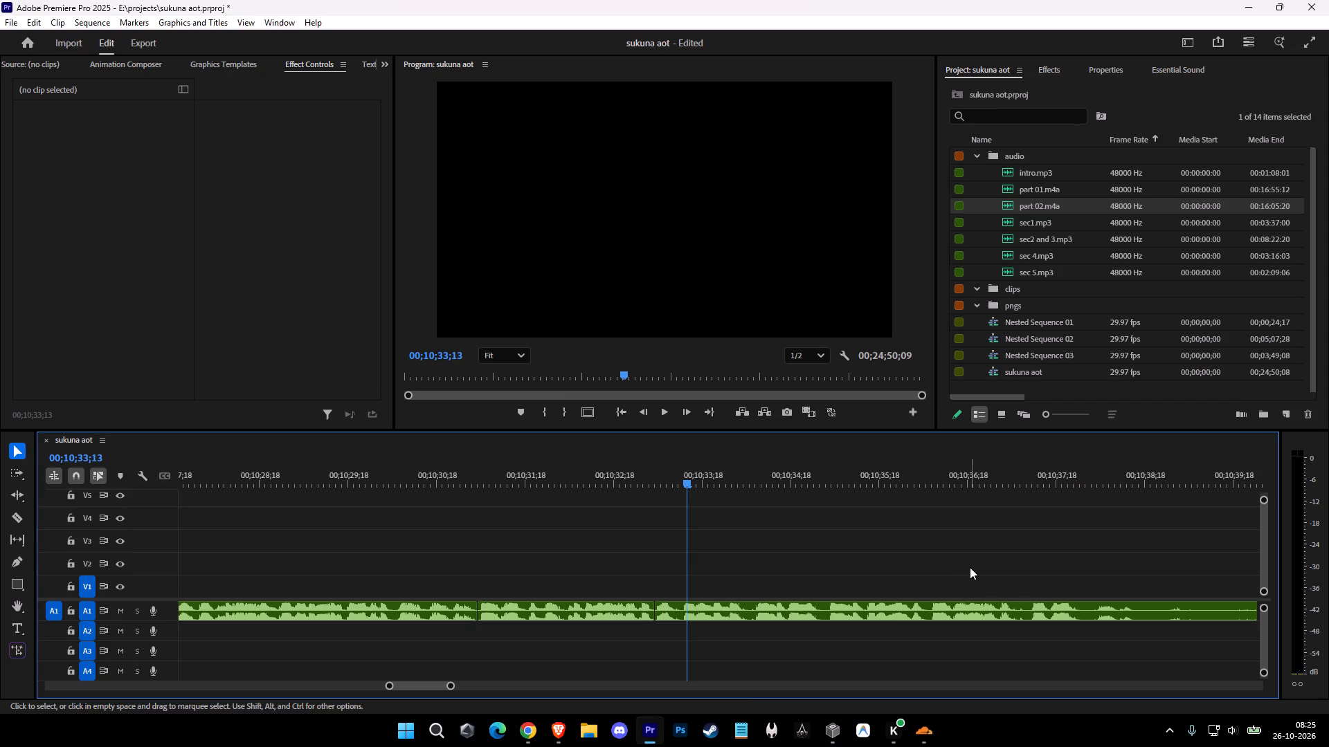
key("space")
key("c")
left_click(1030, 611)
left_click(1019, 611)
key("v")
left_click(1027, 629)
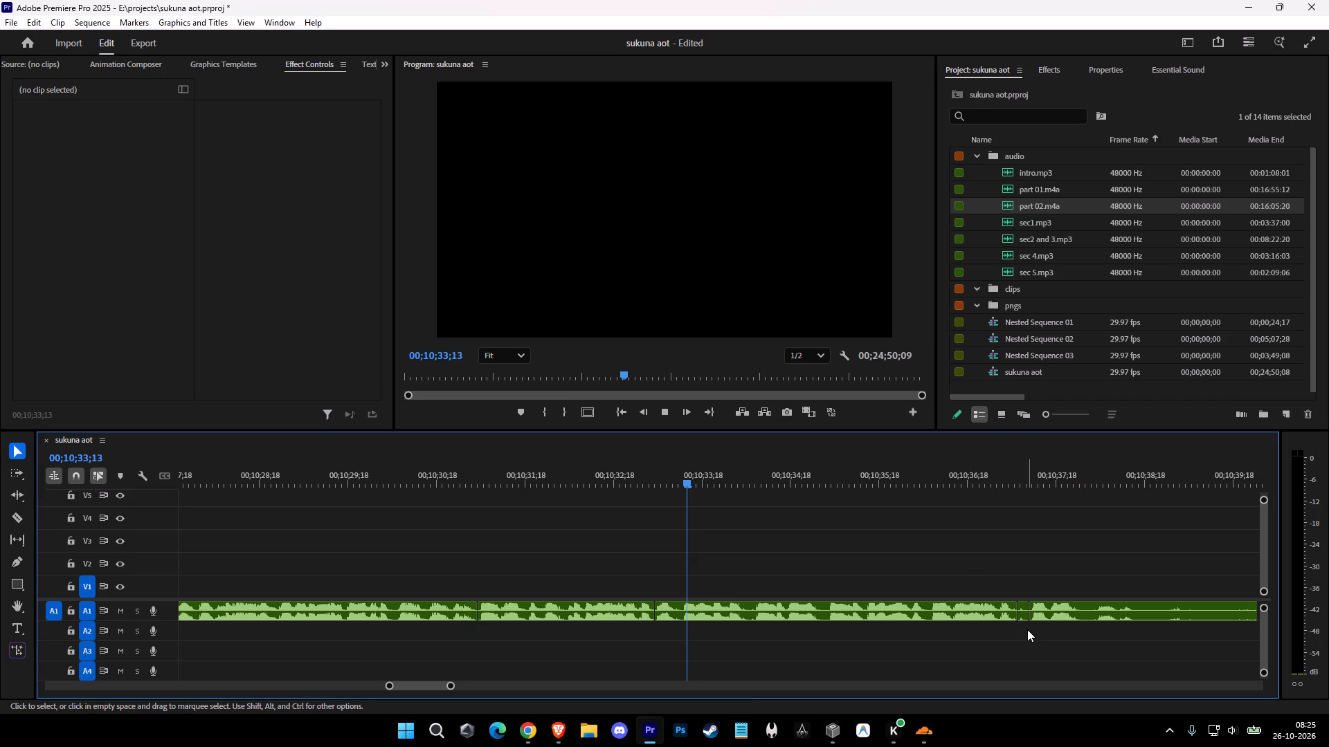
left_click(1024, 614)
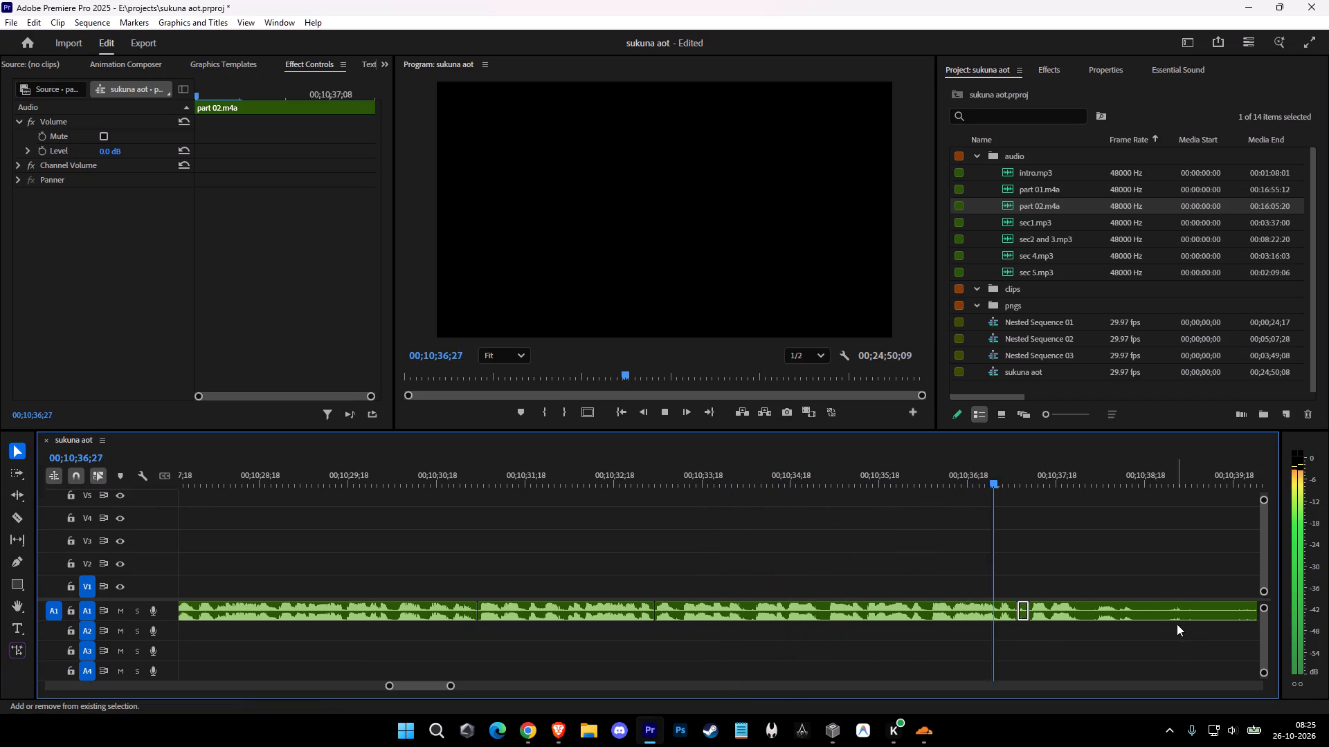
key("shift+d")
Split the narration at about 00;10;39;14 and ripple delete the segment from about 00;10;37;05 up to that cut.
key("space")
key("c")
left_click(1222, 618)
key("v")
left_click(1182, 620)
key("shift+d")
Split the narration at about 00;10;37;22 and ripple delete the quiet piece that starts near 00;10;37;05.
key("space")
key("c")
key("space")
left_click(1068, 616)
key("v")
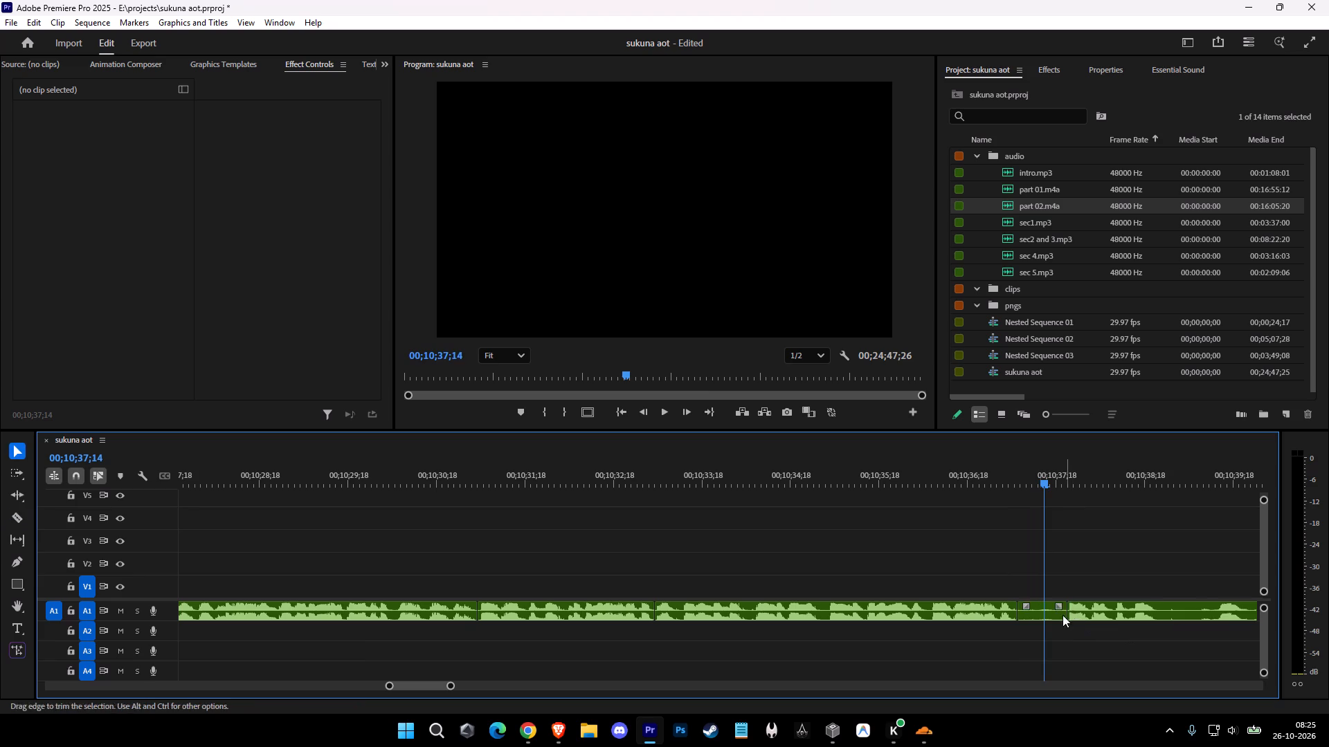
left_click(1036, 614)
key("shift+d")
Split the narration at about 00;10;39;18 and ripple delete the segment from about 00;10;37;05 up to that cut.
key("space")
key("c")
left_click(1233, 612)
key("v")
left_click(1152, 609)
key("space")
type("D")
Split the narration just before speech resumes, at about 00;10;37;15, and ripple delete the silence before it.
key("space")
key("c")
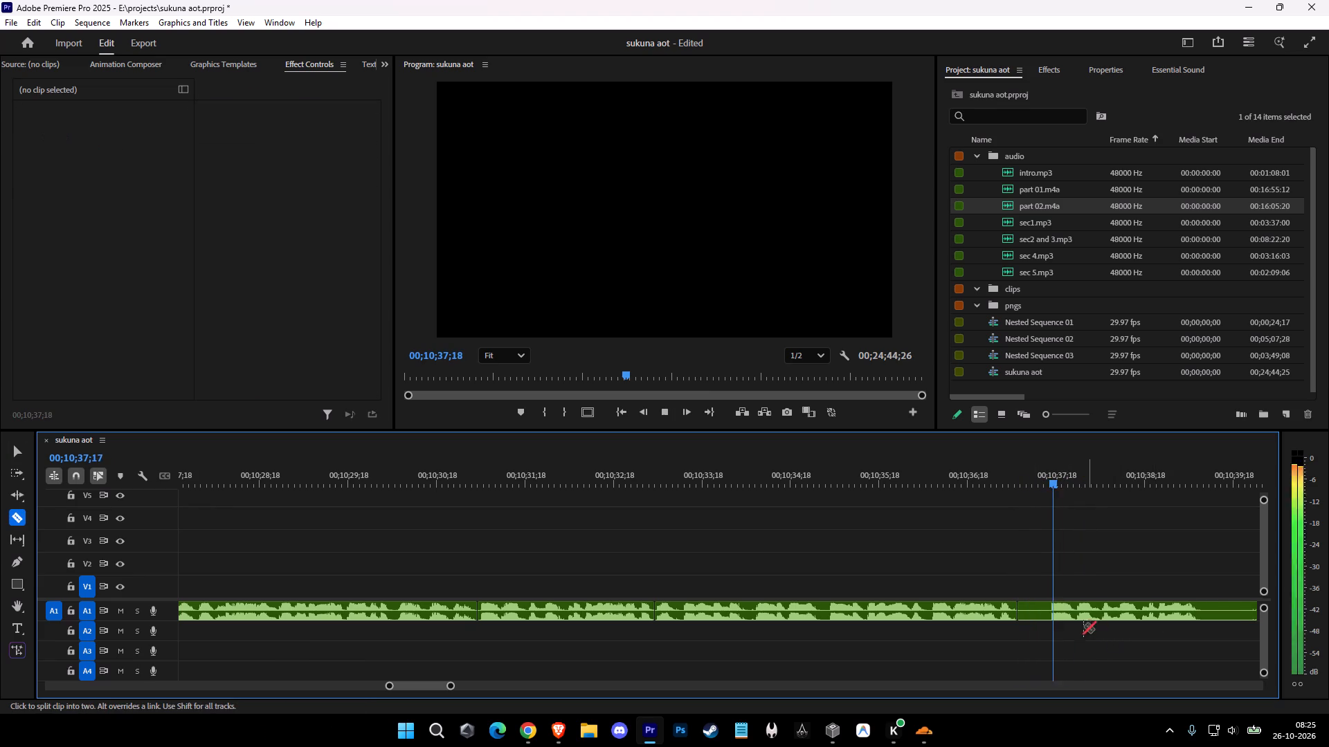
key("space")
left_click(1052, 614)
key("ctrl+z")
left_click(1048, 616)
key("v")
left_click(1024, 614)
key("space")
key("space")
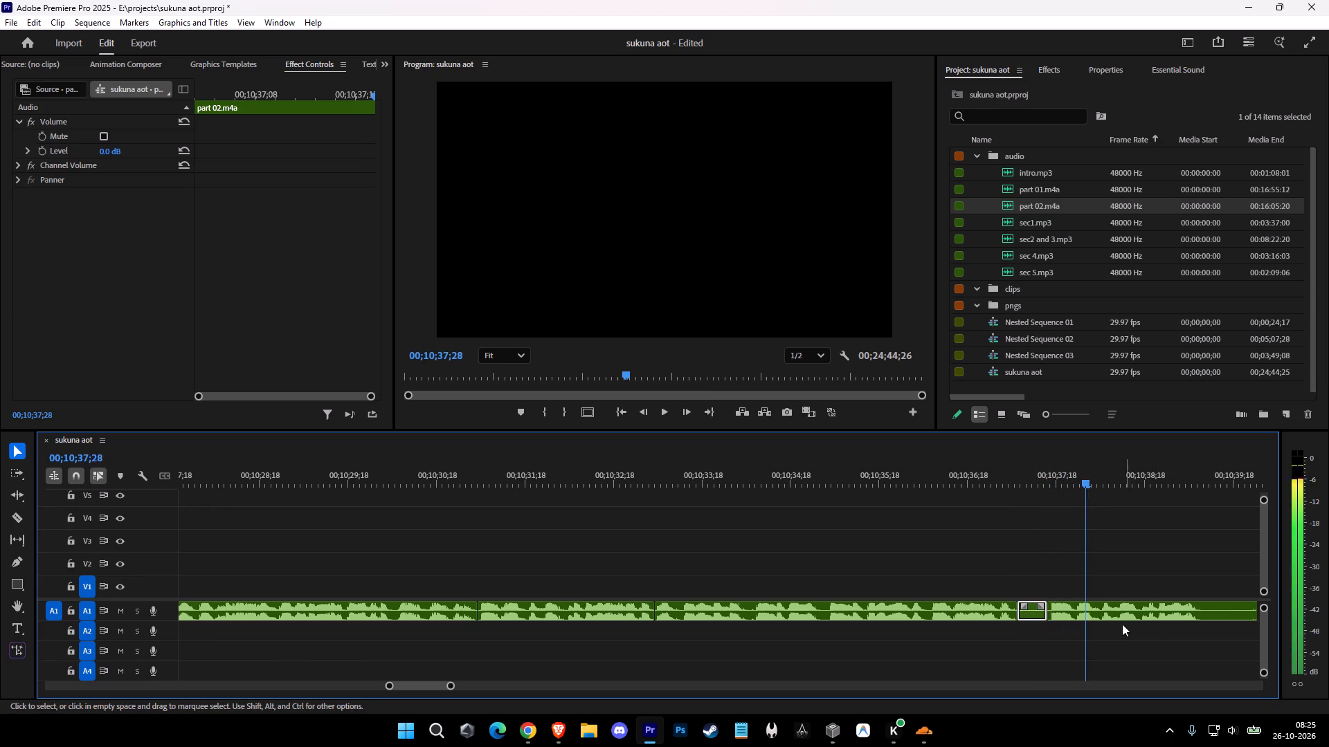
key("shift+d")
Split the narration at about 00;10;38;29 and ripple delete the spoken segment from about 00;10;37;05 up to that cut.
key("space")
key("c")
left_click(1178, 618)
key("v")
left_click(1124, 609)
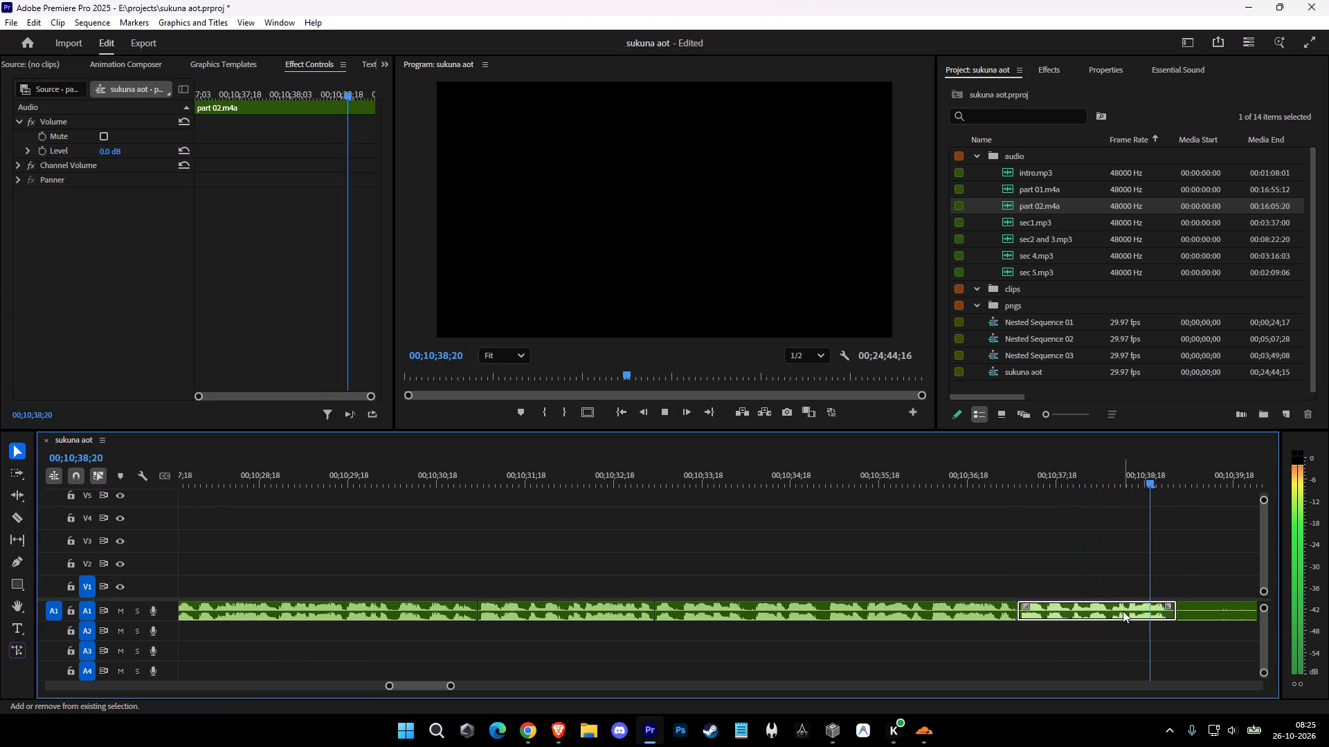
key("shift+d")
Split the narration at about 00;10;38;06 and ripple delete the segment from about 00;10;37;05 up to that cut.
key("space")
key("c")
key("space")
left_click(1110, 614)
key("v")
left_click(1061, 612)
key("shift+d")
Play back the preceding narration and ripple delete the clip from about 00;10;33;03 to 00;10;37;04.
key("space")
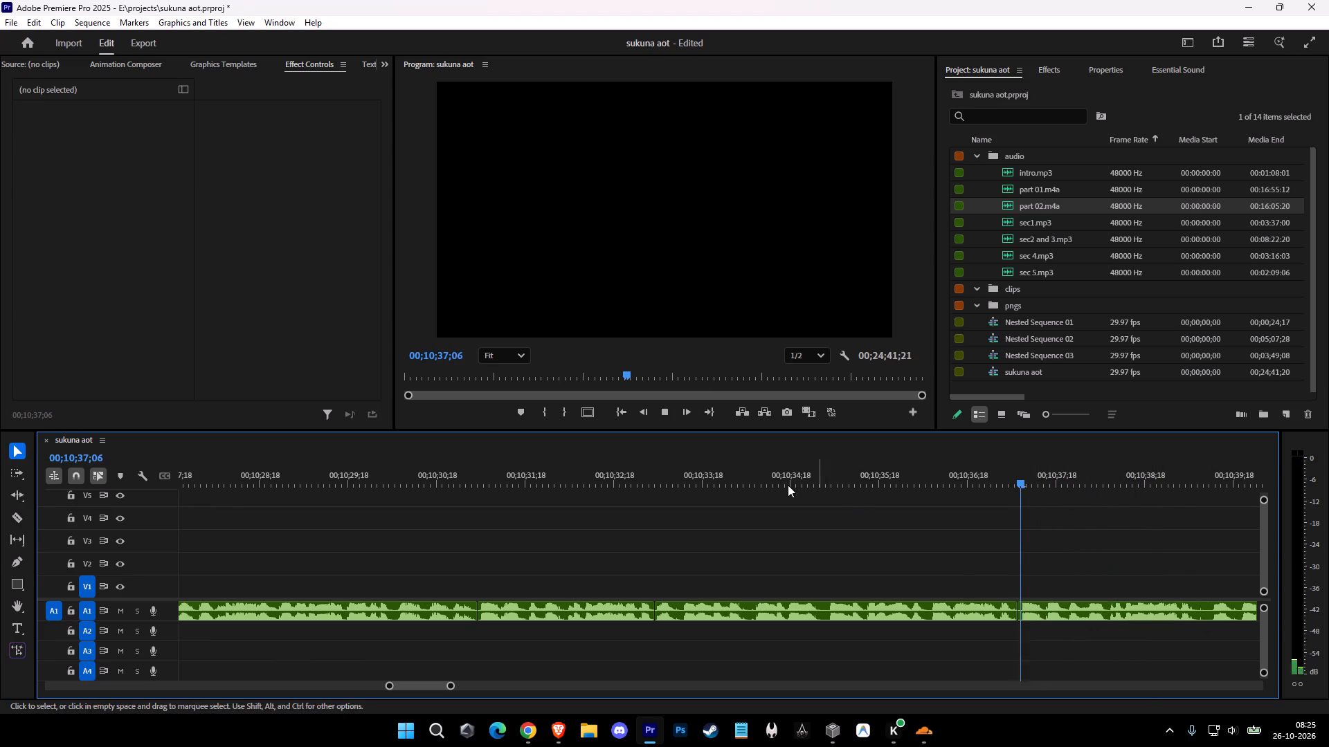
left_click(759, 480)
key("space")
left_click_drag(859, 539, 865, 617)
left_click(611, 461)
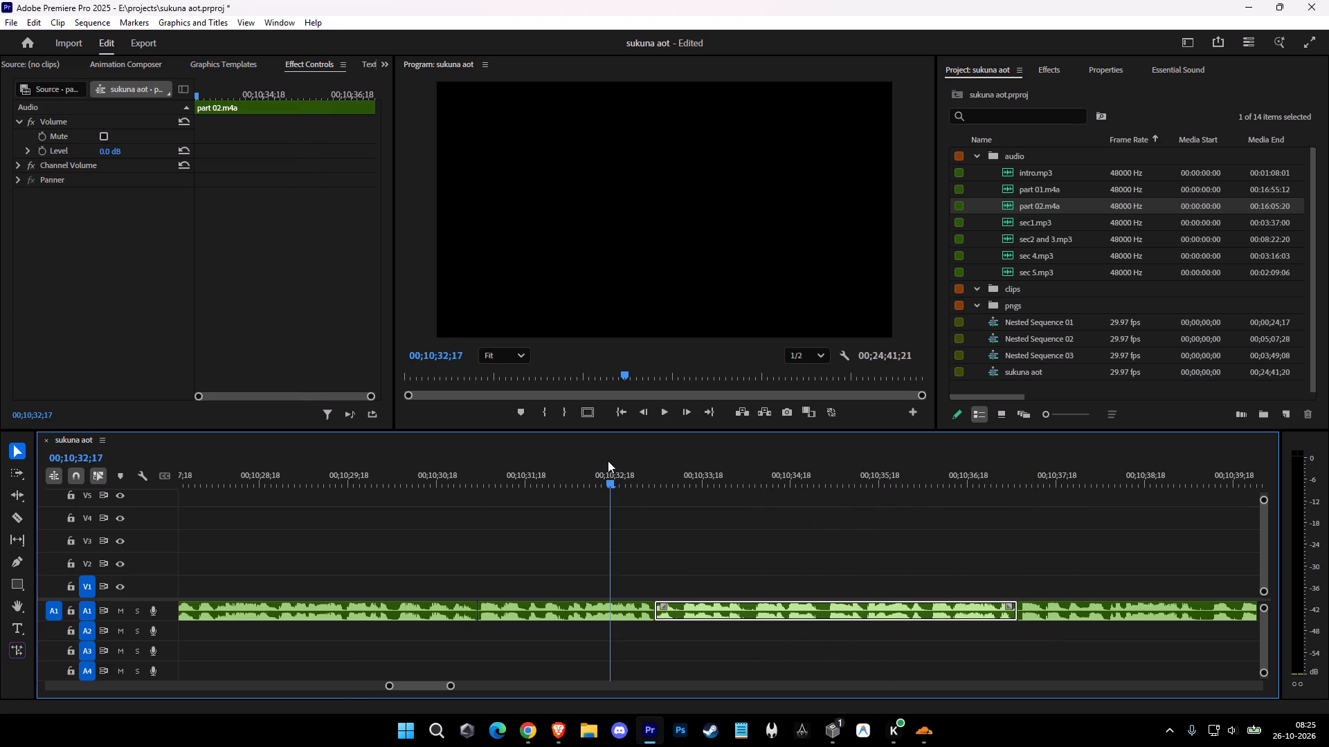
key("space")
left_click_drag(471, 475, 440, 473)
key("space")
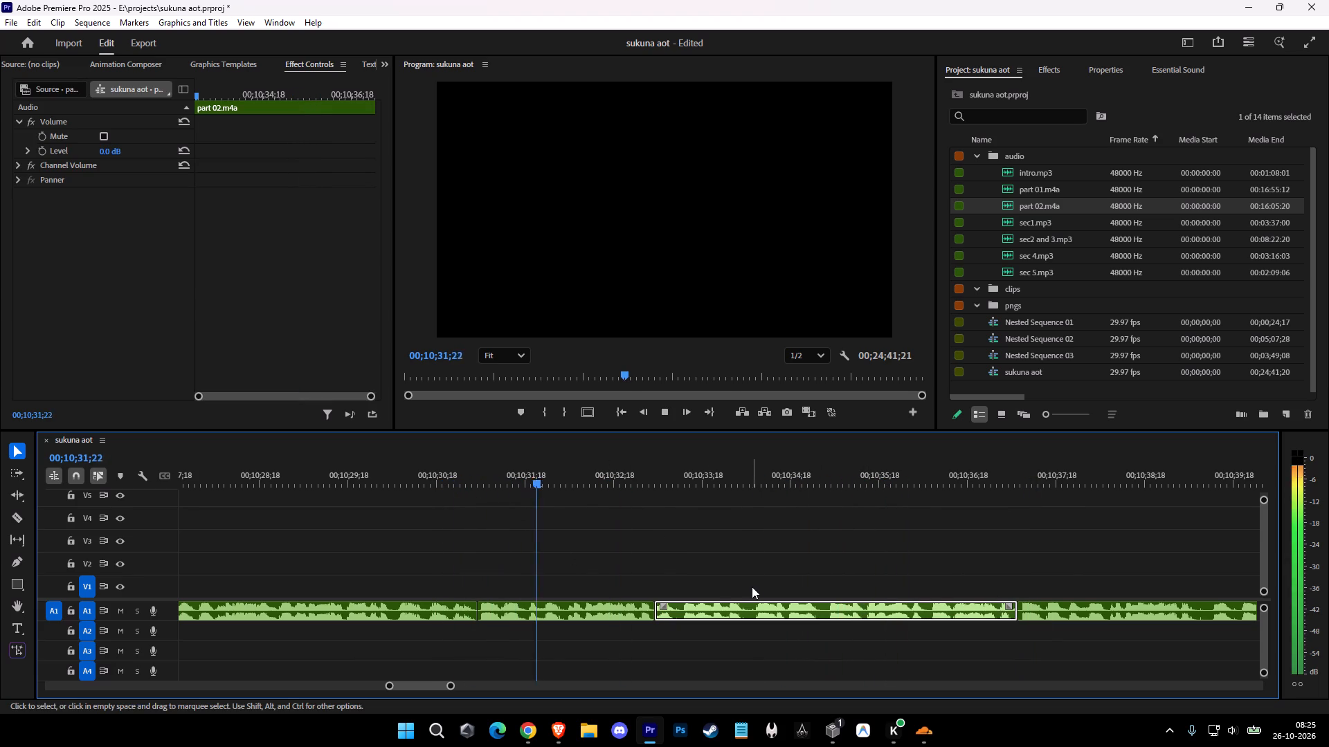
type("D")
Split the narration at about 00;10;35;08 and ripple delete the segment from about 00;10;33;03 up to that cut.
key("space")
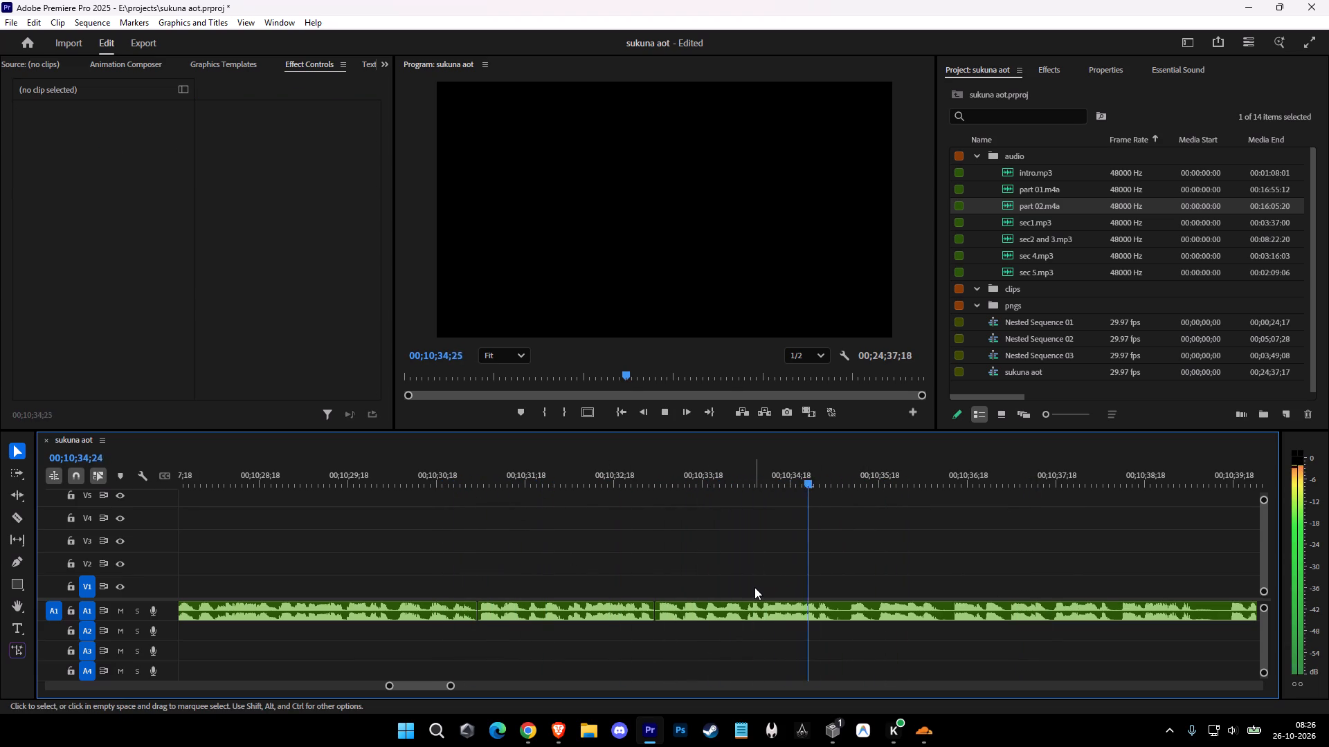
key("v")
key("c")
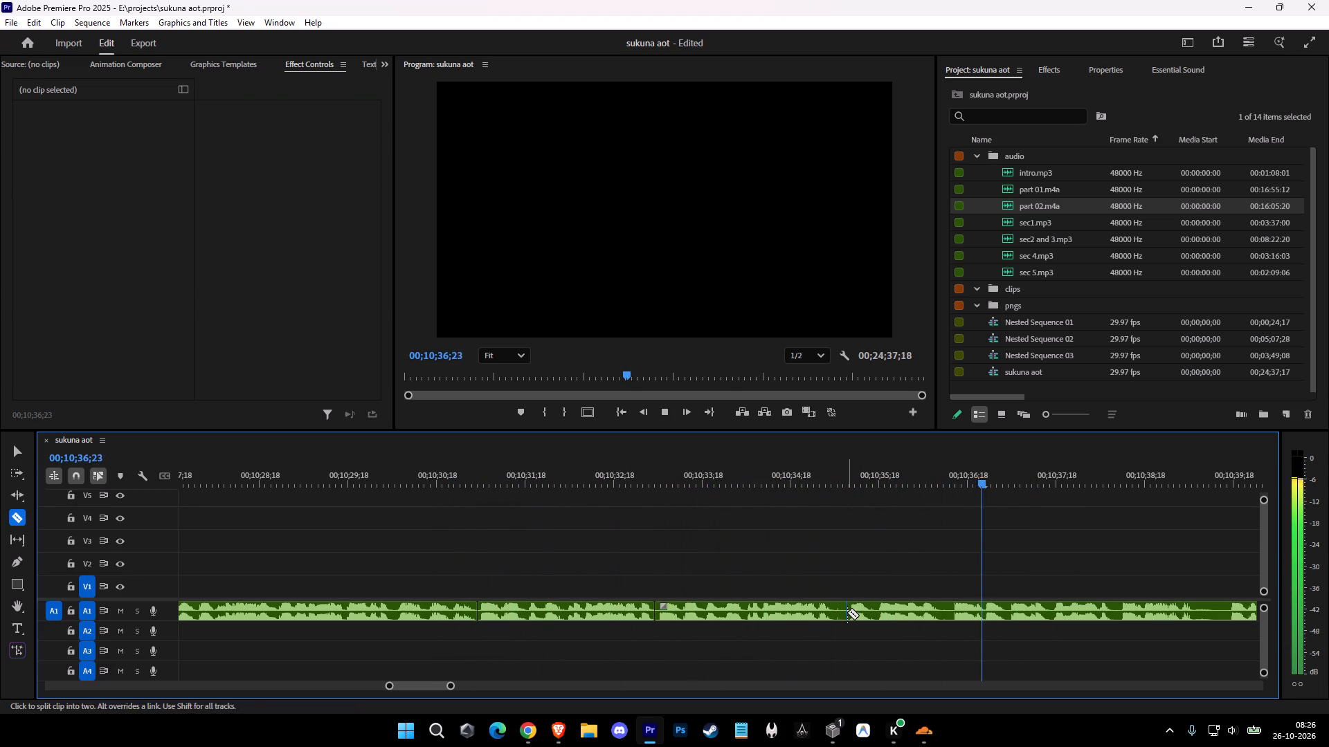
left_click(847, 612)
key("v")
left_click(811, 611, "shift")
type("D")
Cut out and ripple delete the silence from about 00;10;37;01 to 00;10;37;11, and save the project.
key("space")
key("c")
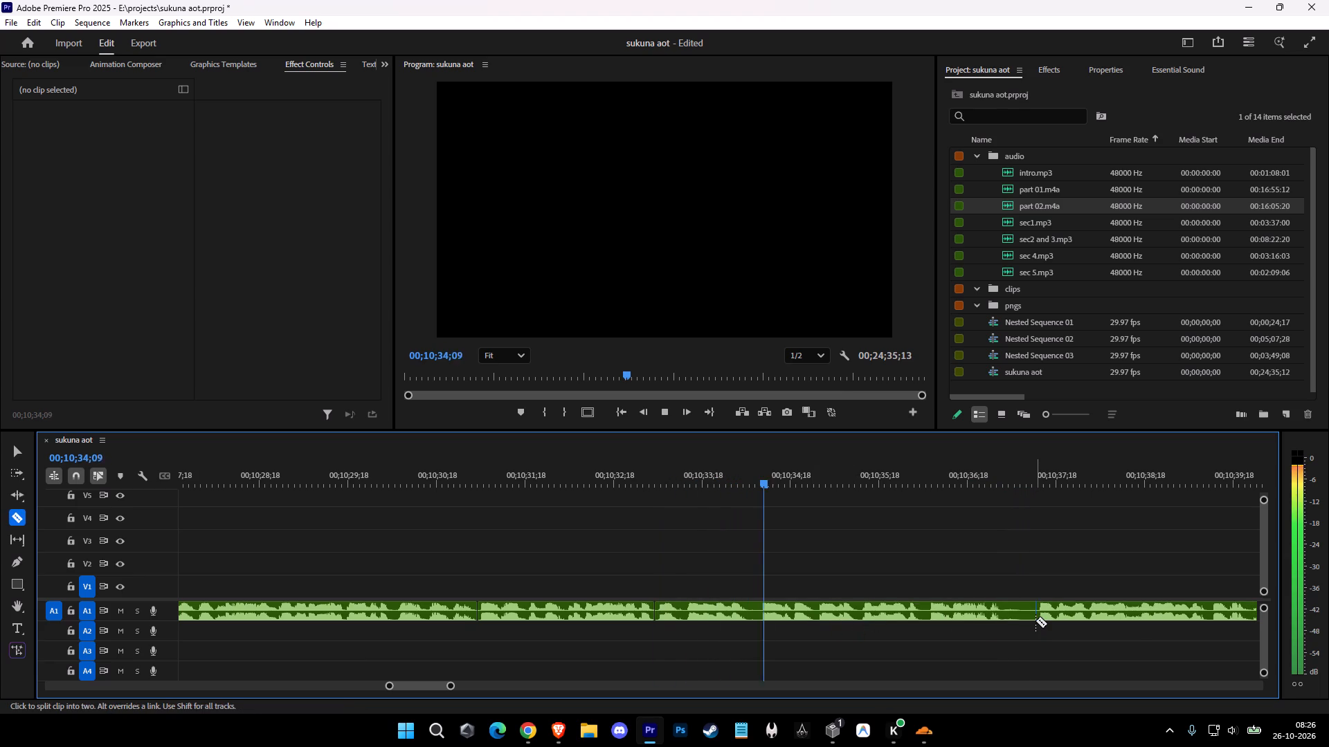
left_click(1036, 620)
left_click(1001, 616)
key("ctrl+z")
left_click(1004, 616)
key("v")
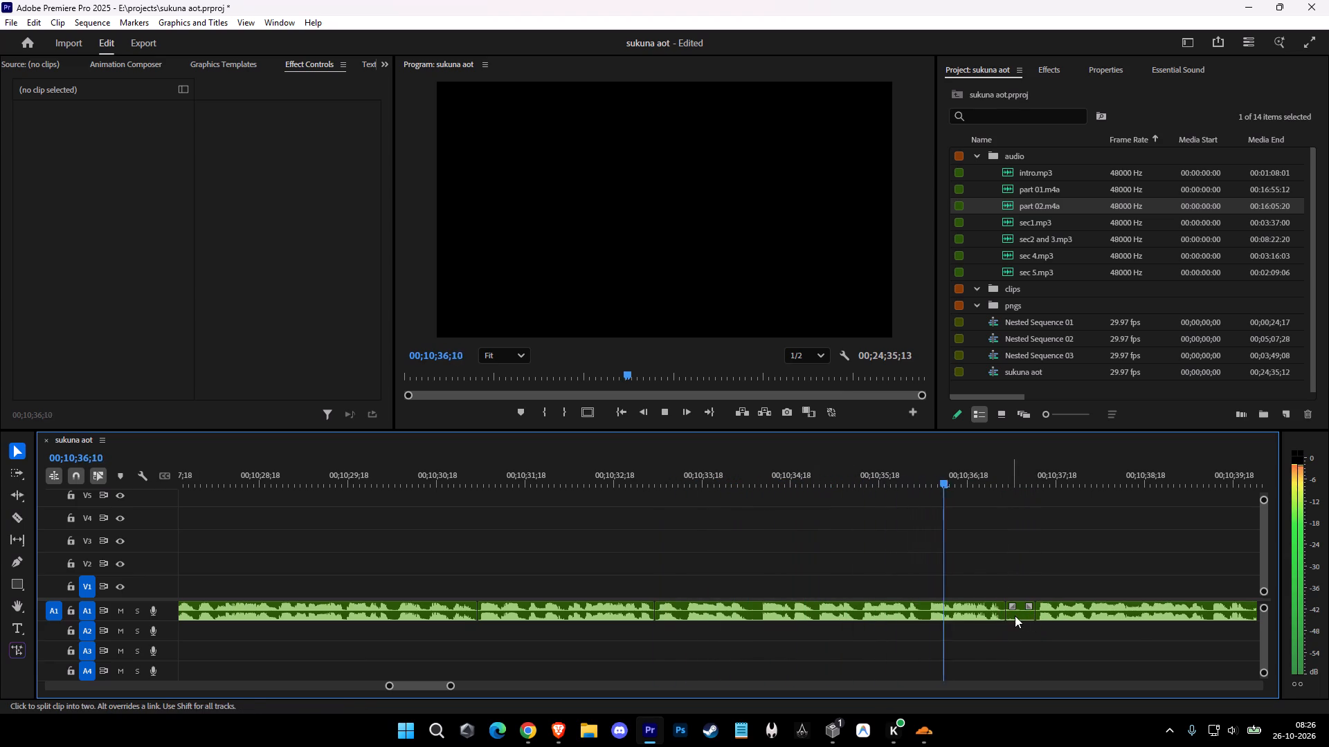
left_click(1016, 616)
key("shift+d")
key("space")
key("c")
key("ctrl+s")
Split the narration at about 00;10;40;19 and ripple delete the segment from about 00;10;37;01 up to that cut.
key("ctrl+space")
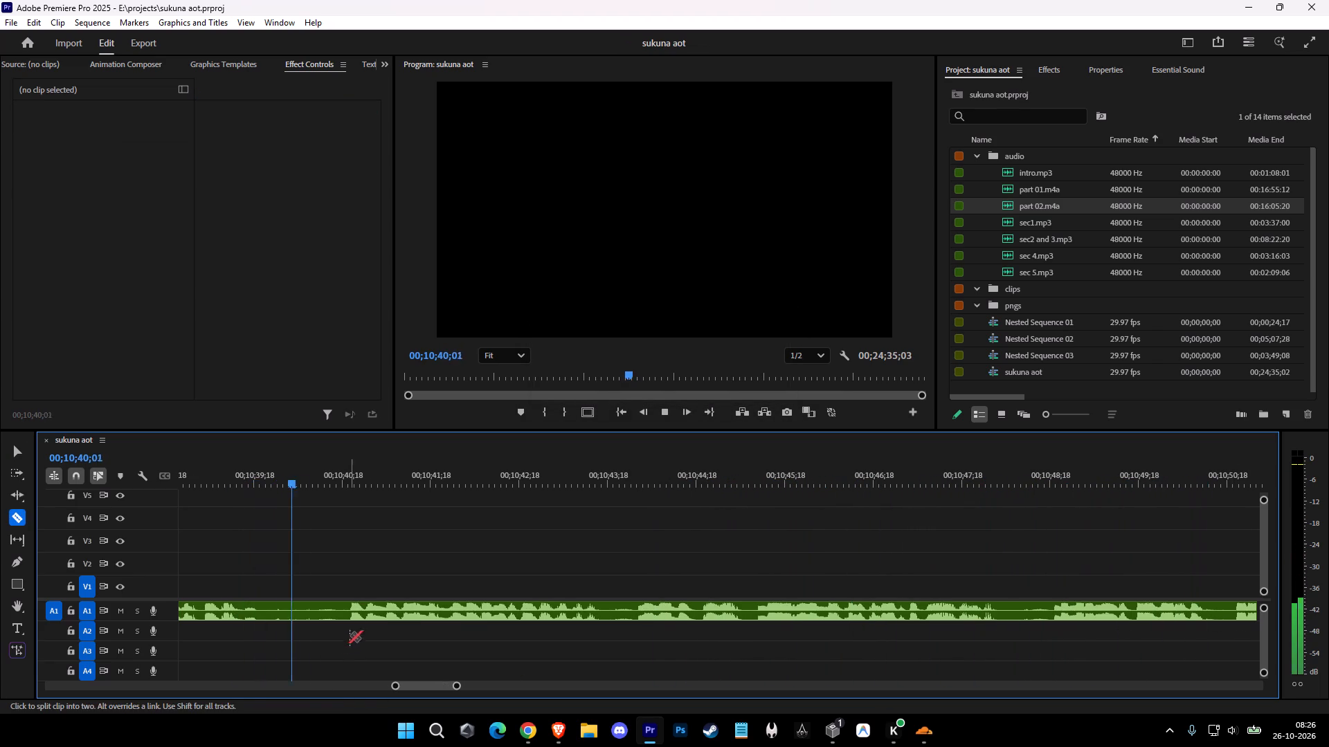
left_click(346, 618)
key("v")
left_click(307, 615, "shift")
key("shift+d")
key("space")
Play back the join, and cut out and ripple delete the pause from about 00;10;39;28 to 00;10;40;09.
key("space")
left_click_drag(1075, 469, 1086, 472)
key("space")
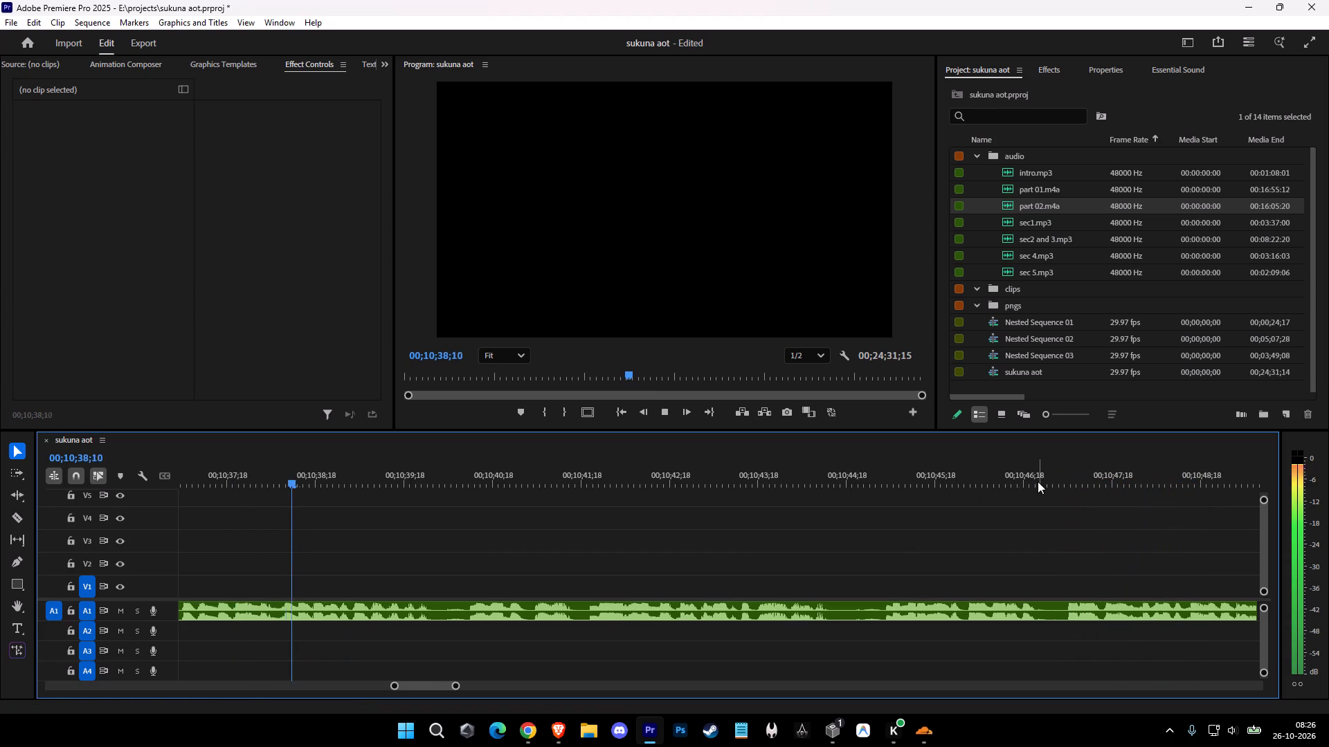
key("c")
left_click(467, 612)
key("space")
left_click(434, 613)
key("v")
key("space")
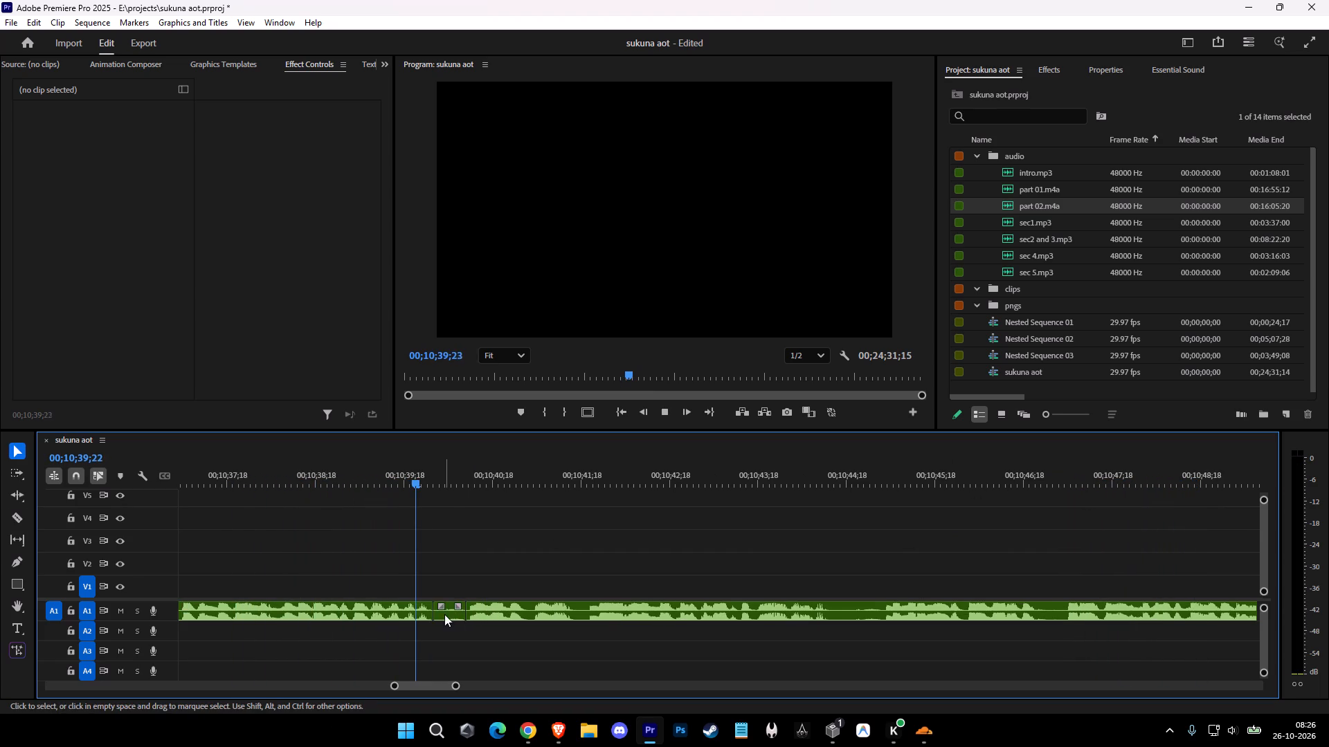
left_click(444, 614)
key("shift+d")
Cut out and ripple delete the few-frame pause in the narration at about 00;10;41;05.
key("space")
key("c")
left_click(554, 614)
left_click(543, 609)
key("v")
left_click(545, 609)
key("shift+d")
key("space")
double_click(546, 610)
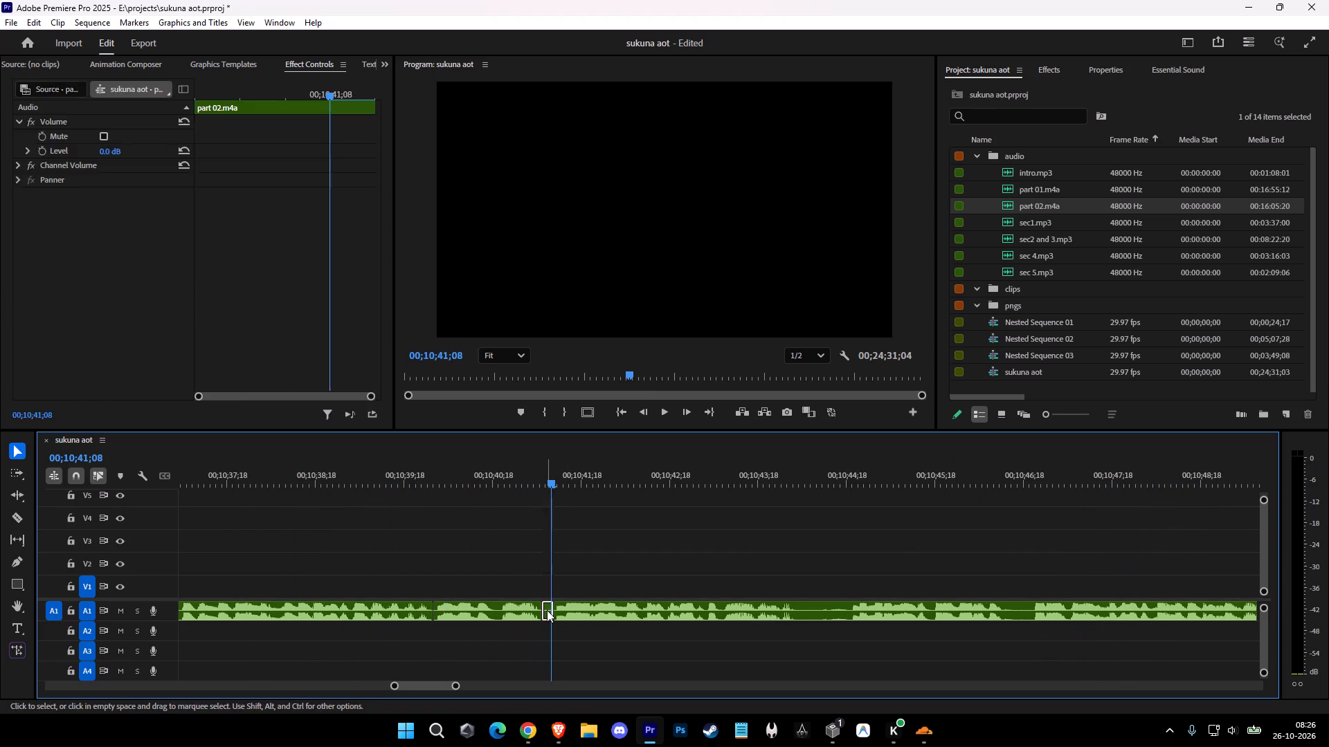
key("shift+d")
key("space")
left_click(542, 611)
left_click(545, 611)
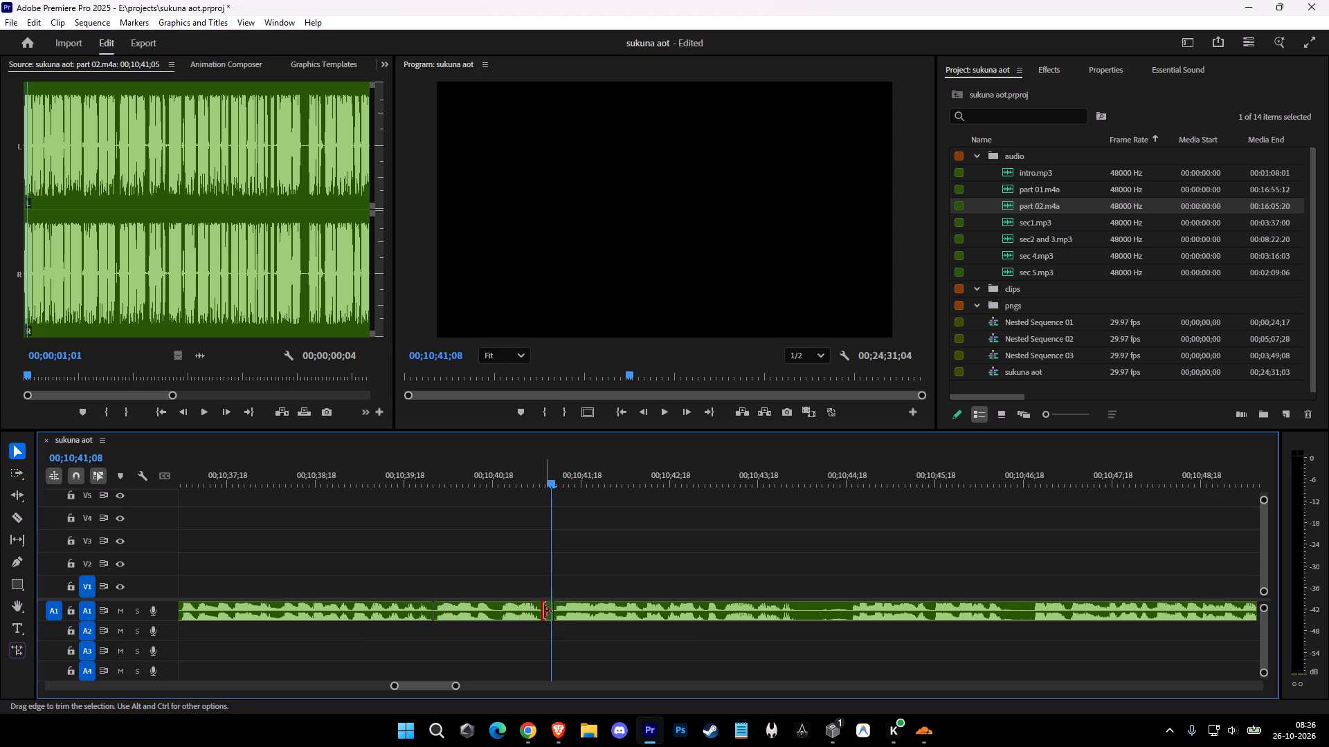
key("shift+d")
left_click(548, 613)
key("shift+d")
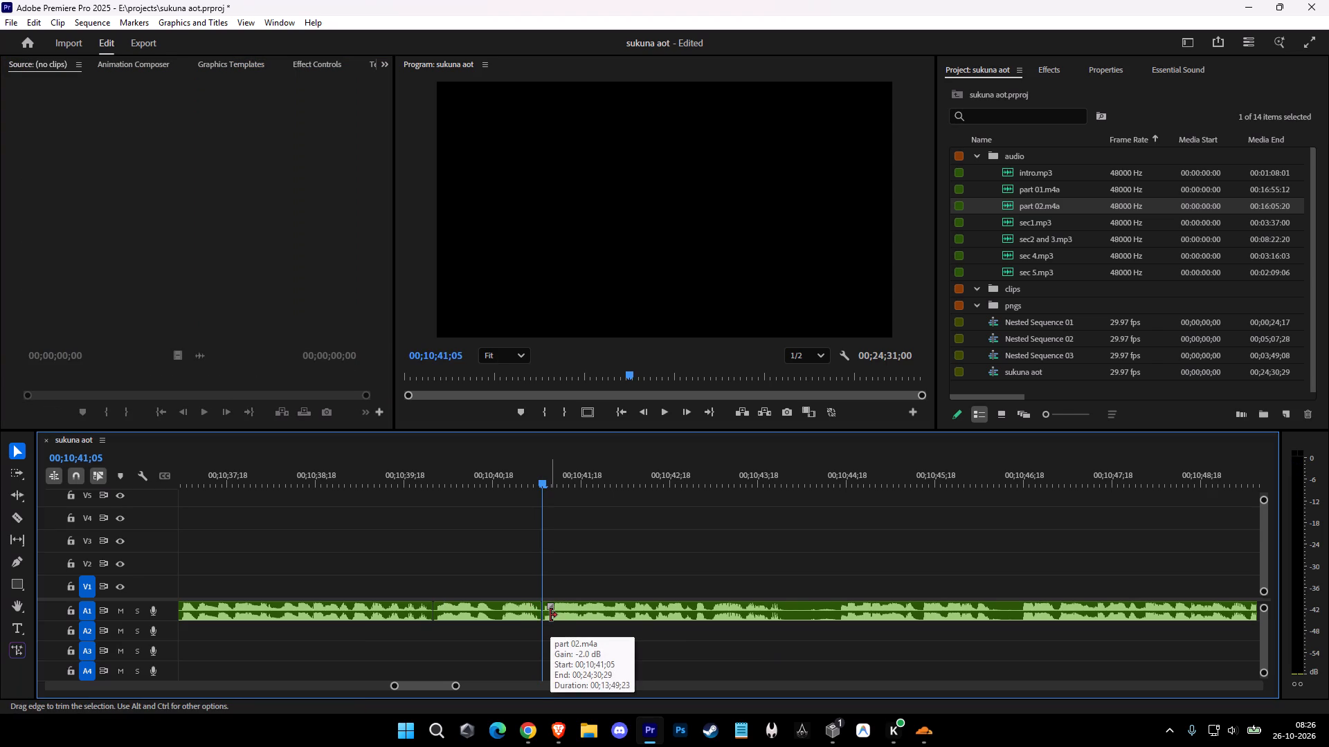
Cut out and ripple delete the pause in the narration from about 00;10;43;28 to 00;10;44;15.
key("space")
key("c")
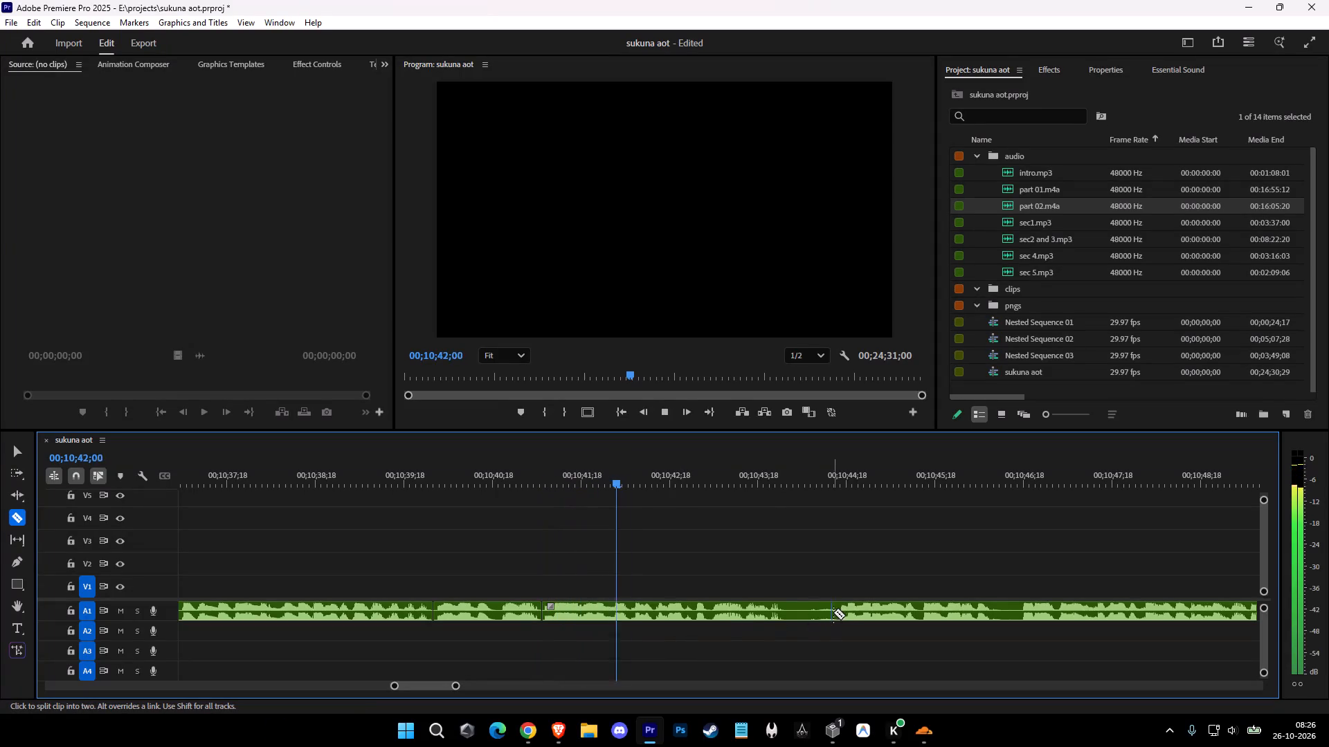
left_click(839, 612)
key("space")
left_click(788, 614)
key("v")
key("space")
left_click(811, 616)
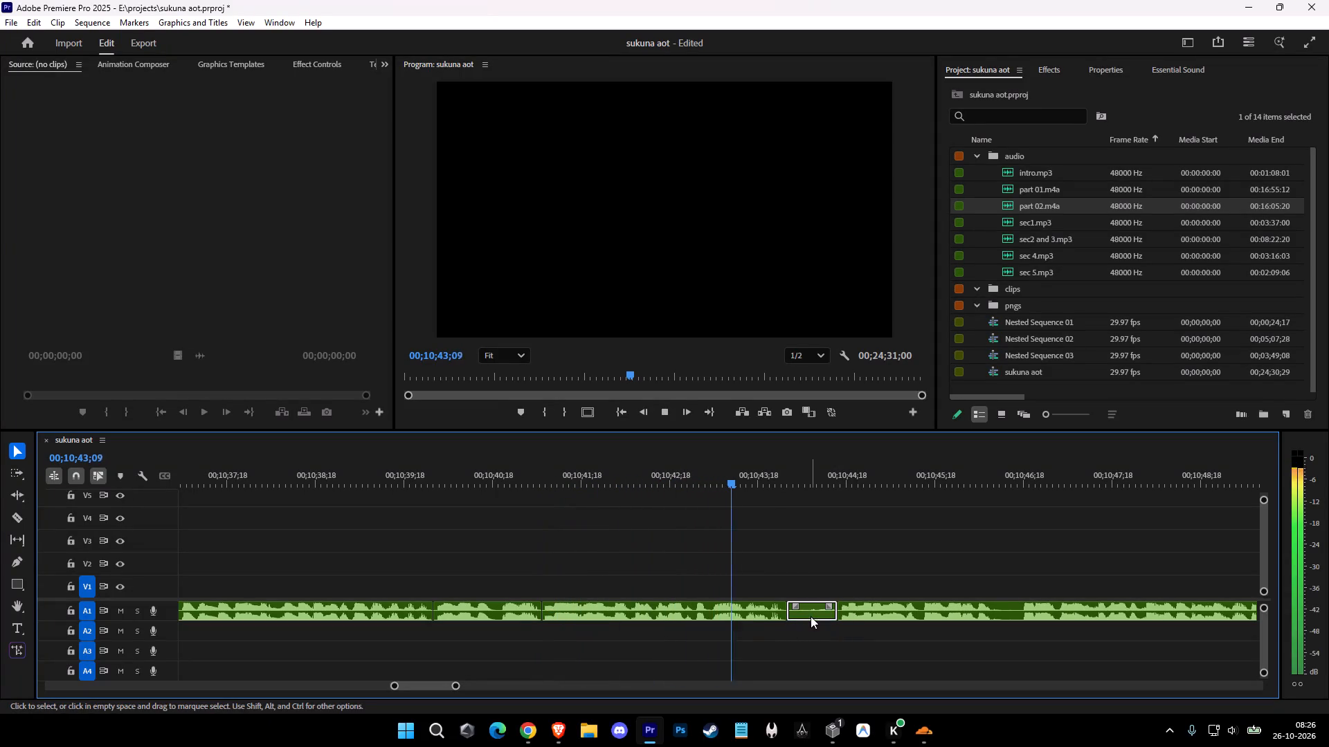
type("D")
Cut out and ripple delete the short pause in the narration from about 00;10;45;22 to 00;10;46;00.
key("space")
key("c")
left_click(972, 611)
left_click(947, 610)
key("v")
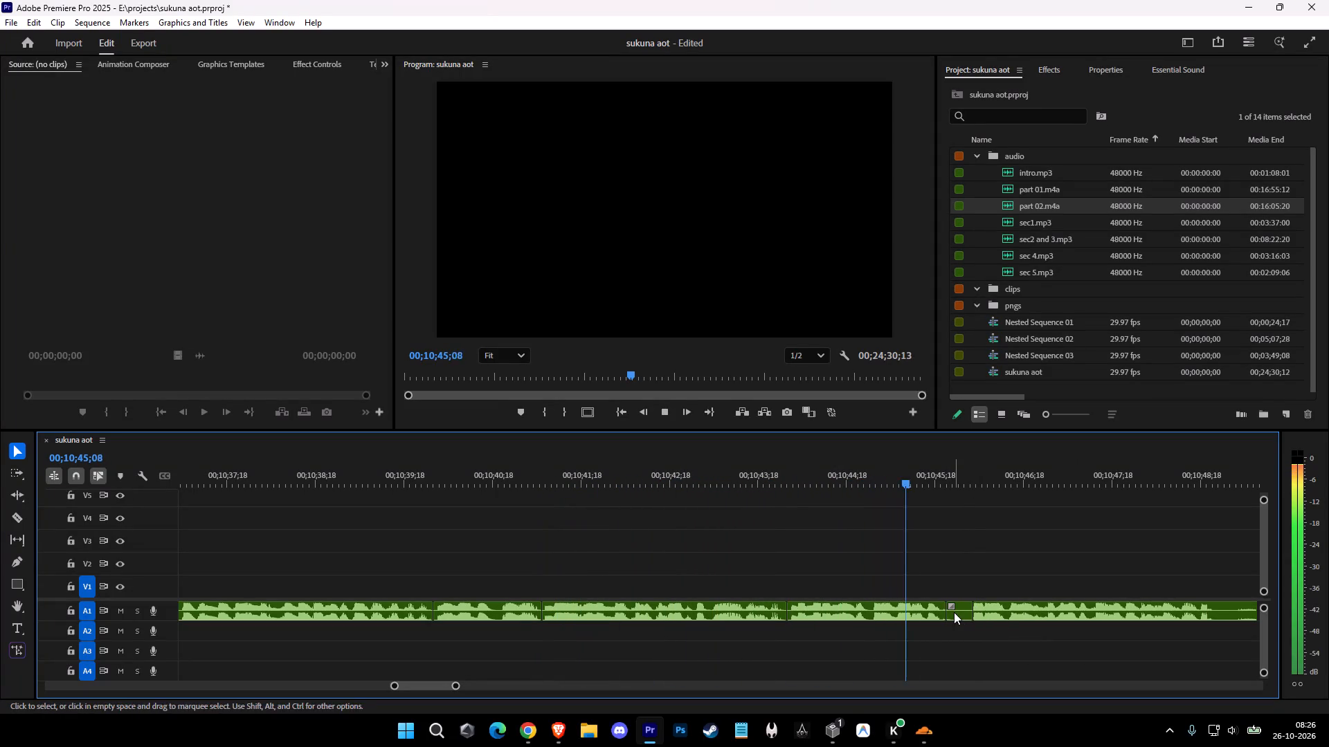
left_click(954, 612, "shift")
key("shift+d")
Cut out and ripple delete the pause in the narration from about 00;10;48;14 to 00;10;49;01.
key("space")
key("c")
left_click(1238, 614)
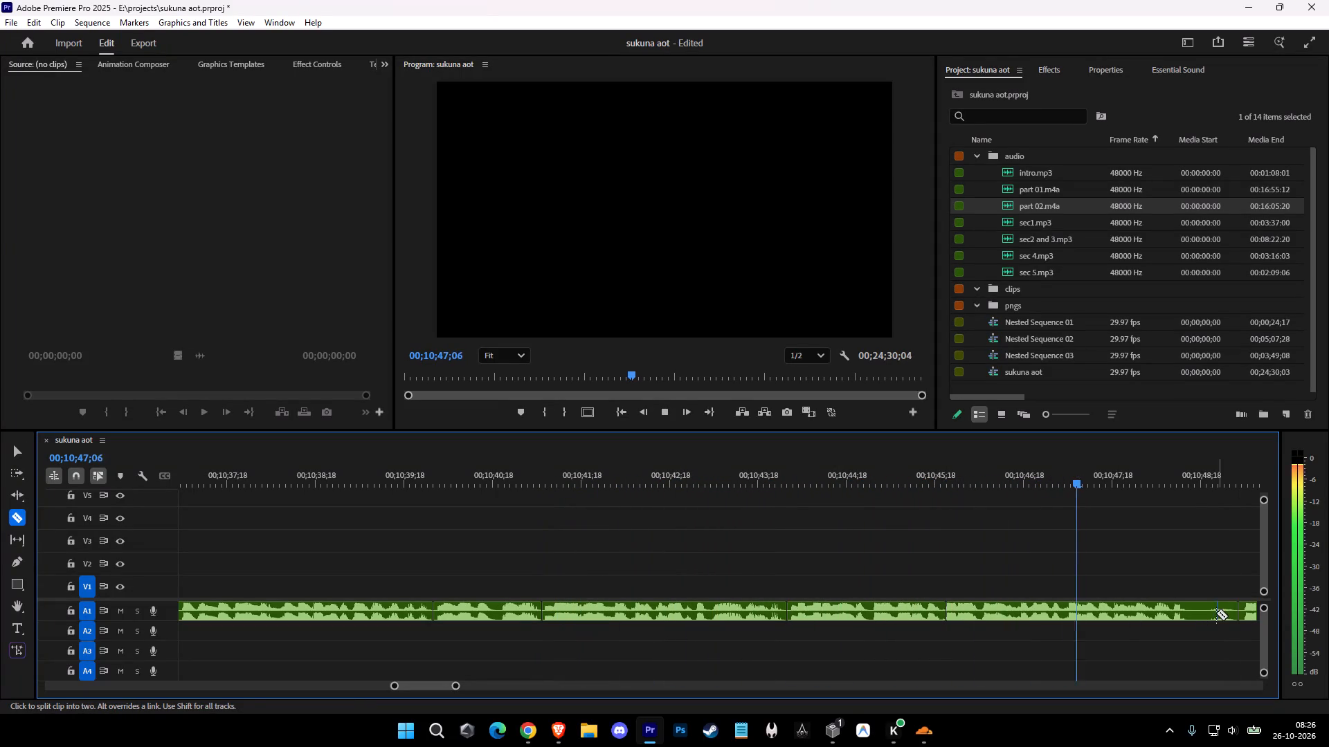
left_click(1188, 607)
key("v")
left_click(1206, 614)
key("shift+d")
Play back the trimmed narration in parts from 00;10;40;26 to 00;10;48;10 and save the project.
left_click(518, 483)
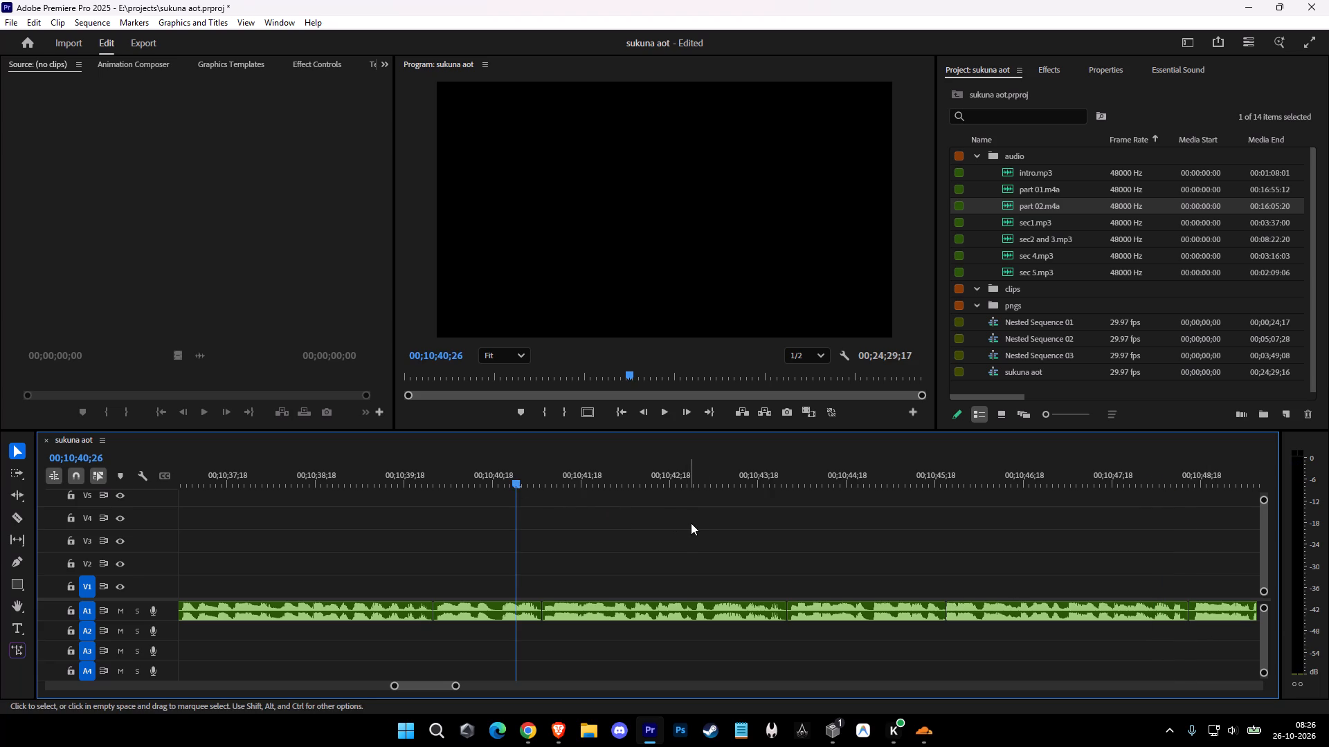
key("space")
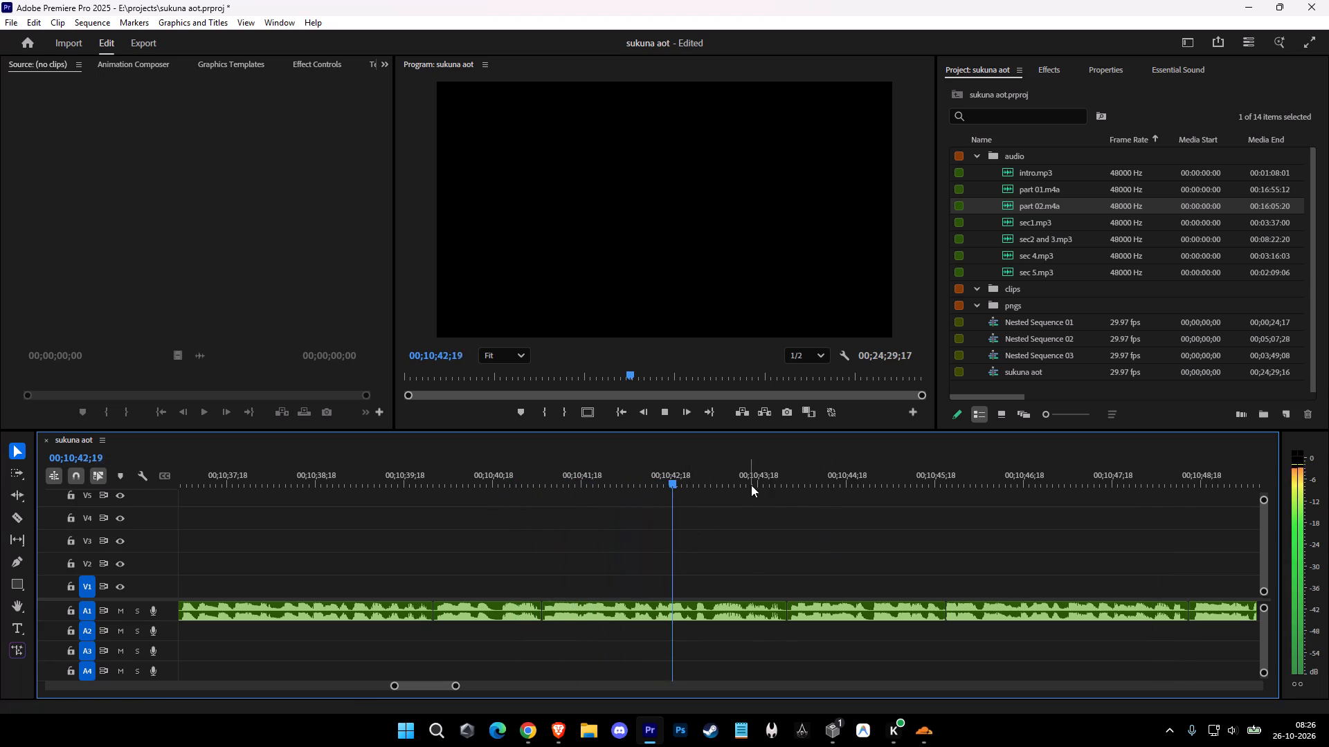
left_click_drag(752, 481, 789, 483)
key("space")
left_click_drag(1141, 466, 1153, 471)
key("space")
key("space")
key("ctrl+s")
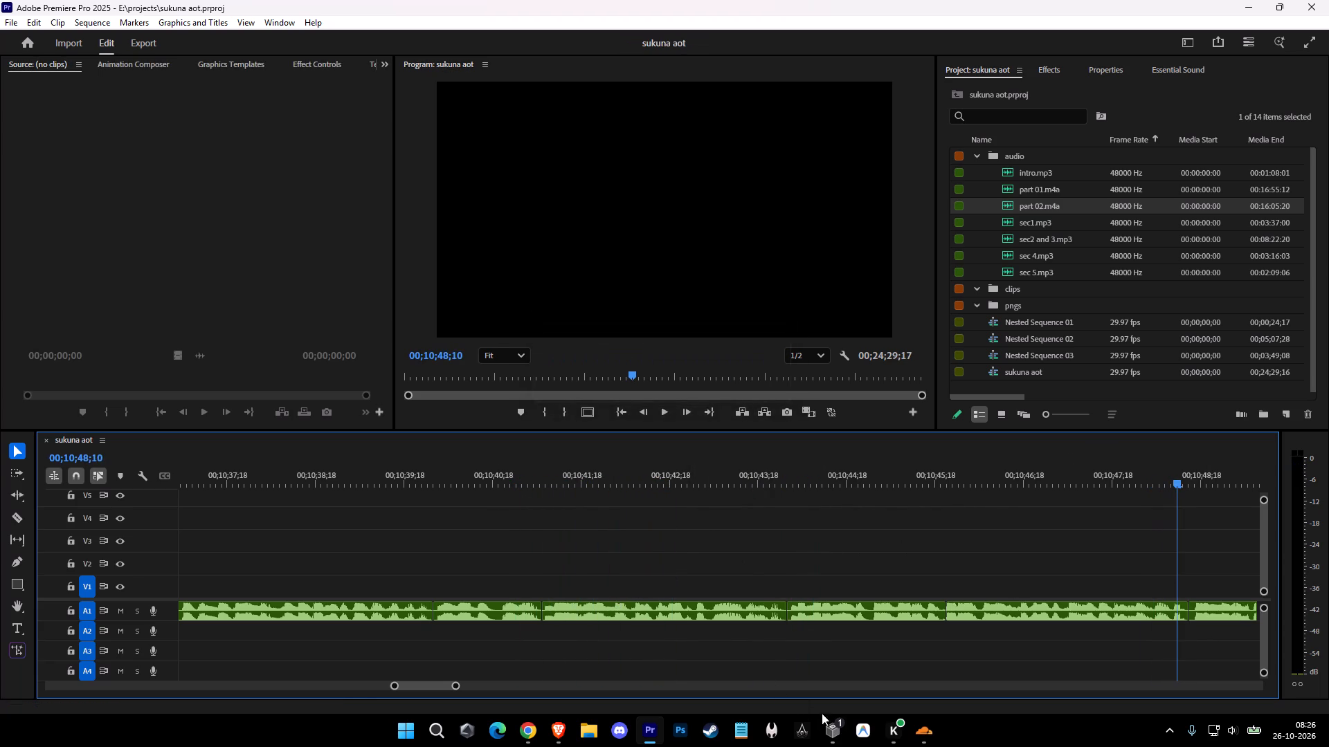
left_click(835, 719)
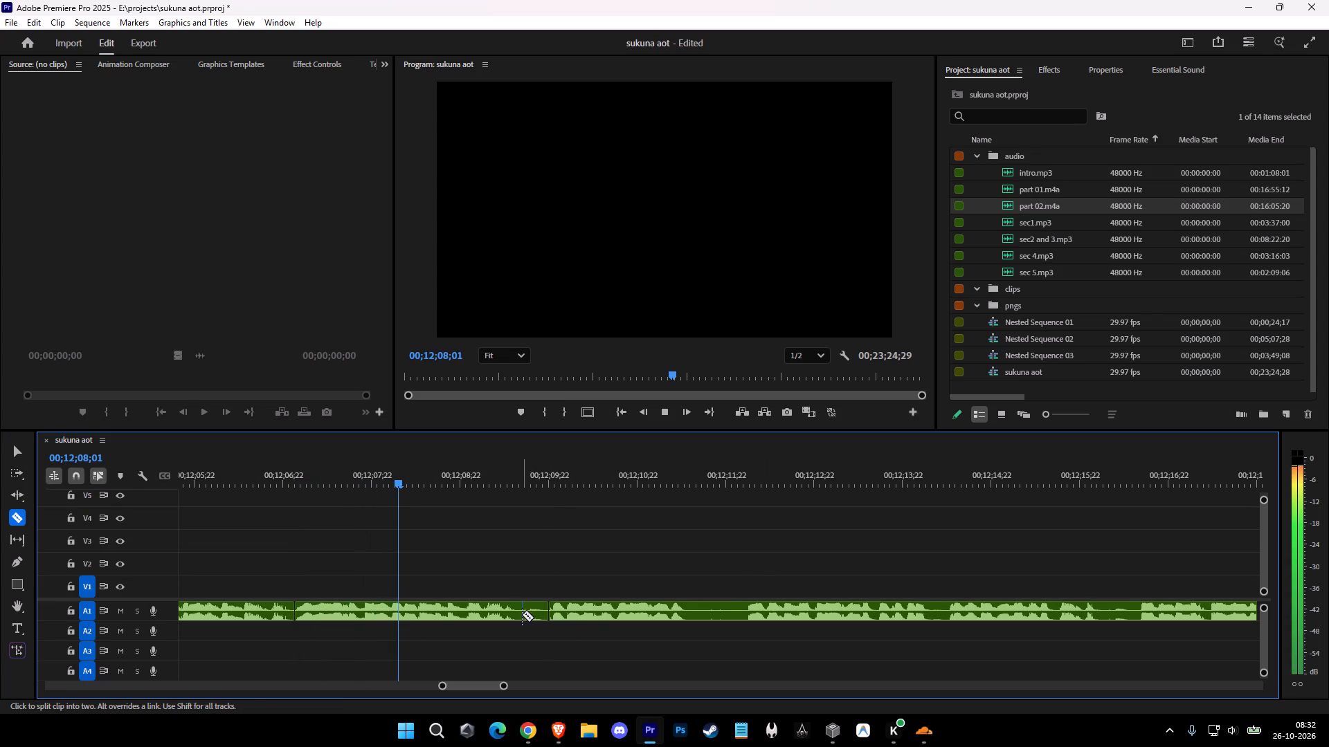
left_click(517, 614)
key("v")
left_click(527, 614)
key("shift+d")
Cut the narration at about 00;12;11;17 and ripple delete the whole segment before it, from about 00;12;09;11.
key("space")
key("c")
left_click(712, 612)
key("v")
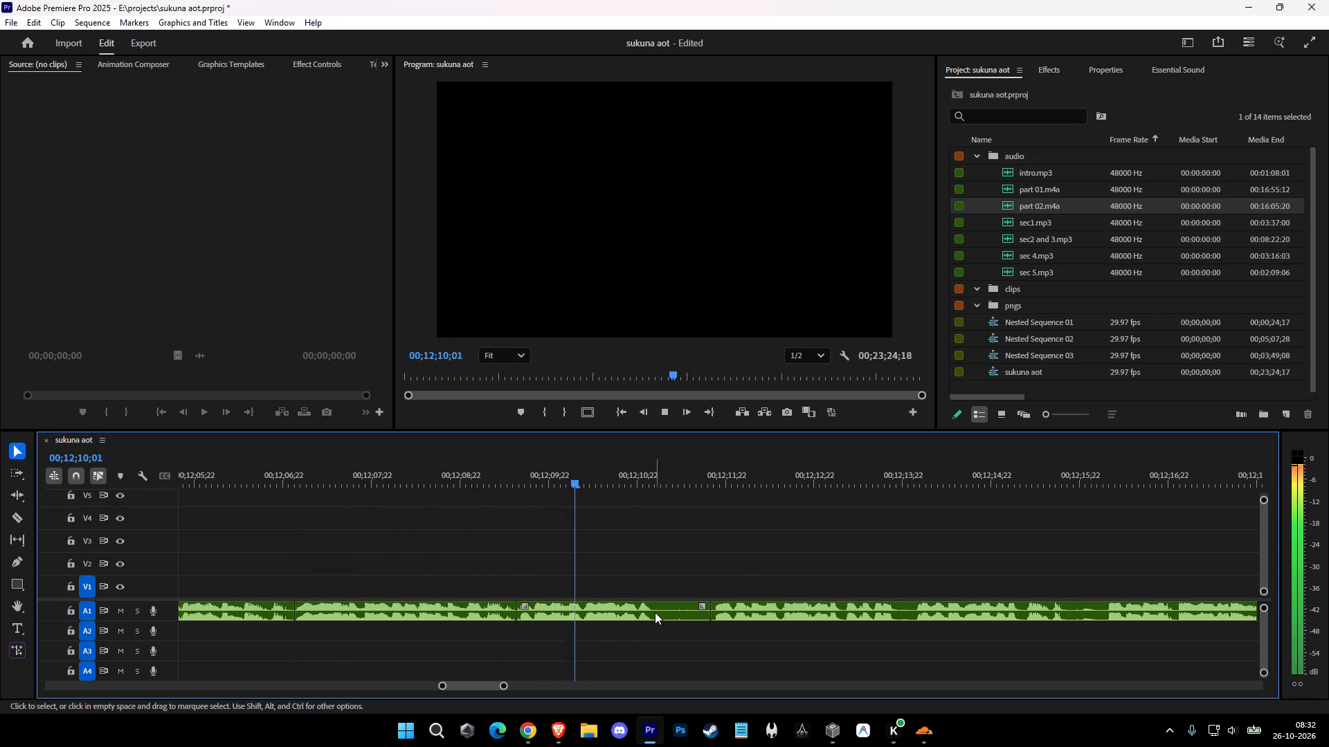
left_click(653, 611)
key("c")
key("v")
left_click(656, 611)
key("shift+d")
Cut out and ripple delete the narration gap from about 00;12;11;15 to 00;12;11;21.
key("space")
key("c")
left_click(722, 617)
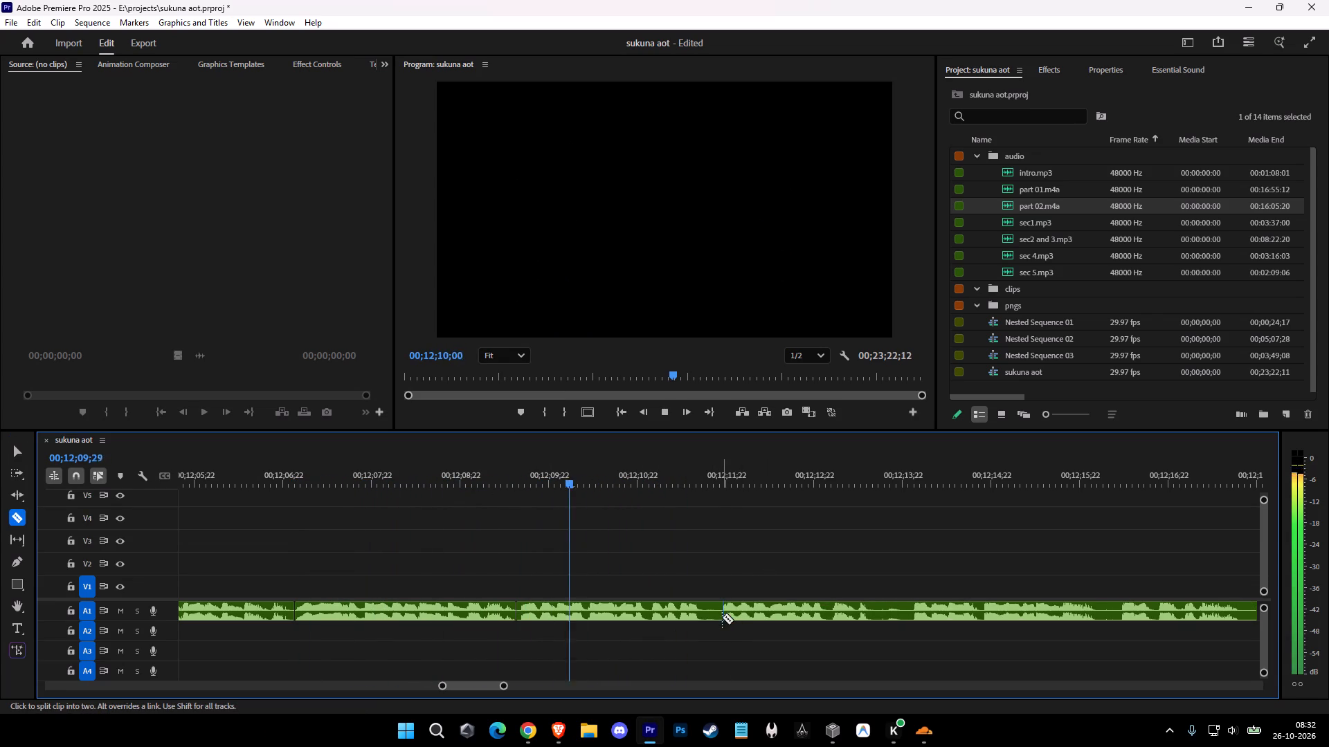
left_click(705, 613)
key("v")
left_click(715, 614)
key("shift+d")
Cut out and ripple delete the narration gap from about 00;12;13;06 to 00;12;13;18.
key("space")
key("c")
left_click(891, 617)
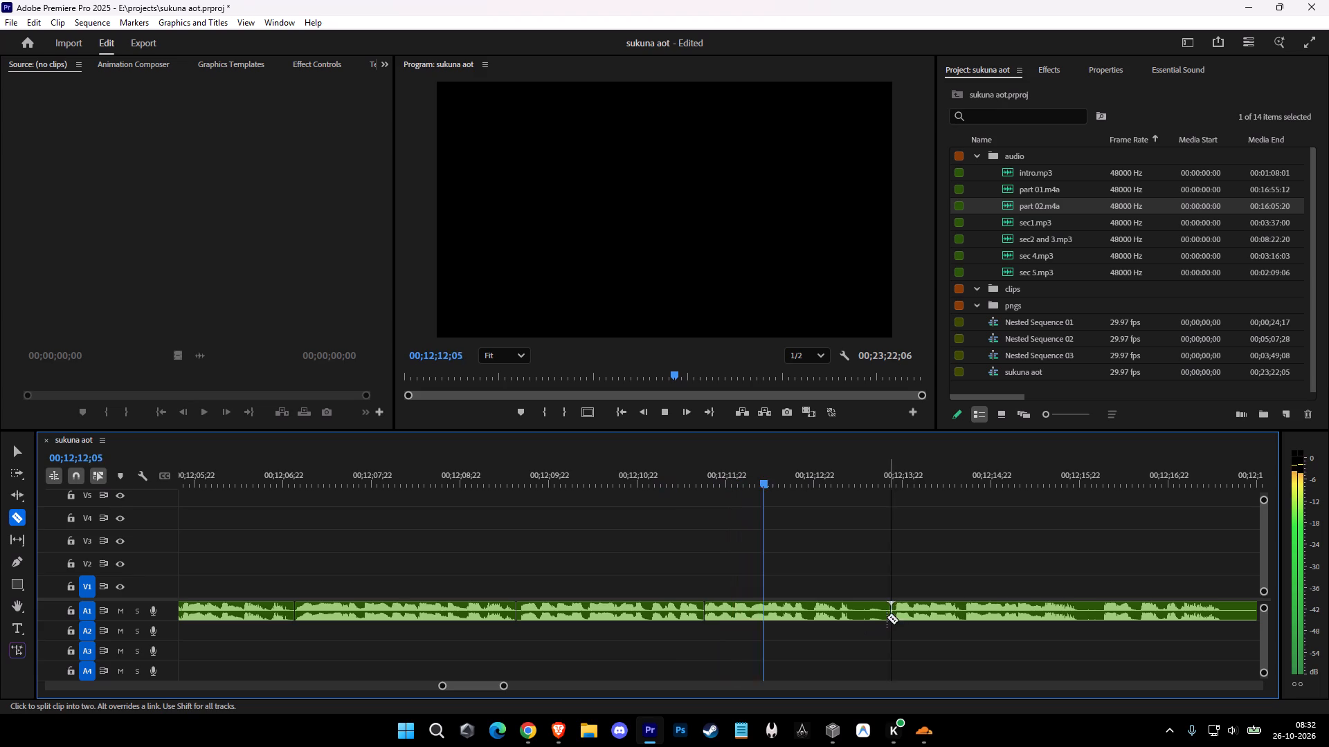
left_click(856, 615)
key("v")
left_click(864, 614)
key("shift+d")
Cut out and ripple delete the narration gap from about 00;12;15;10 to 00;12;15;17.
key("space")
key("c")
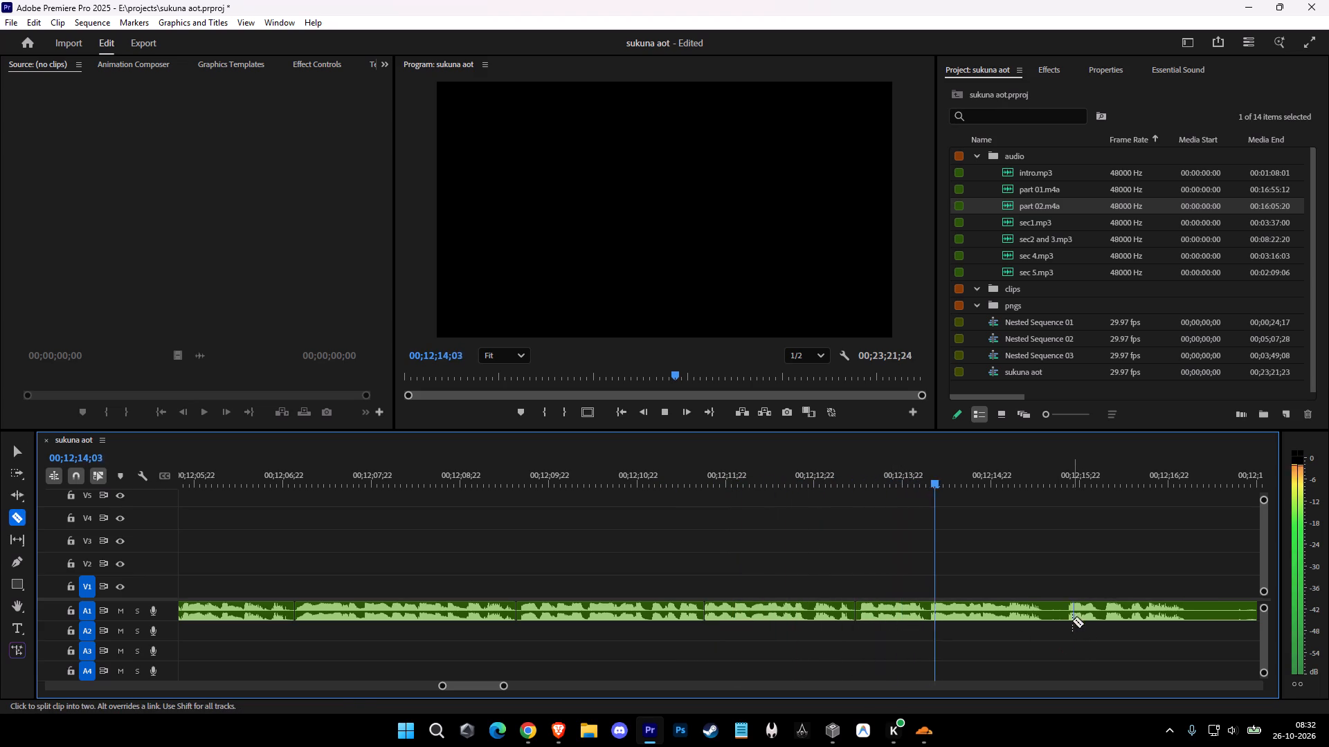
left_click(1065, 614)
left_click(1044, 611)
key("v")
left_click(1052, 612)
key("space")
type("D")
Cut out and ripple delete the narration gap from about 00;12;16;22 to 00;12;17;19.
key("space")
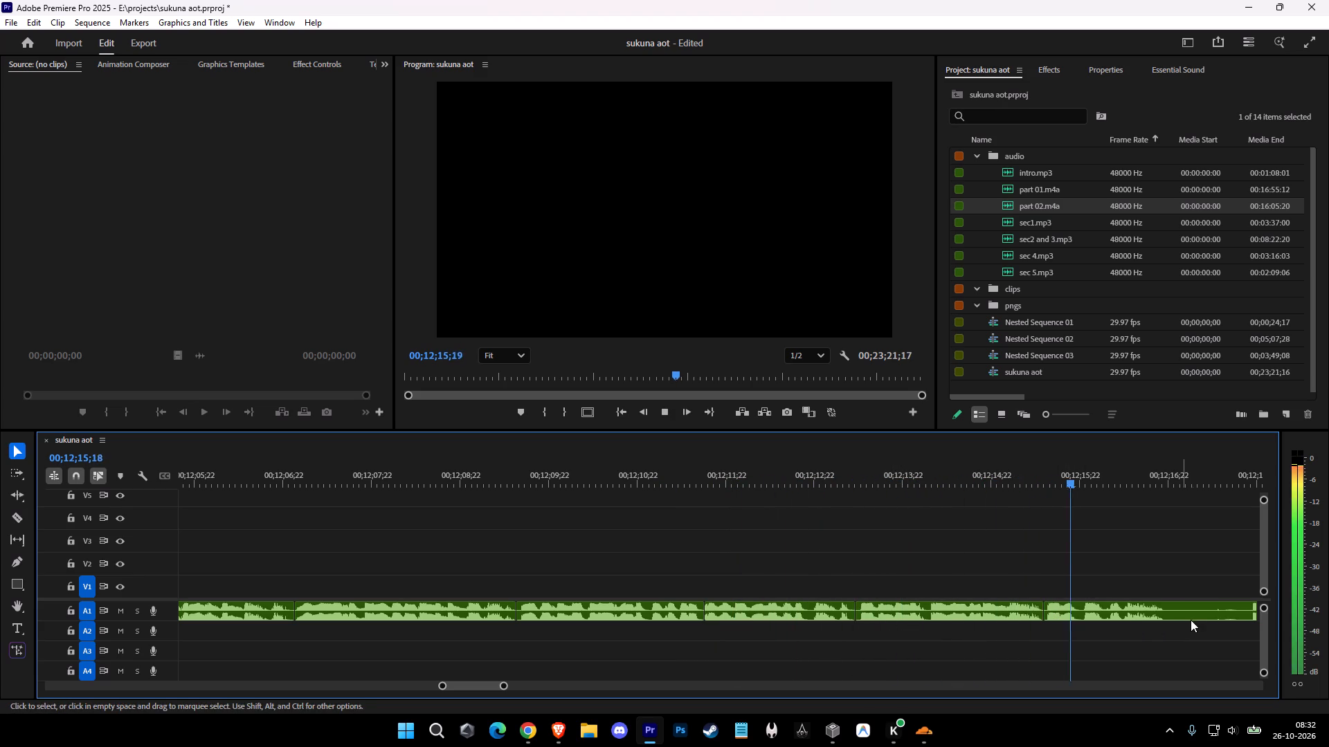
key("c")
key("space")
left_click(1247, 612)
left_click(1168, 614)
key("v")
key("space")
left_click(1204, 615)
key("shift+d")
Play back the last edits, and ripple delete the short narration segment from about 00;12;15;10 to 00;12;16;22.
key("space")
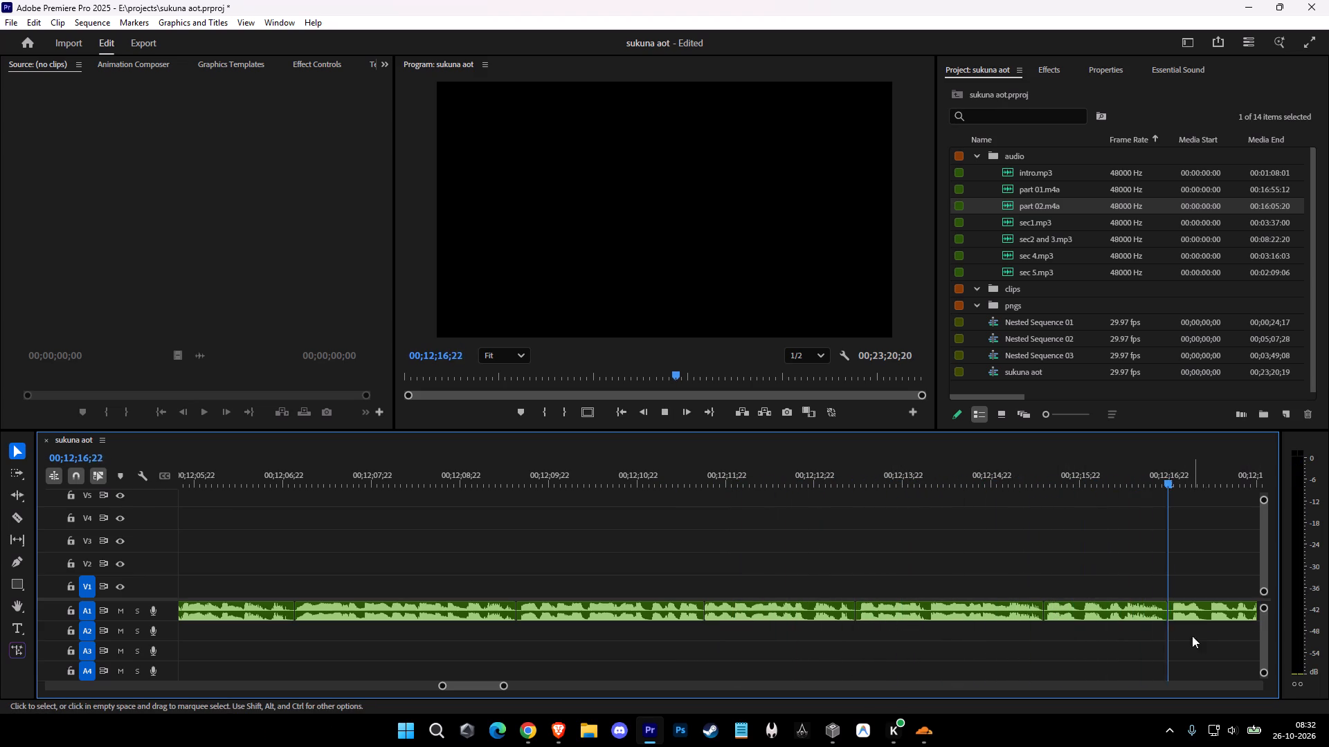
key("c")
key("space")
key("v")
left_click(489, 685)
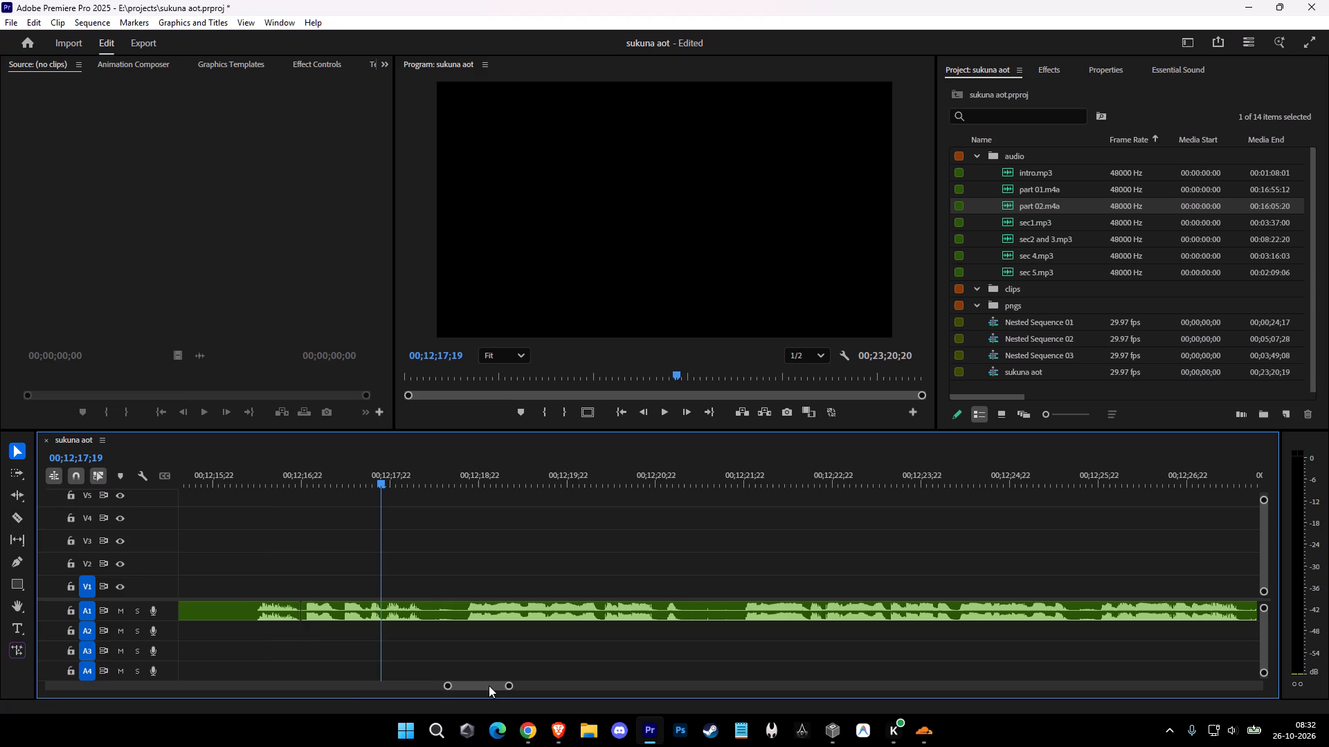
left_click(298, 475)
key("space")
left_click_drag(399, 535, 402, 640)
key("shift+d")
Cut out and ripple delete the narration gap from about 00;12;16;22 to 00;12;17;05.
key("space")
key("c")
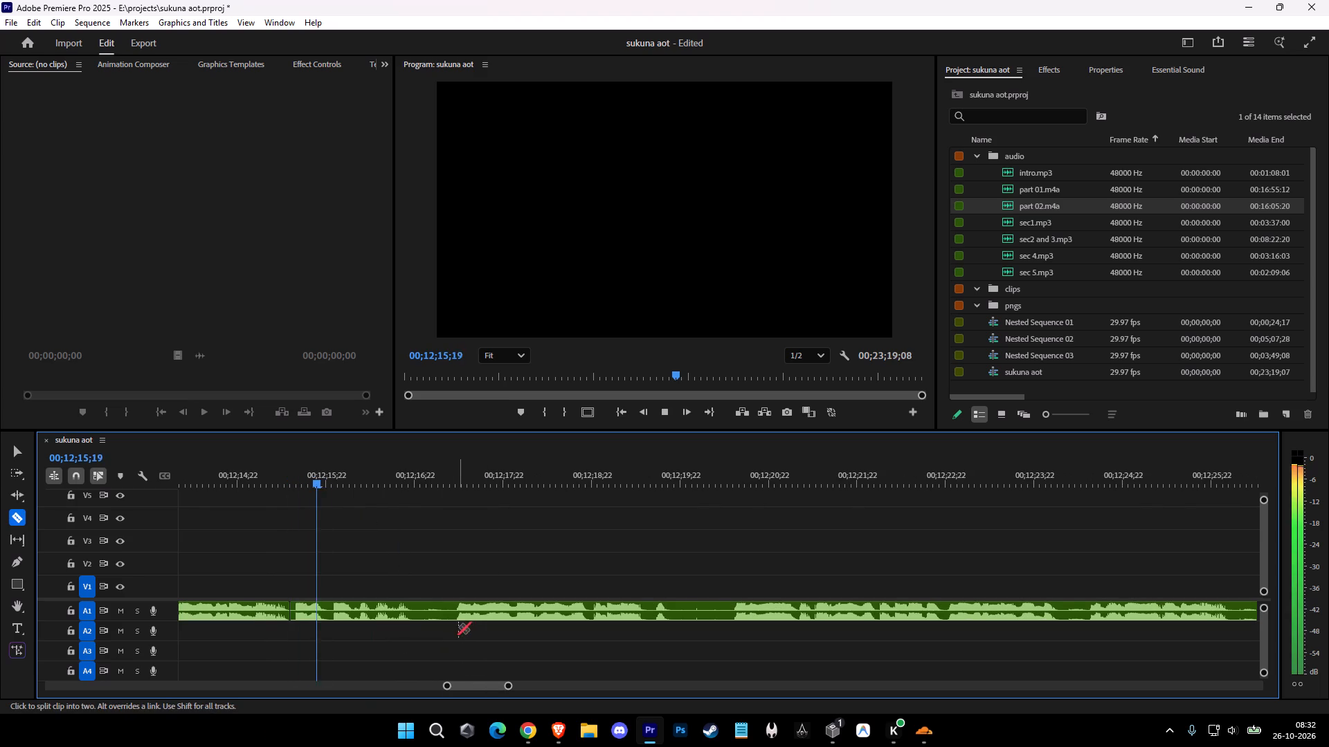
left_click(453, 614)
key("space")
left_click(415, 615)
key("v")
key("space")
left_click(428, 615)
key("shift+d")
Cut the narration at about 00;12;19;27 and ripple delete the whole segment before it, from about 00;12;16;22.
key("space")
key("c")
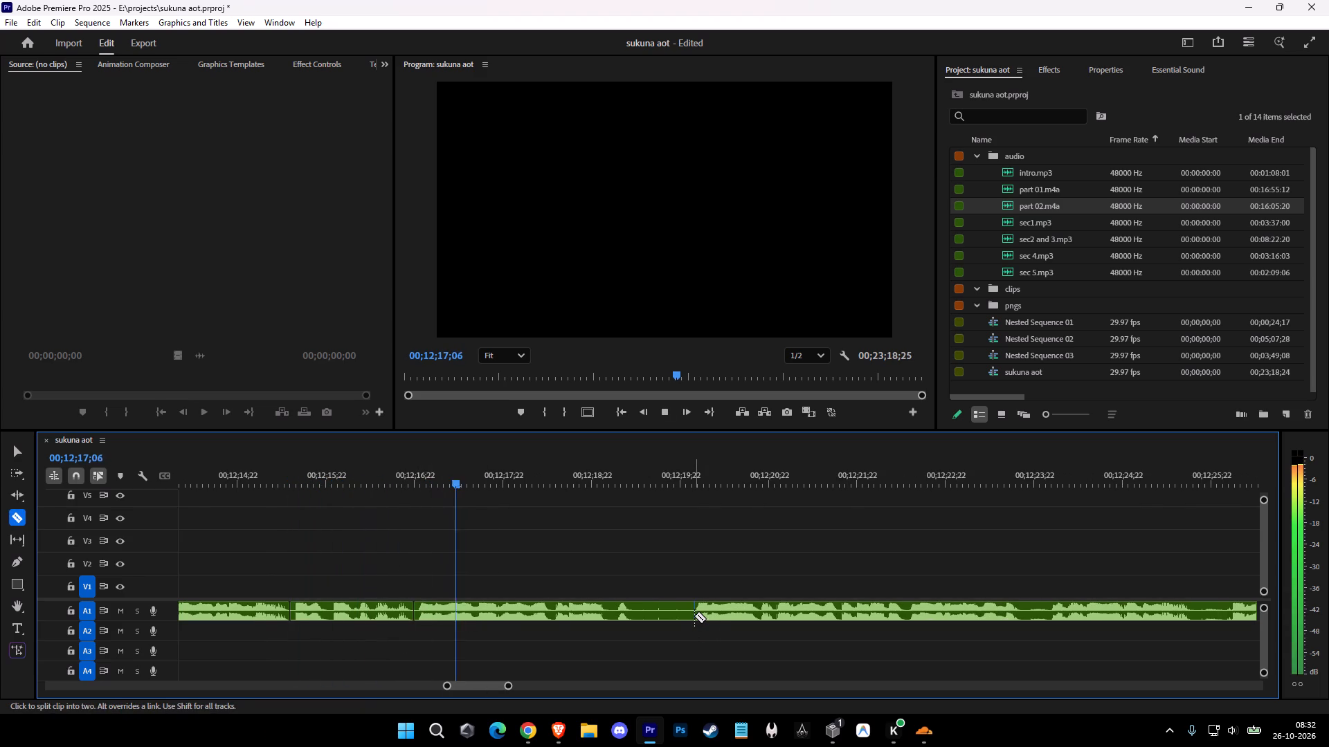
left_click(694, 616)
key("v")
left_click(655, 614)
key("shift+d")
Cut out and ripple delete the narration gap from about 00;12;20;13 to 00;12;20;23.
key("space")
key("c")
left_click(772, 618)
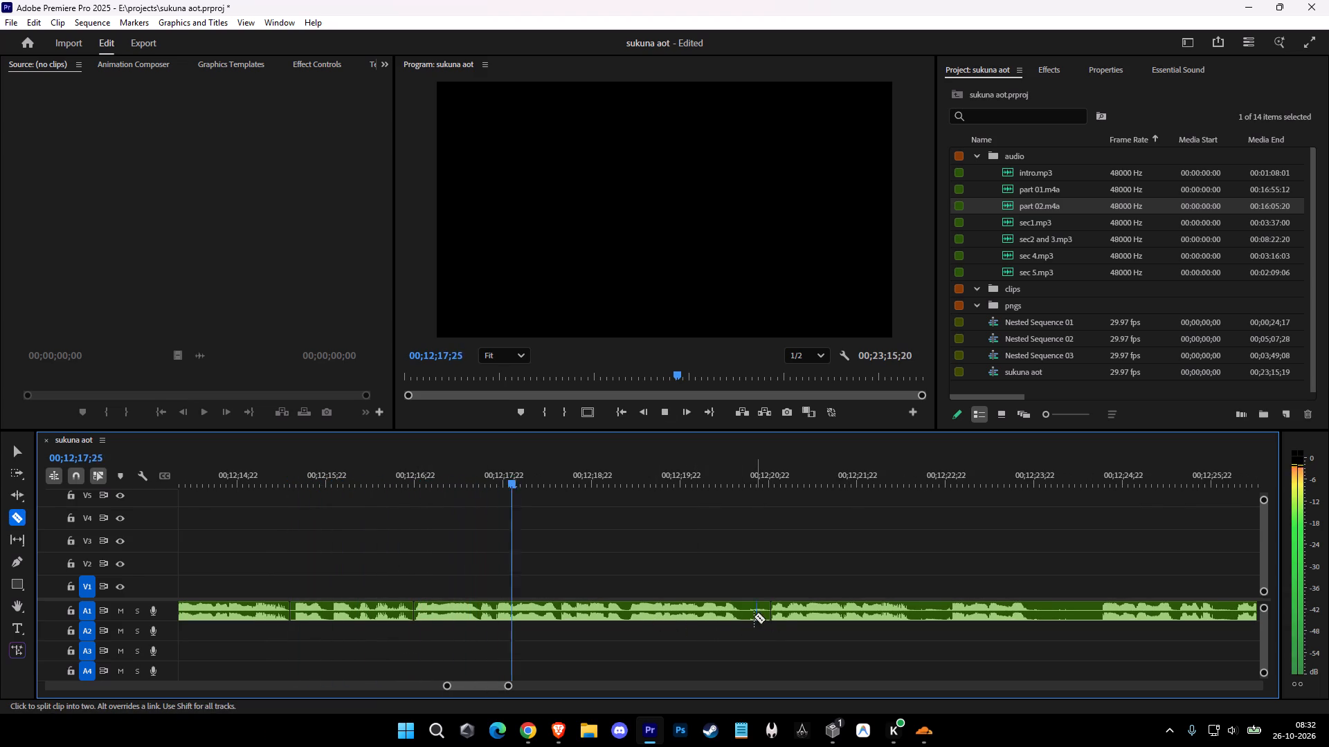
left_click(741, 614)
key("v")
left_click(757, 615)
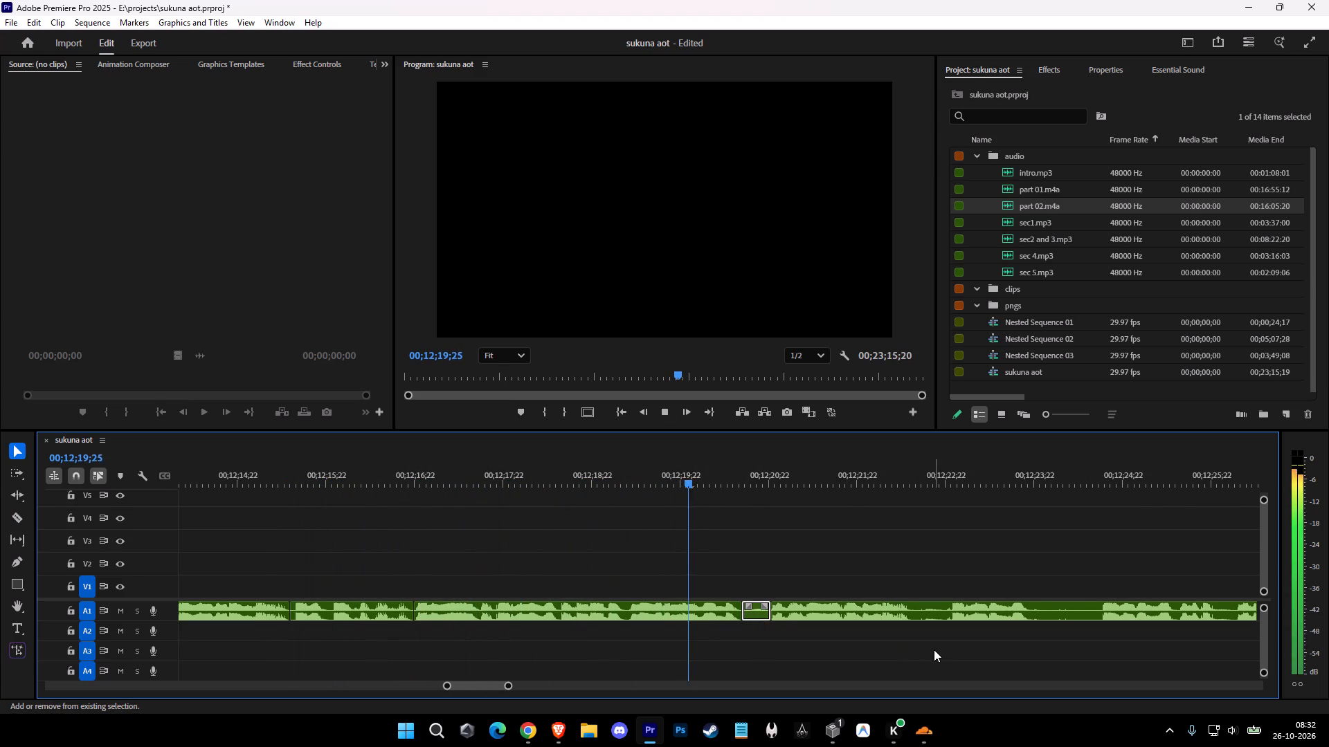
key("shift+d")
Cut out and ripple delete the narration gap from about 00;12;22;01 to 00;12;22;13, redoing the cut at its start slightly earlier.
key("space")
key("c")
left_click(919, 611)
key("space")
left_click(888, 609)
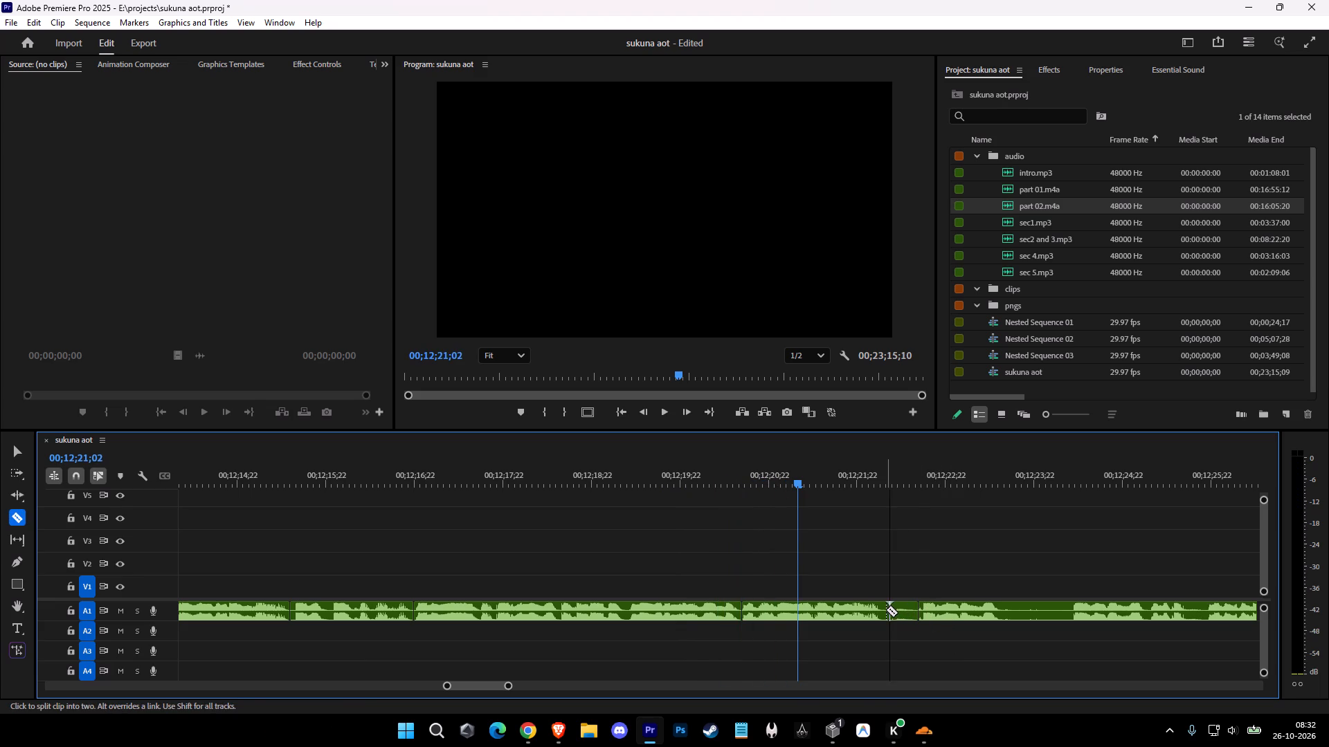
key("ctrl+z")
left_click(884, 609)
key("v")
key("space")
left_click(901, 611)
key("shift+d")
Cut the narration at about 00;12;23;22 and ripple delete the whole segment before it, from about 00;12;22;01.
key("space")
key("c")
left_click(1033, 614)
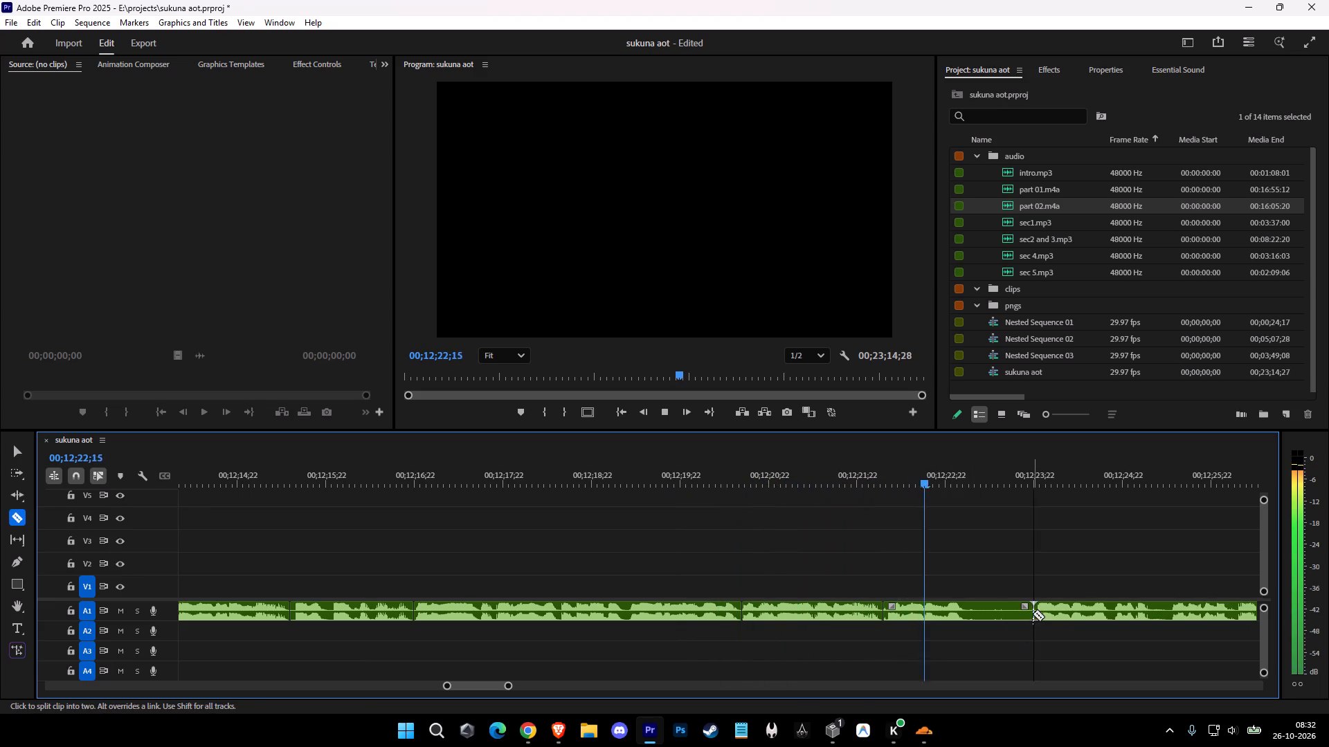
key("v")
left_click(964, 611)
key("shift+d")
Cut out and ripple delete the narration gap from about 00;12;23;11 to 00;12;23;17.
key("space")
key("c")
left_click(1020, 614)
key("space")
left_click(1000, 614)
key("v")
left_click(1006, 614)
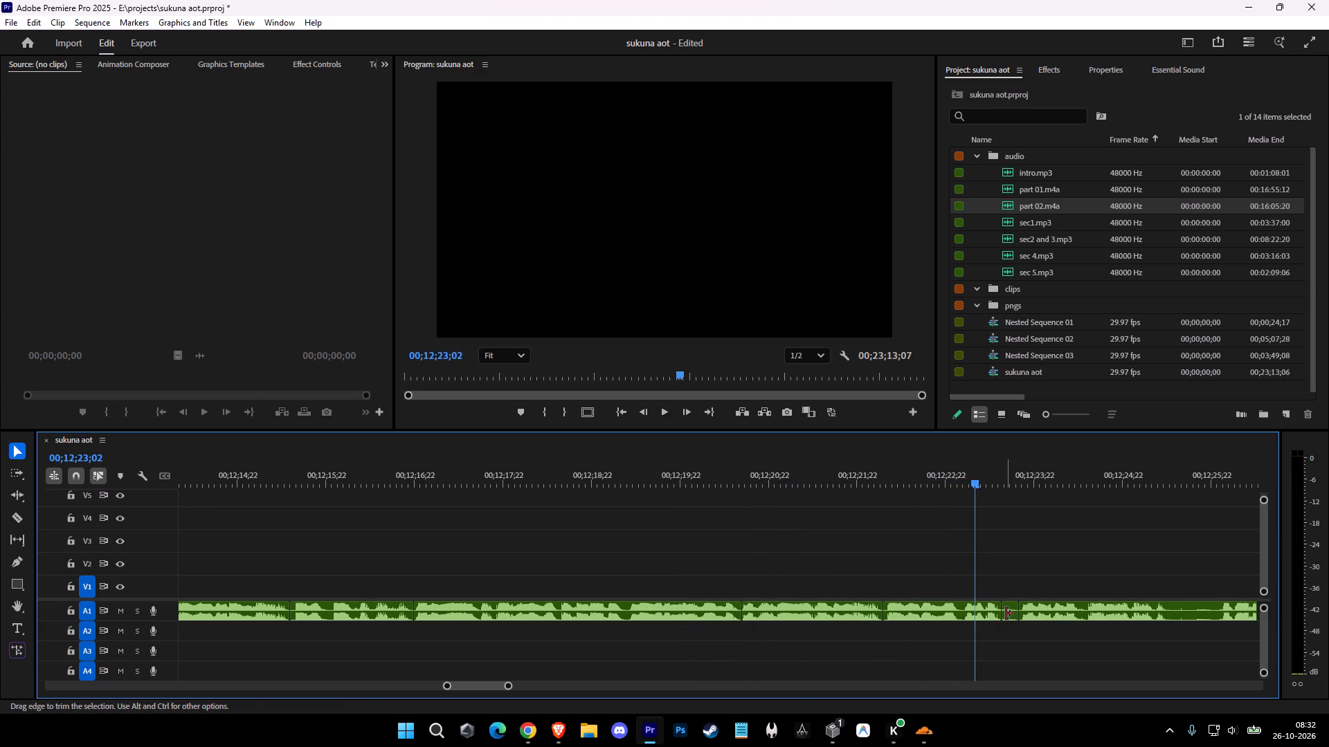
key("space")
left_click(1009, 614)
key("shift+d")
Cut out and ripple delete the narration gap from about 00;12;25;03 to 00;12;25;19.
key("space")
key("c")
left_click(1202, 619)
left_click(1155, 615)
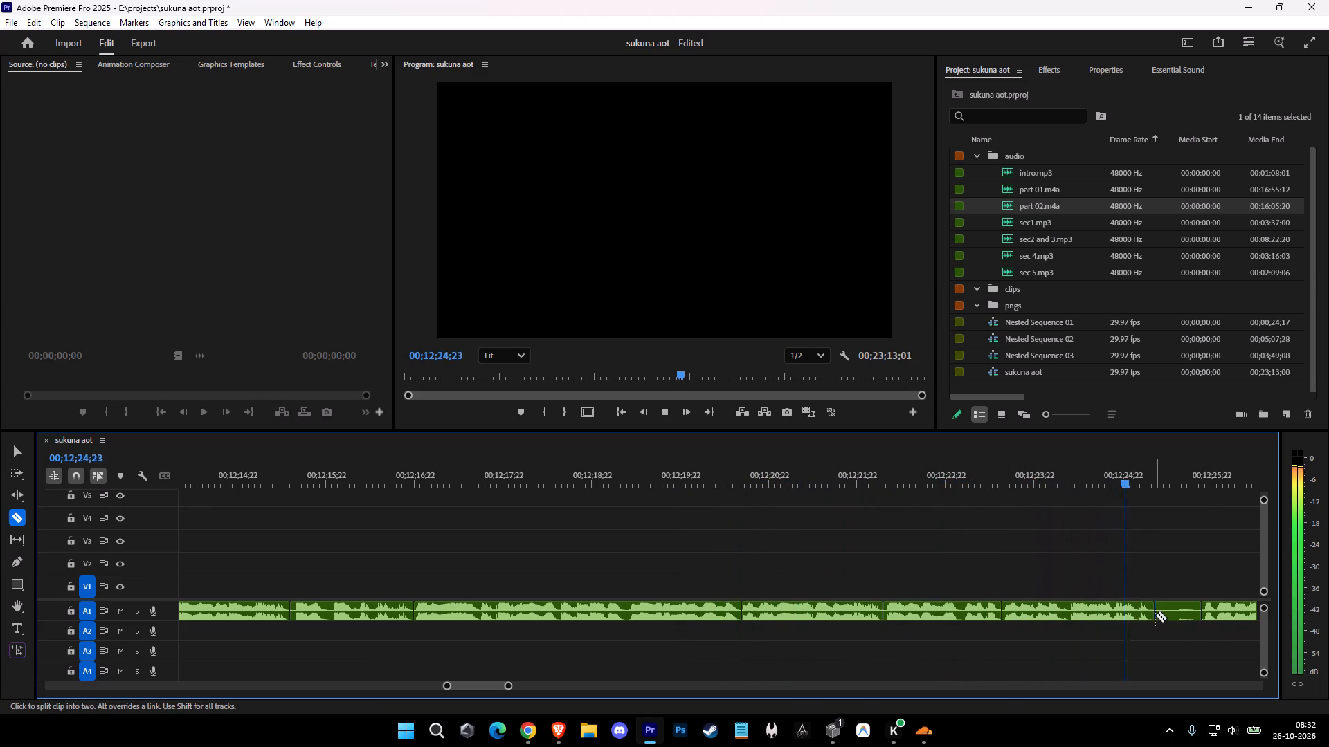
key("v")
left_click(1173, 611)
key("shift+d")
Cut out and ripple delete the narration gap from about 00;12;27;05 to 00;12;27;11.
key("space")
key("c")
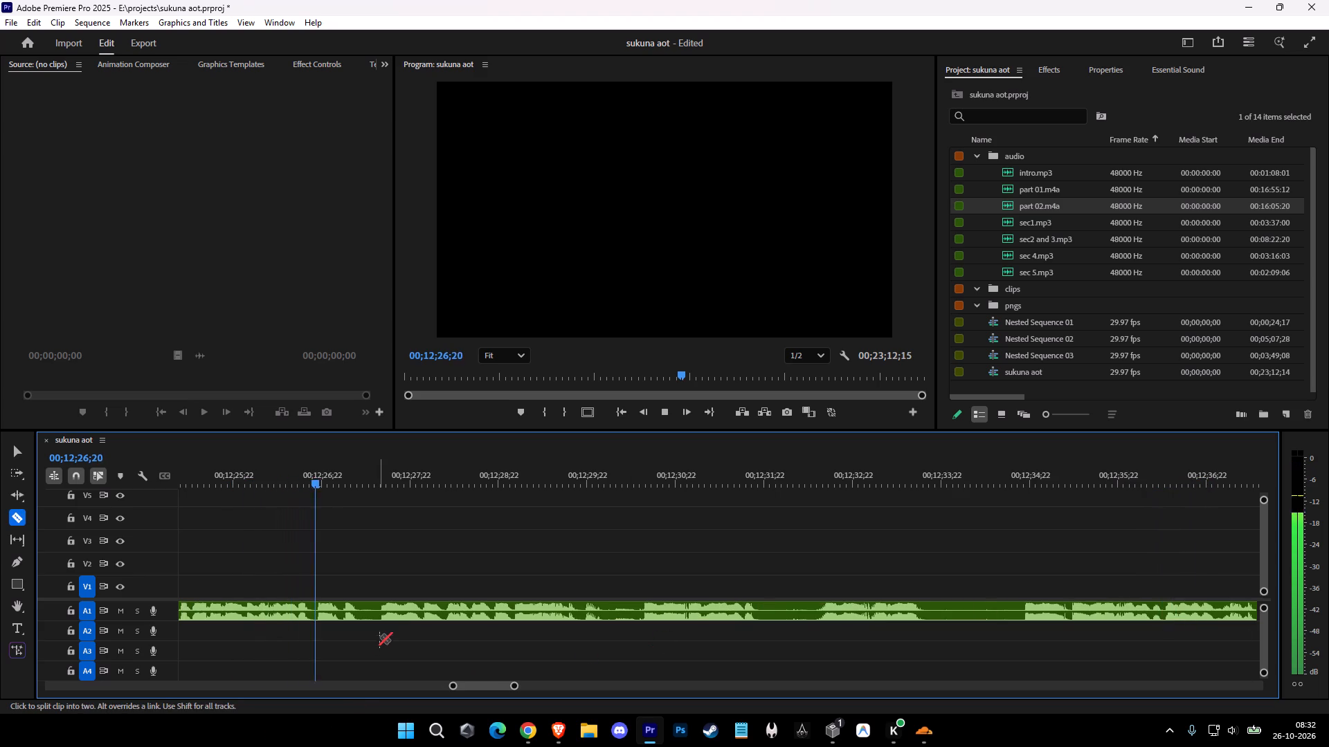
key("space")
left_click(378, 608)
left_click(359, 612)
key("v")
key("space")
left_click(367, 612)
key("shift+d")
Cut out and ripple delete the narration gap from about 00;12;29;22 to 00;12;30;04.
key("space")
key("c")
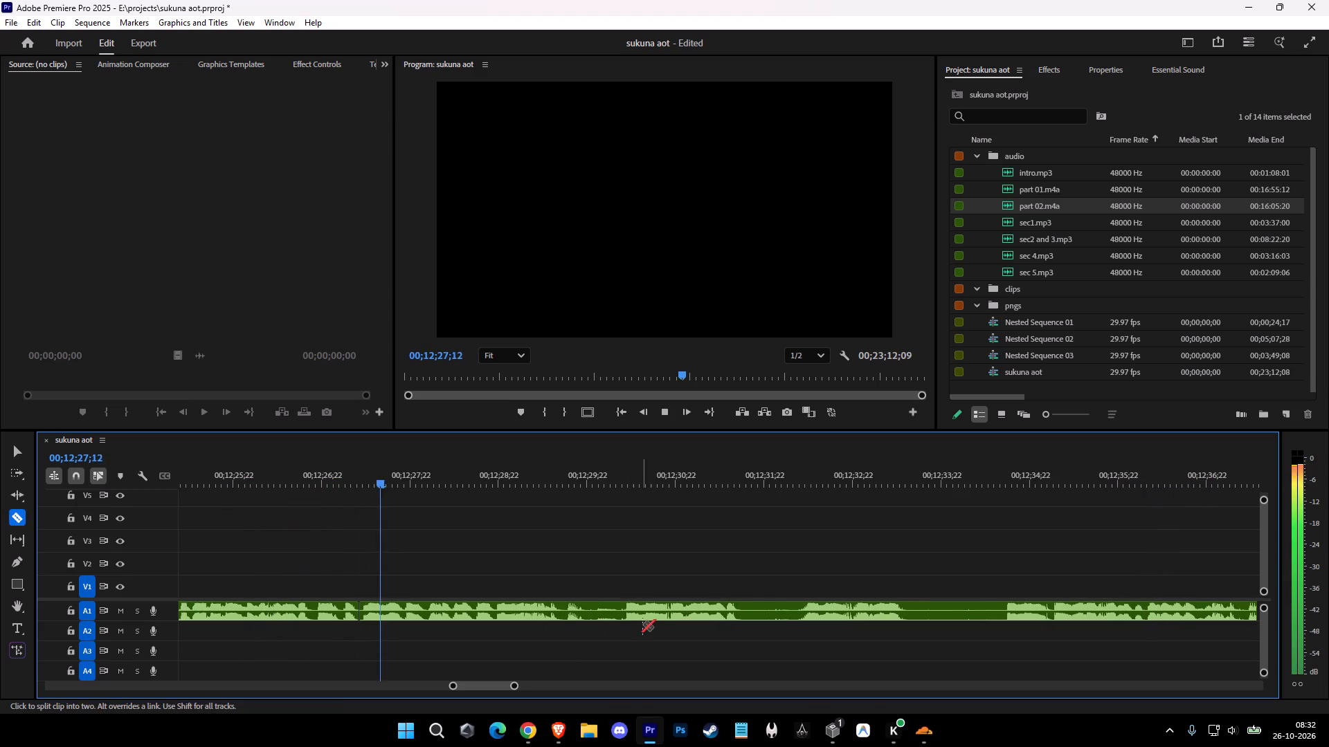
left_click(622, 609)
left_click(587, 613)
key("v")
left_click(598, 614)
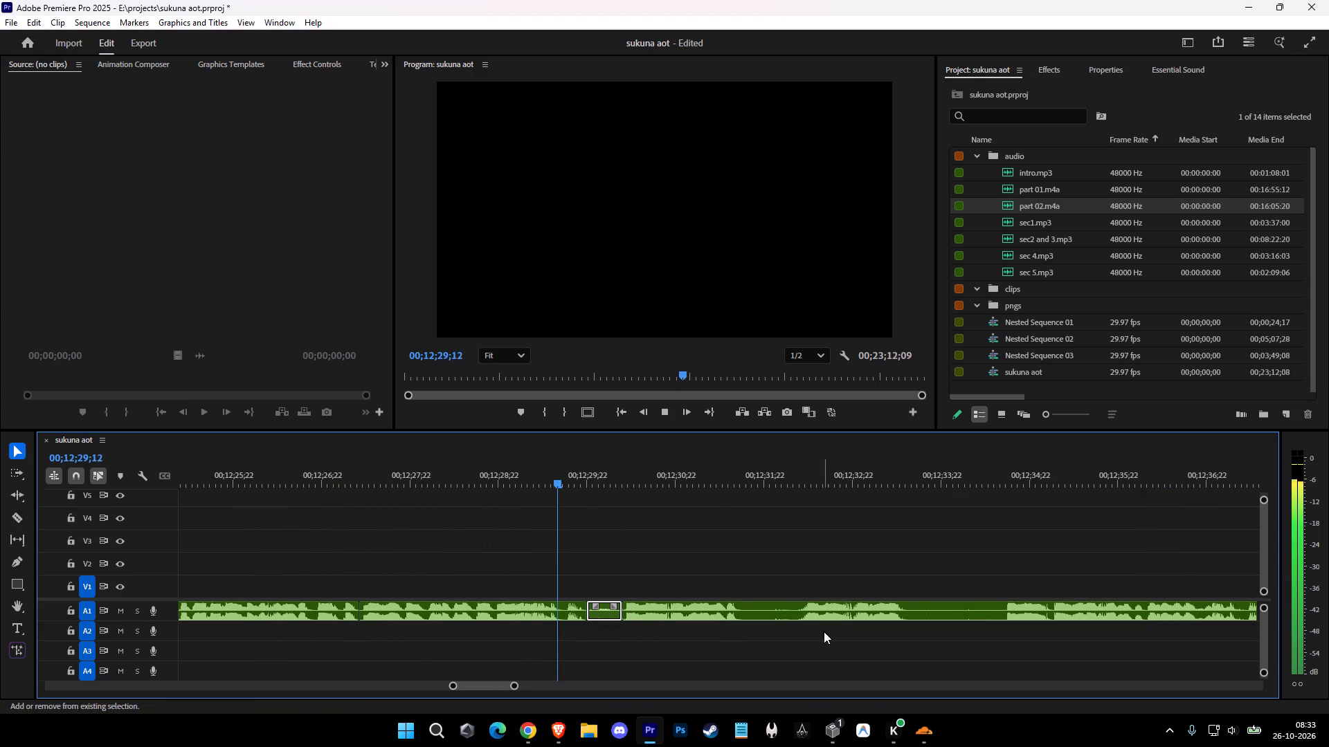
key("space")
key("shift+d")
Cut the narration at about 00;12;31;22 and ripple delete the whole segment from about 00;12;29;22, undoing an extra cut at 00;12;31;01.
key("shift+space")
key("c")
key("space")
left_click(763, 612)
left_click(701, 611)
key("v")
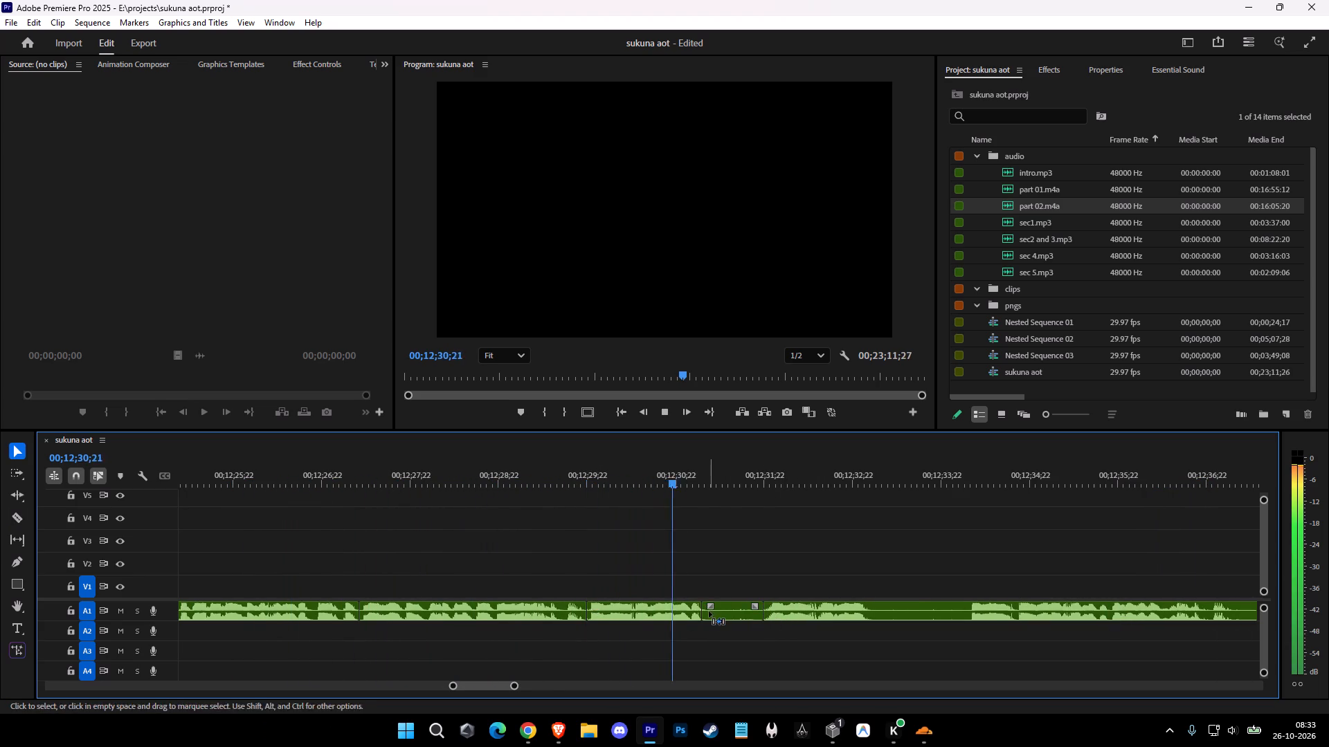
key("ctrl+z")
left_click(709, 611)
key("v")
type("D")
Cut the narration at about 00;12;32;01 and ripple delete the whole segment before it, from about 00;12;29;22.
key("space")
key("c")
key("space")
left_click(790, 611)
key("v")
left_click(761, 611, "shift")
key("shift+d")
Play back the narration from about 00;12;29;01 and cut it at about 00;12;34;06.
key("space")
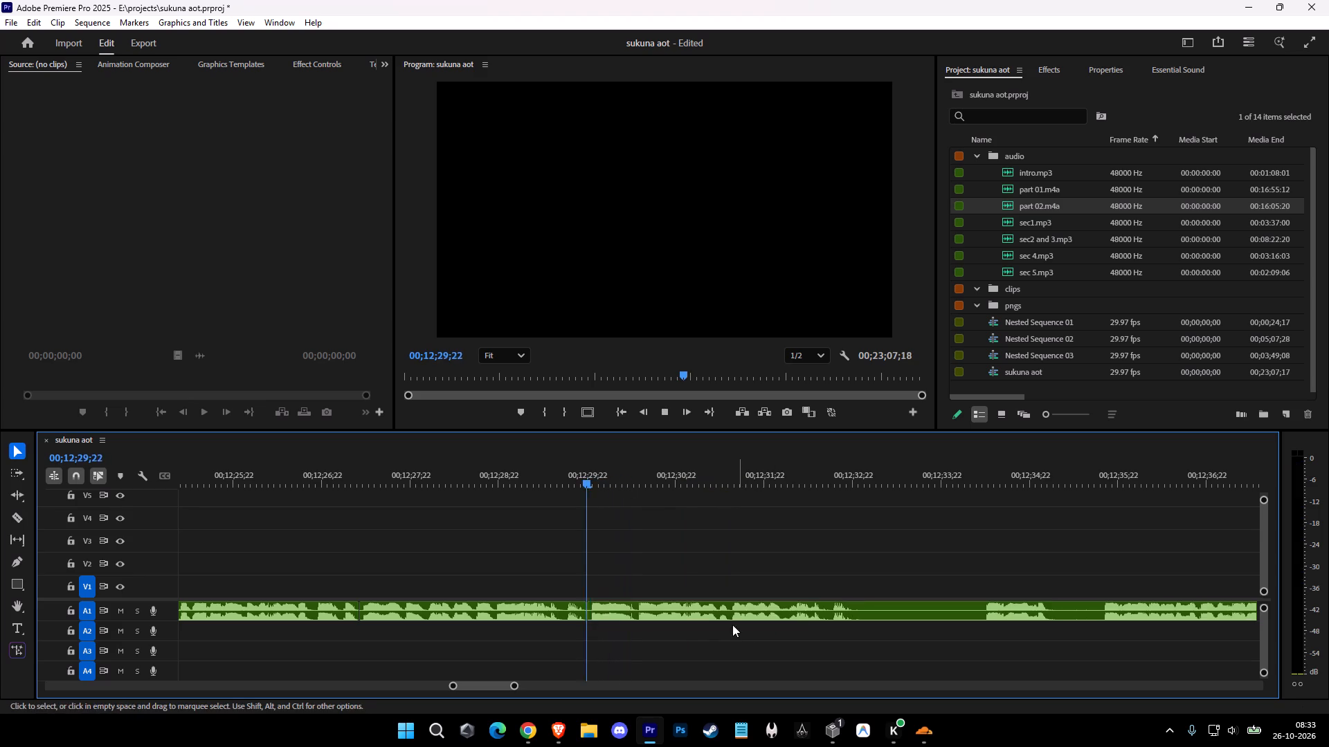
left_click(527, 486)
key("space")
key("c")
left_click(982, 616)
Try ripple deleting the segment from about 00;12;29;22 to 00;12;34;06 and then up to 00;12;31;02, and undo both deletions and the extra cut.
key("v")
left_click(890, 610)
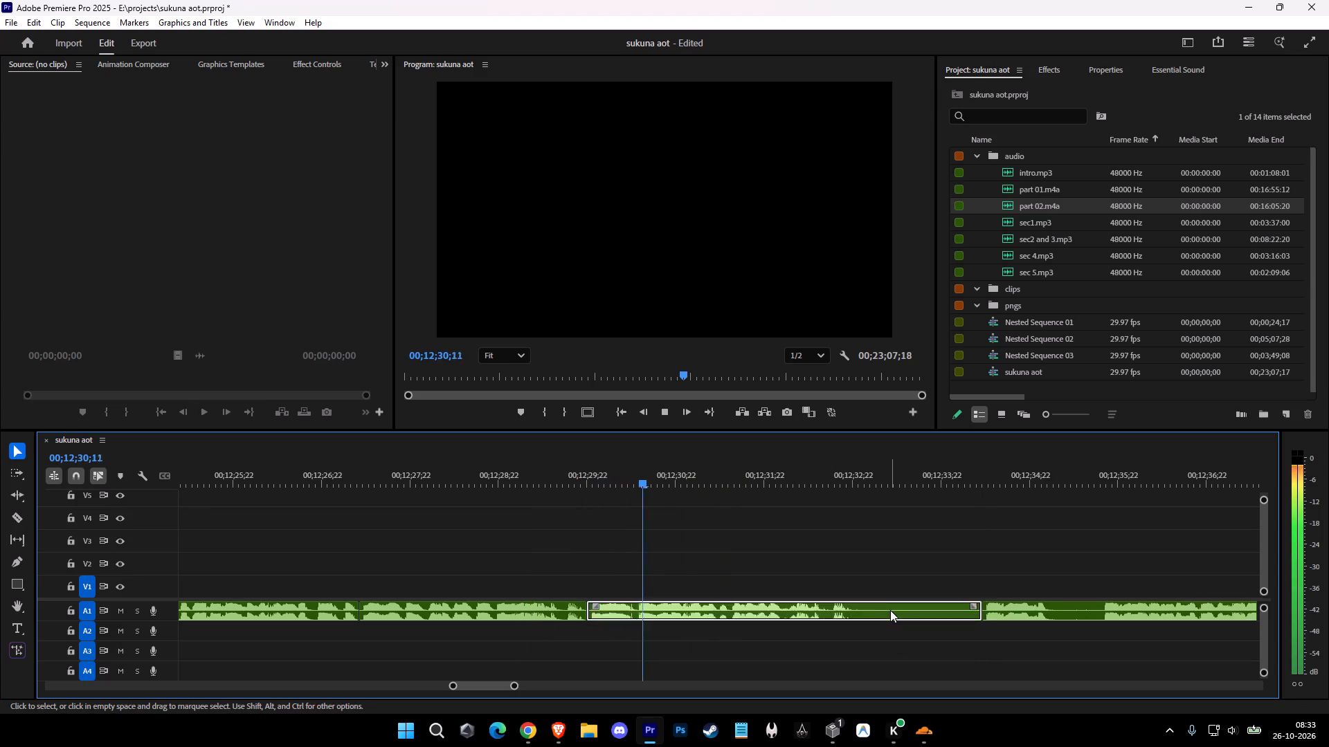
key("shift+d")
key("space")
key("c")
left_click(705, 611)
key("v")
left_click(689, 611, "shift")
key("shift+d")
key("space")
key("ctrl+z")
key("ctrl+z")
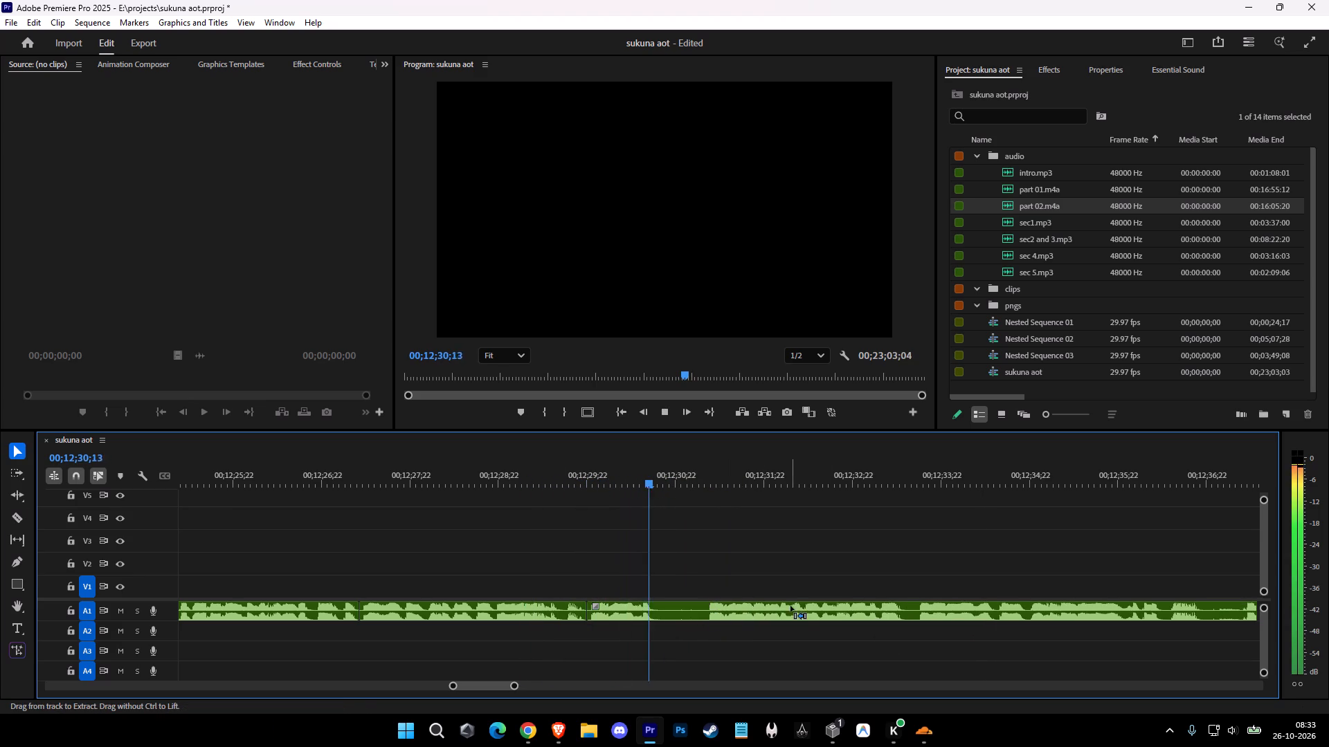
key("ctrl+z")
Cut the narration at about 00;12;32;23 and ripple delete the gap up to the cut at about 00;12;34;06.
key("c")
left_click(856, 613)
key("v")
left_click(911, 613)
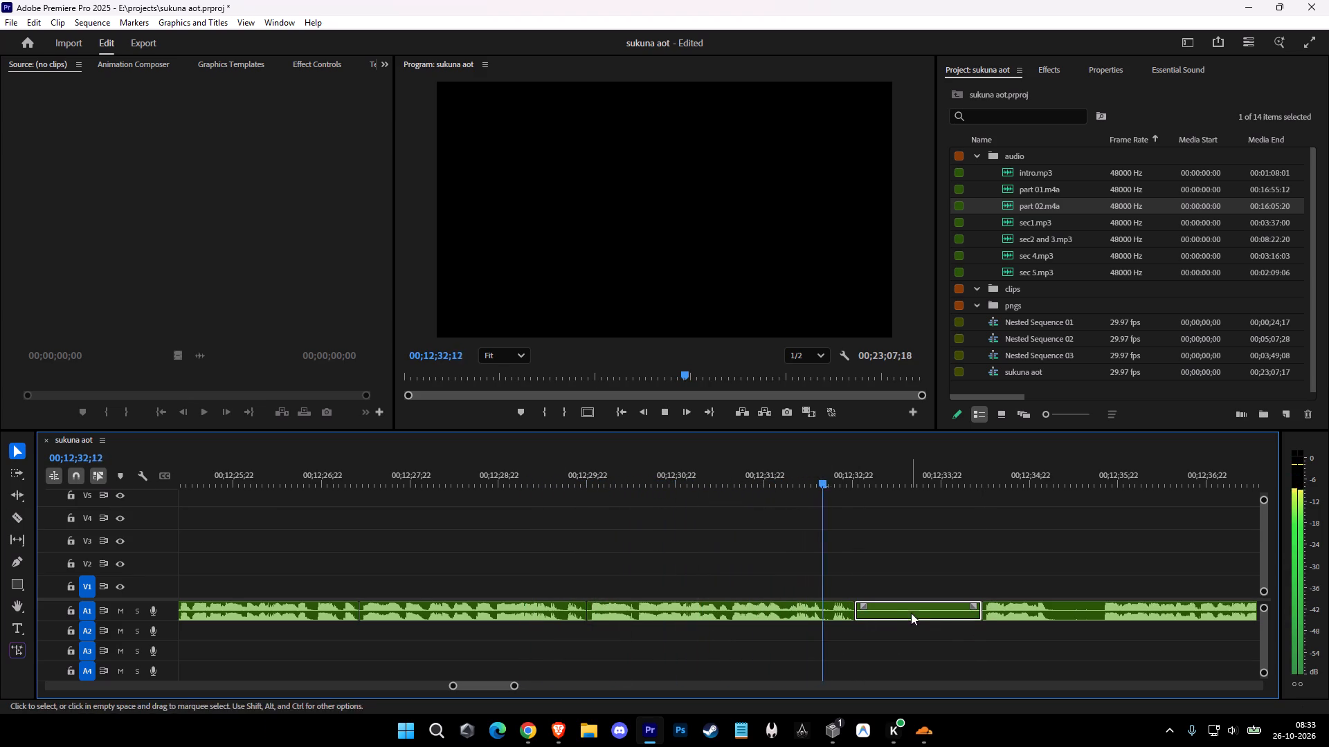
key("space")
key("shift+d")
key("space")
Cut the narration at about 00;12;34;03 and ripple delete the segment from about 00;12;32;23 up to it.
type("c")
left_click(974, 618)
key("v")
left_click(925, 609)
key("shift+d")
key("space")
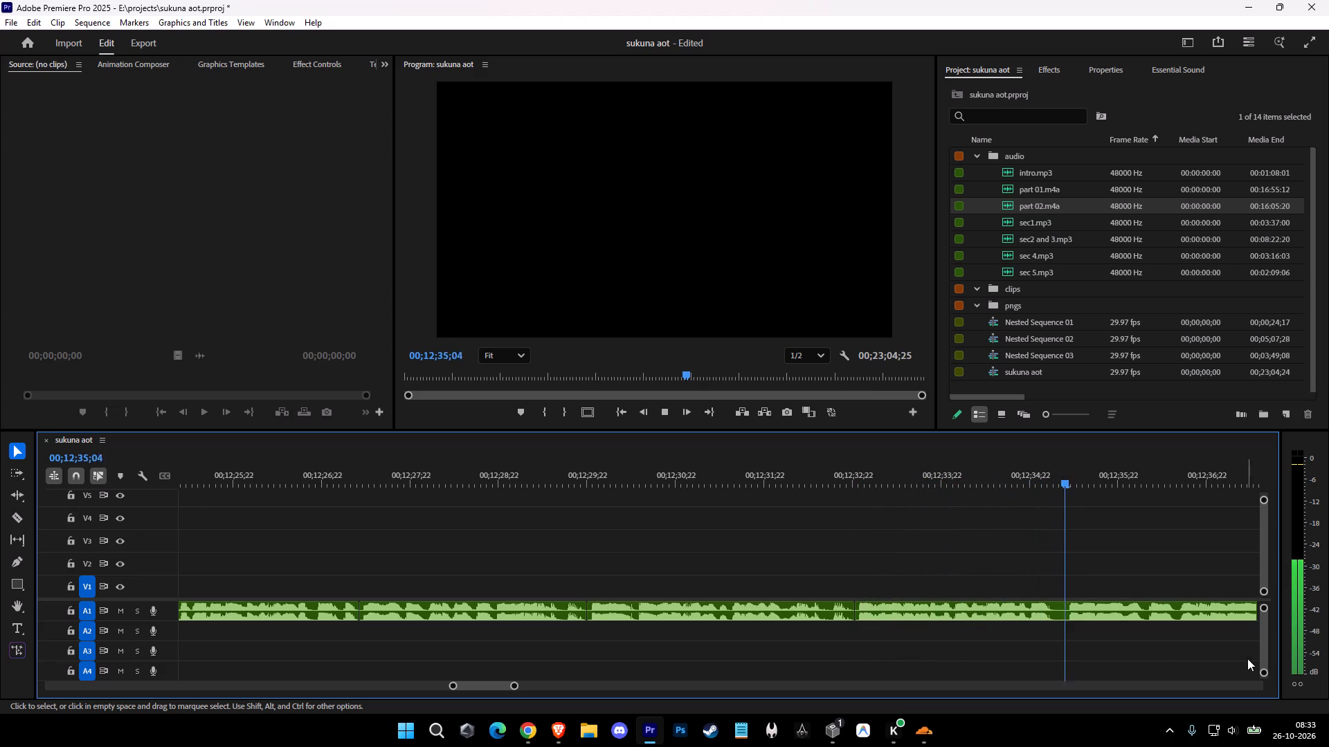
Cut out and ripple delete the narration gap from about 00;12;38;12 to 00;12;38;26.
key("c")
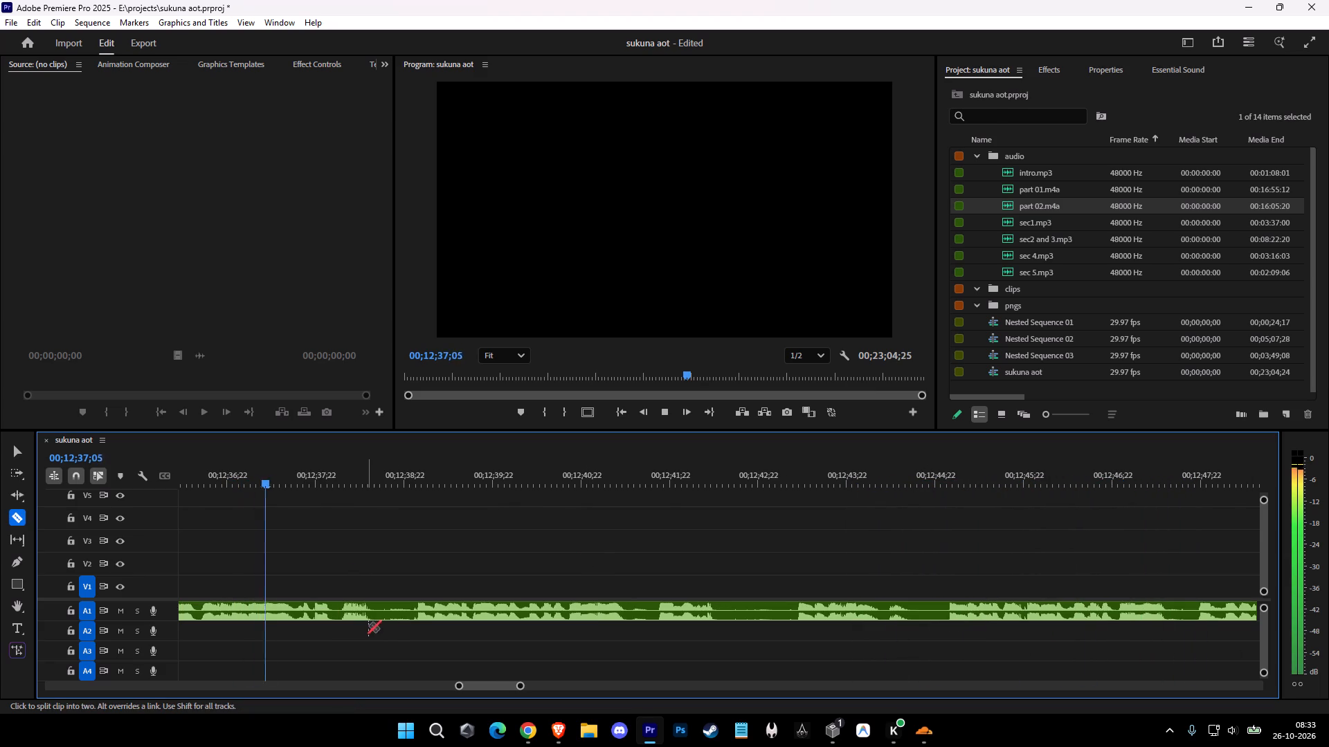
left_click(417, 615)
key("space")
left_click(374, 610)
key("v")
key("space")
left_click(388, 614)
key("shift+d")
key("space")
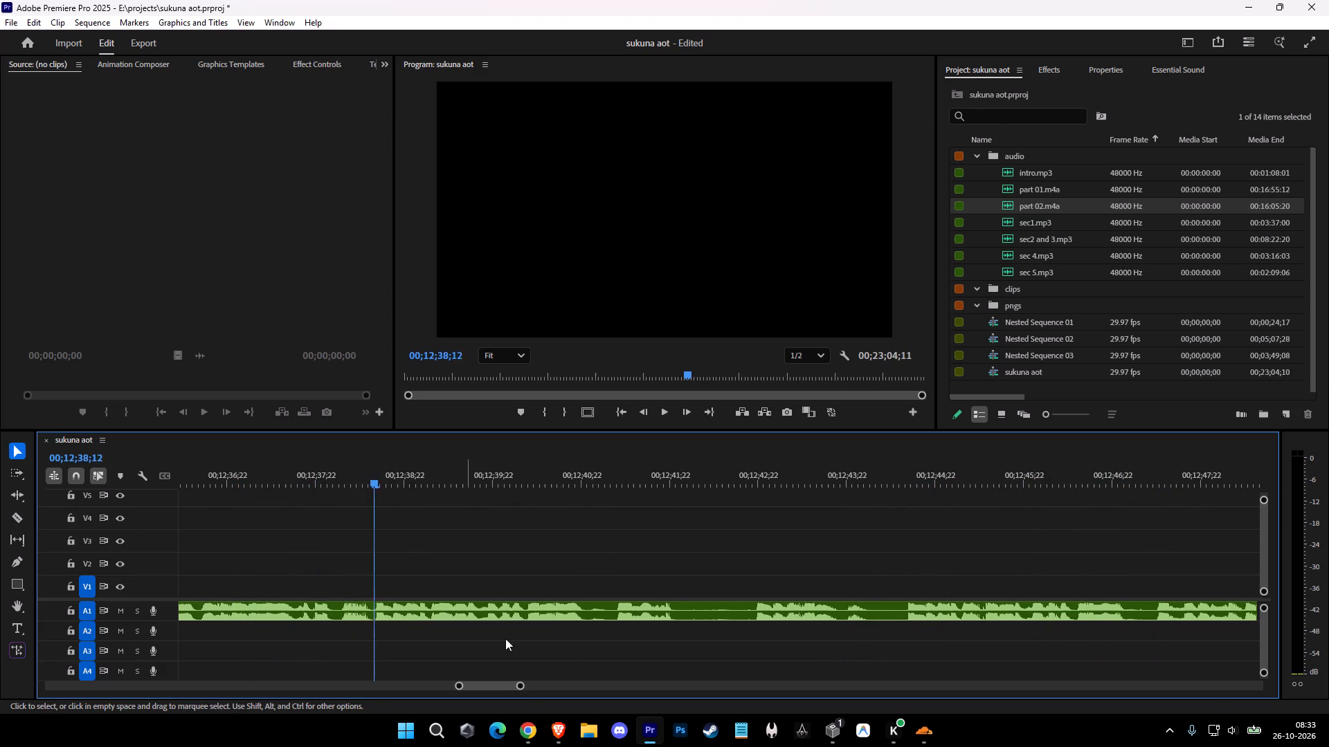
Cut out and ripple delete the narration gap from about 00;12;40;25 to 00;12;41;04.
key("c")
left_click(615, 618)
left_click(589, 611)
key("v")
left_click(604, 613)
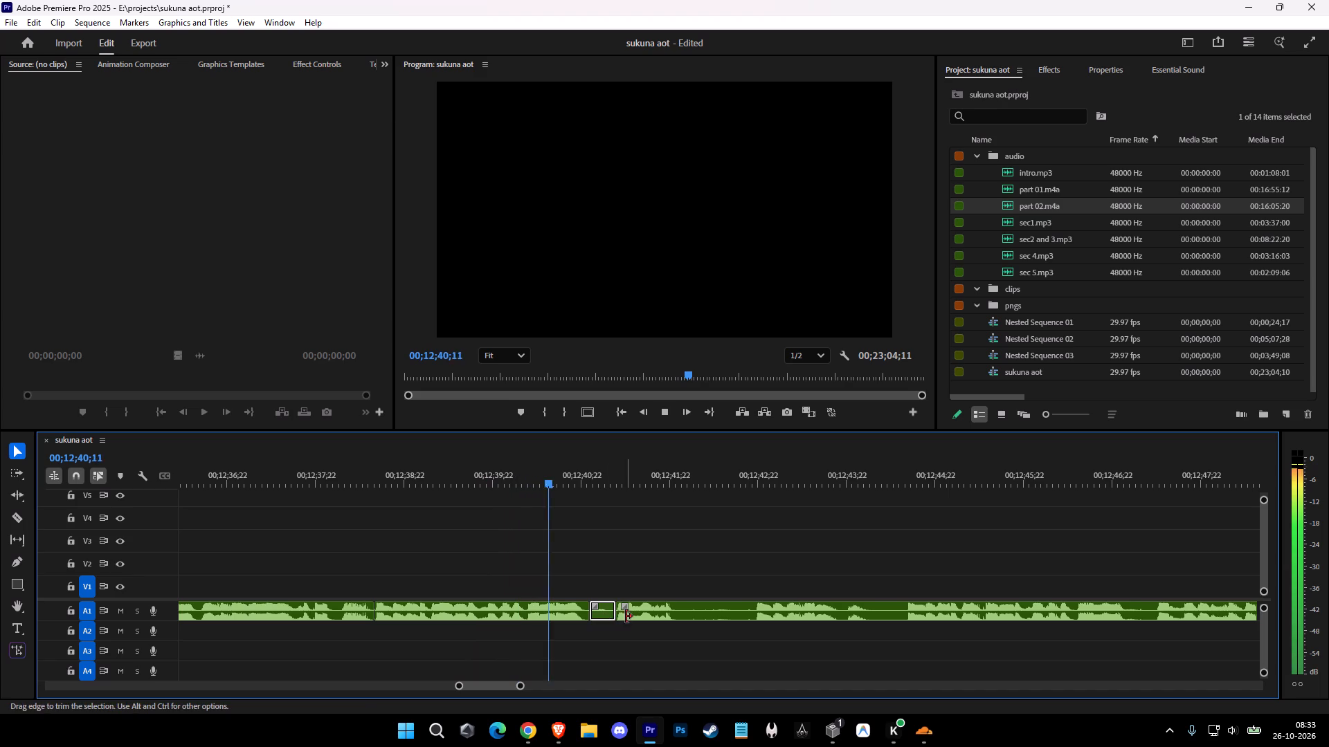
key("shift+d")
key("space")
Cut the narration at about 00;12;42;11 and ripple delete the whole segment before it, from about 00;12;40;25.
key("c")
left_click(726, 612)
key("v")
left_click(689, 609)
key("shift+d")
key("shift+space")
key("space")
Cut the narration at about 00;12;42;16 and ripple delete the whole segment before it, from about 00;12;40;25.
left_click(741, 614)
key("v")
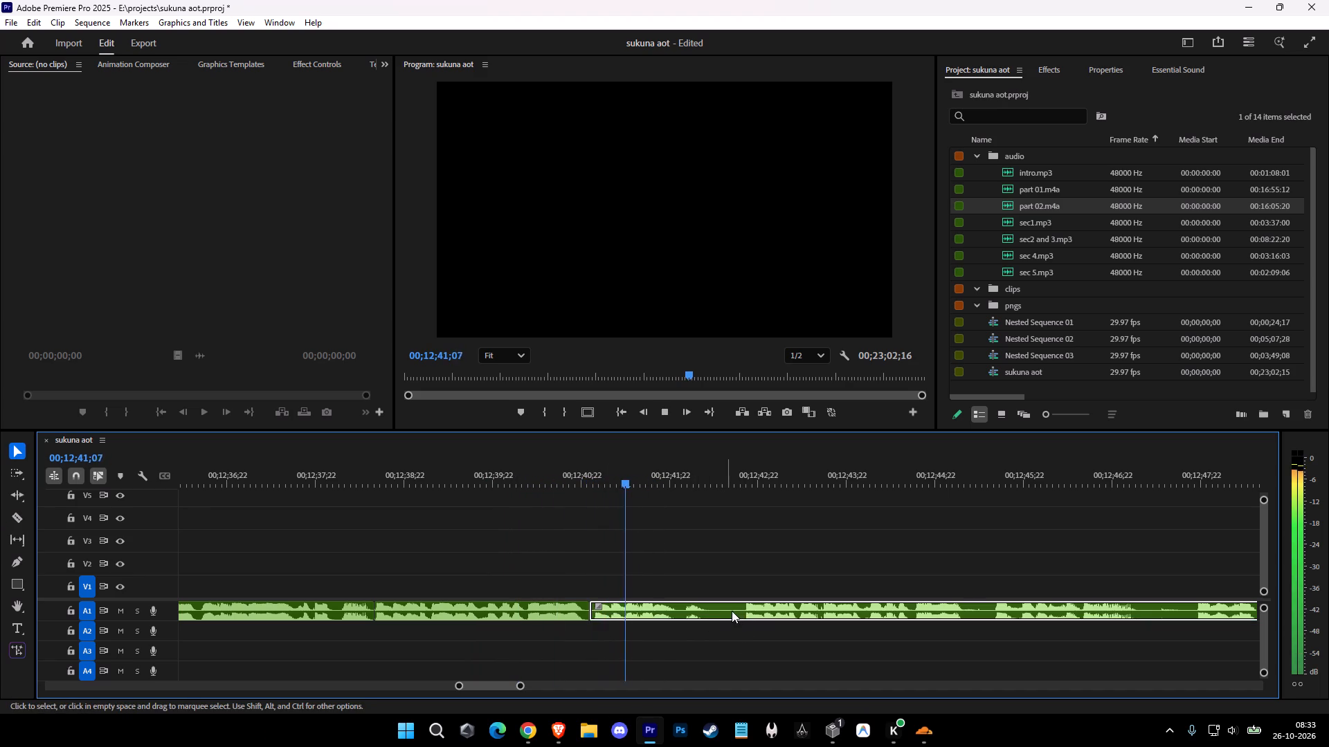
key("c")
left_click(741, 611)
key("v")
key("shift+d")
key("space")
Cut out and ripple delete the narration gap from about 00;12;43;12 to 00;12;43;20.
left_click(532, 475)
key("space")
key("c")
left_click(840, 610)
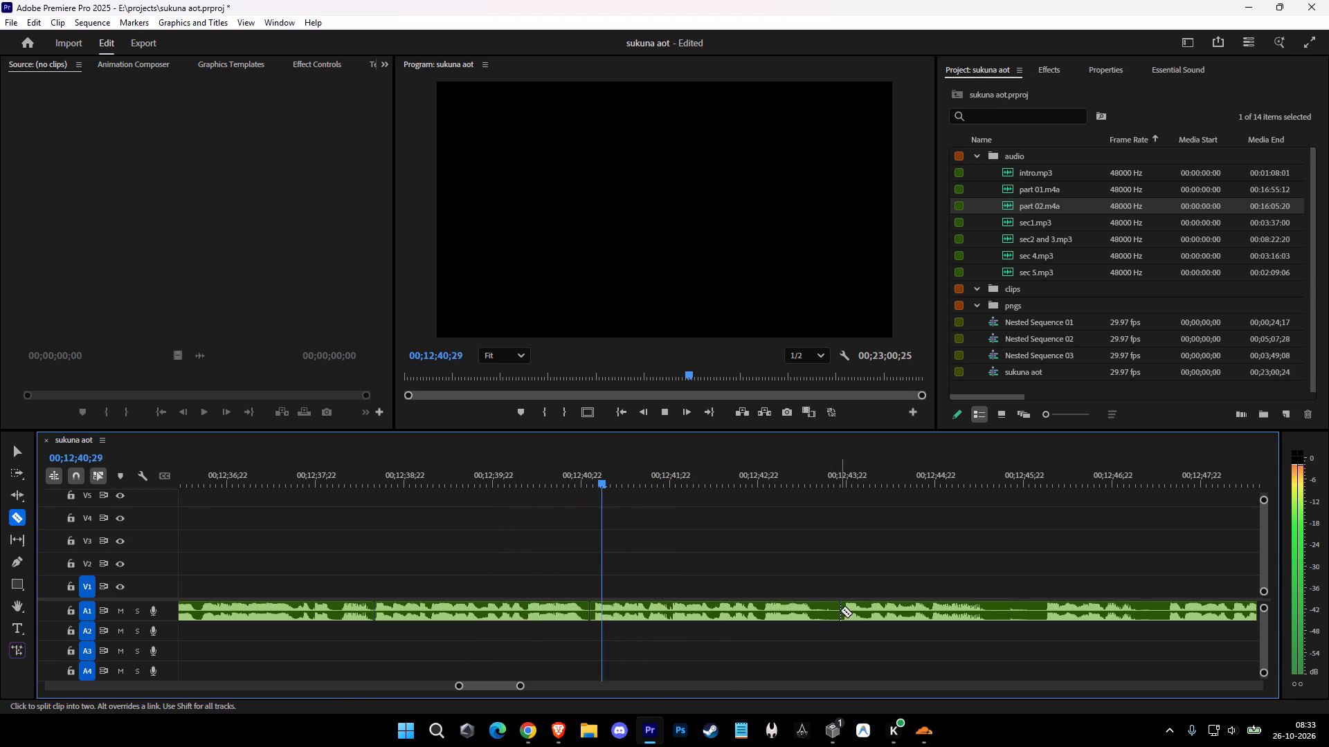
left_click(817, 608)
key("v")
left_click(831, 611)
key("shift+d")
key("space")
Ripple delete the whole narration segment from about 00;12;40;25 to 00;12;43;12.
left_click(722, 608)
key("shift+d")
key("space")
Cut out and ripple delete the narration gap from about 00;12;42;15 to 00;12;43;03.
key("c")
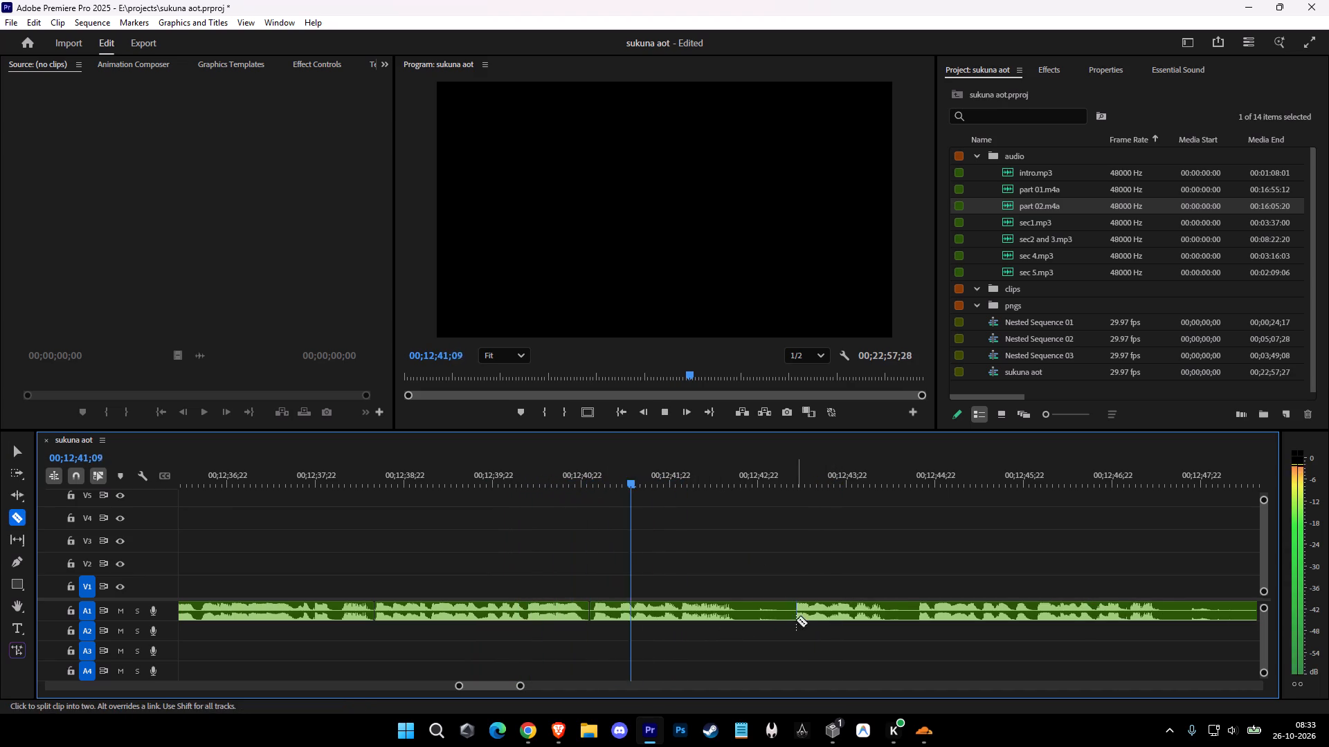
left_click(790, 614)
left_click(737, 612)
key("v")
left_click(770, 615)
key("shift+d")
key("space")
Cut the narration at about 00;12;43;27.
key("c")
left_click(862, 616)
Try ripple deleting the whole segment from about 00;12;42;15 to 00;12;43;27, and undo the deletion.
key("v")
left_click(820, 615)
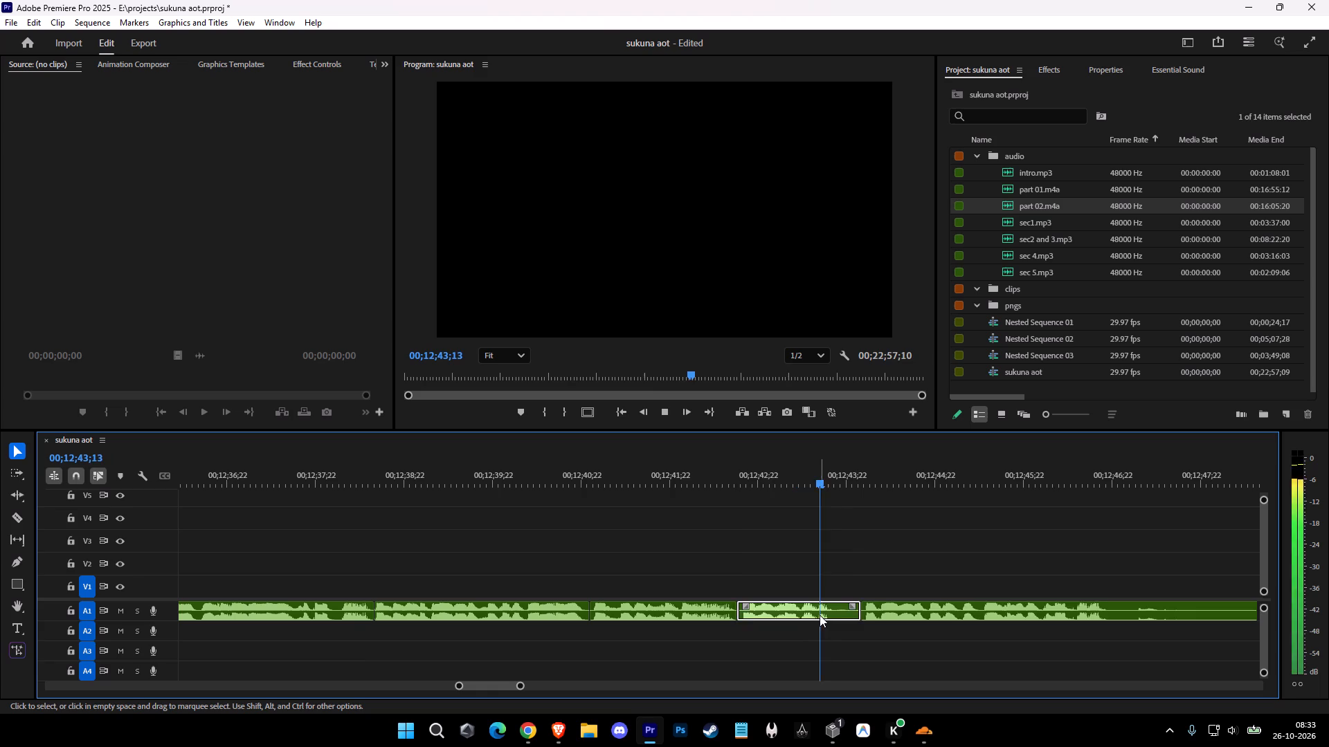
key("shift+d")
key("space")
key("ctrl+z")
Cut the narration at about 00;12;43;18 and ripple delete the gap up to the cut at about 00;12;43;27.
type("c")
key("space")
left_click(834, 612)
key("v")
key("space")
left_click(860, 615, "shift")
key("shift+d")
left_click(854, 615)
key("shift+d")
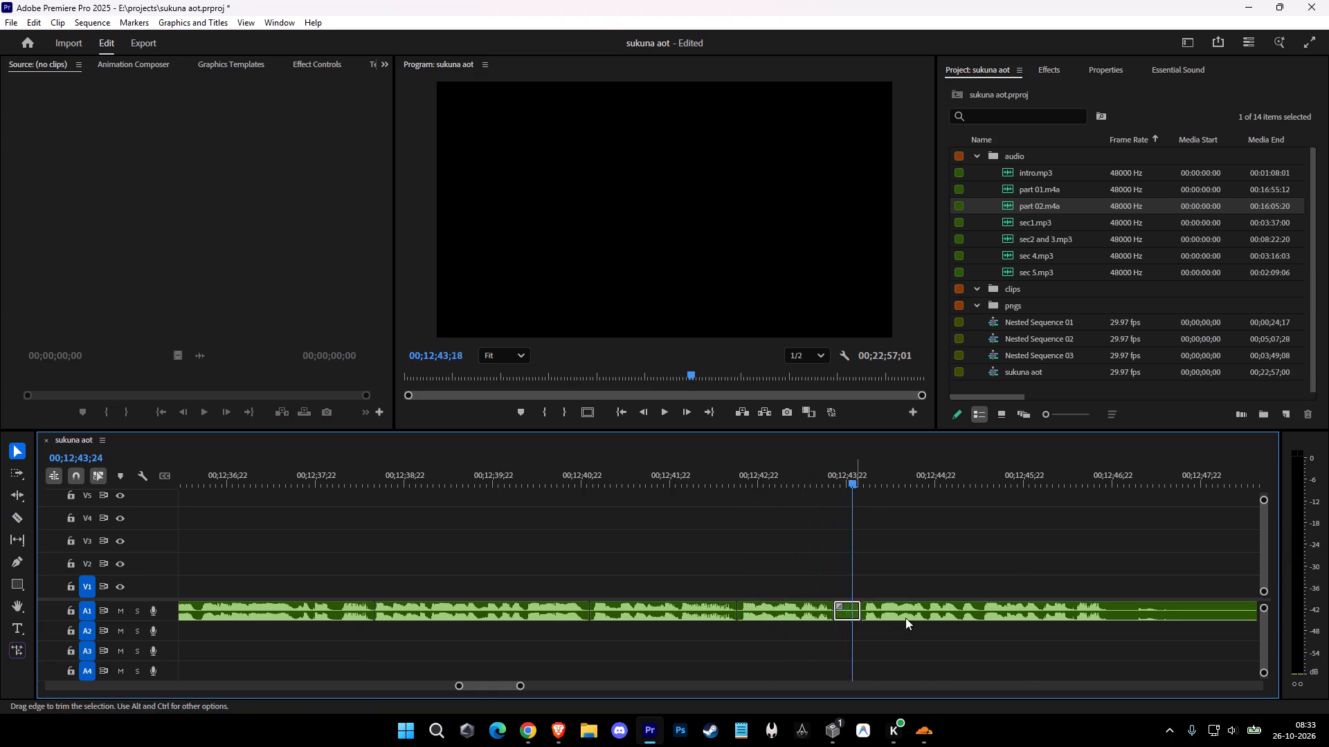
key("space")
Cut out and ripple delete the narration section from about 00;12;46;13 to 00;12;48;04.
key("c")
left_click(1086, 614)
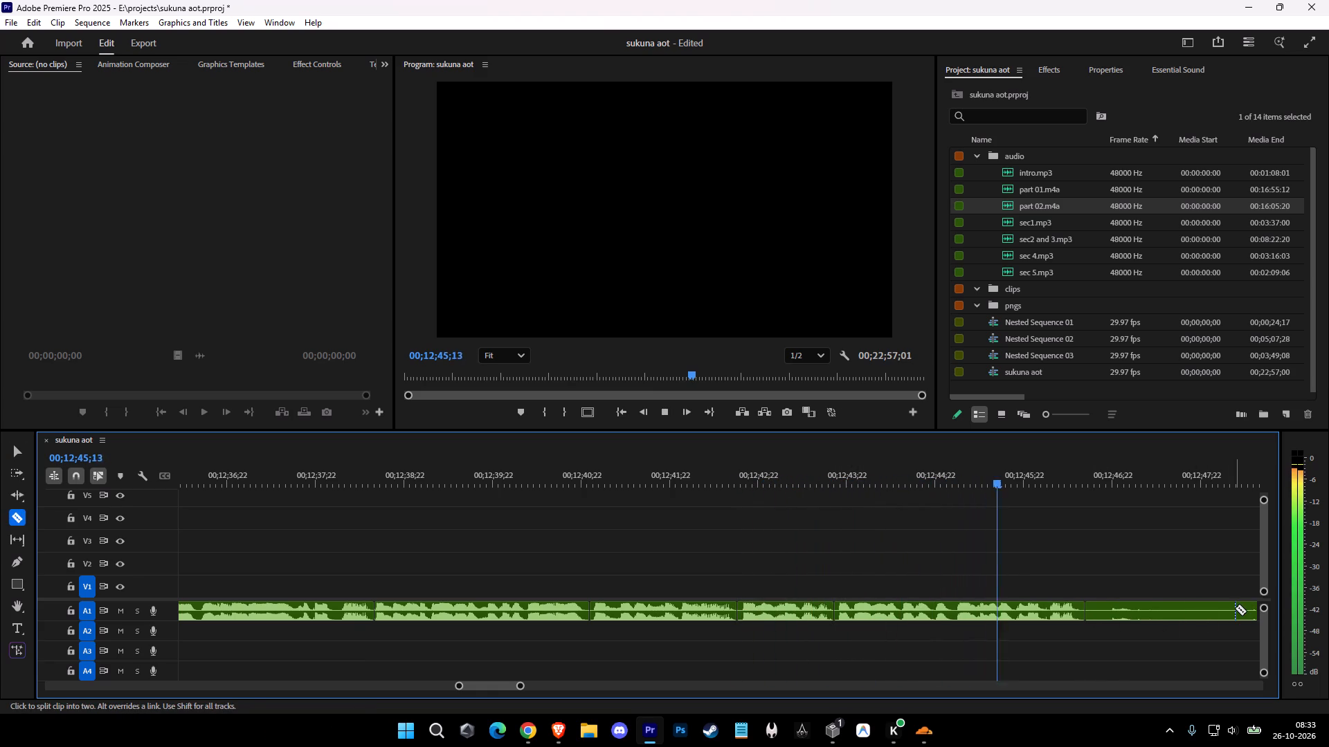
left_click(1235, 608)
key("v")
left_click(1170, 619)
key("shift+d")
key("space")
Cut the narration at about 00;12;47;00 and ripple delete the remaining gap from about 00;12;46;13.
key("c")
key("space")
left_click(1135, 611)
key("v")
left_click(1110, 611, "shift")
key("shift+d")
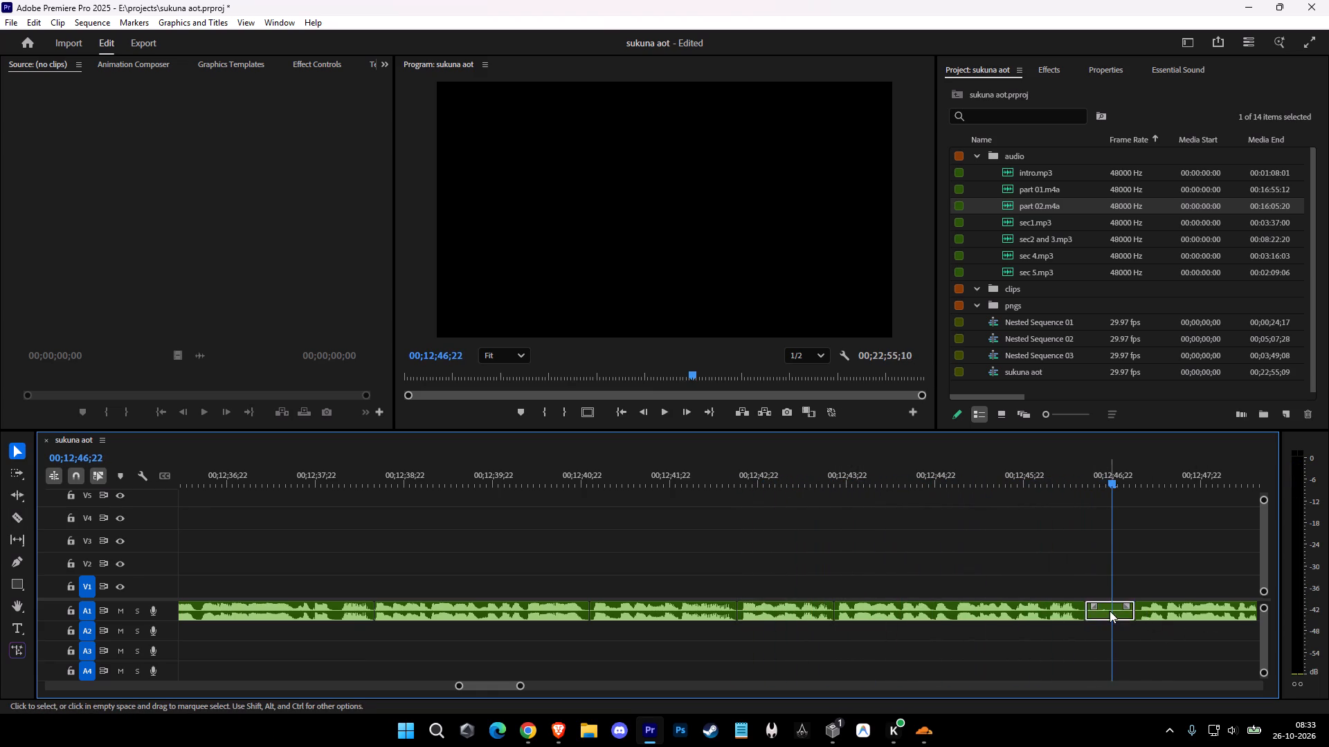
key("shift+space")
key("space")
left_click_drag(982, 575, 999, 644)
left_click(1076, 668)
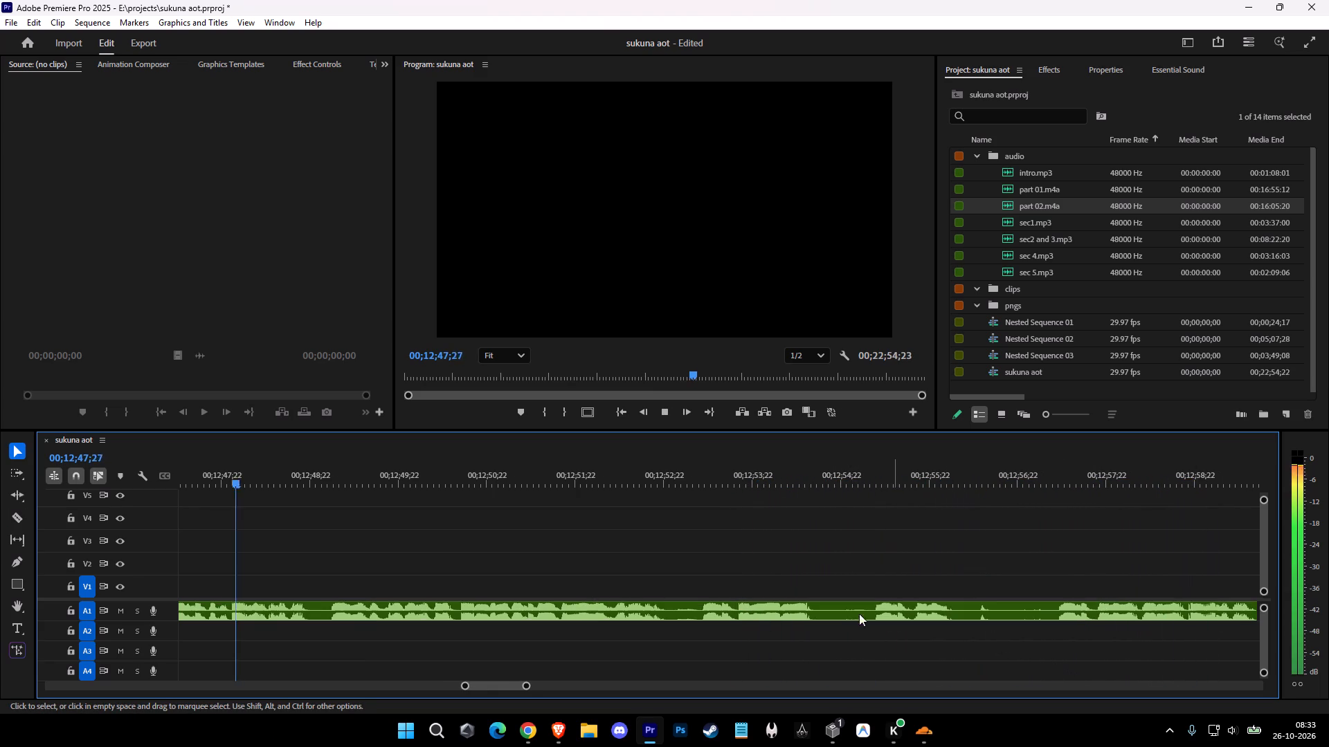
Cut out and ripple delete the narration gap from about 00;12;48;23 to 00;12;48;29.
key("c")
key("space")
left_click(329, 613)
left_click(312, 611)
key("v")
key("space")
left_click(320, 614)
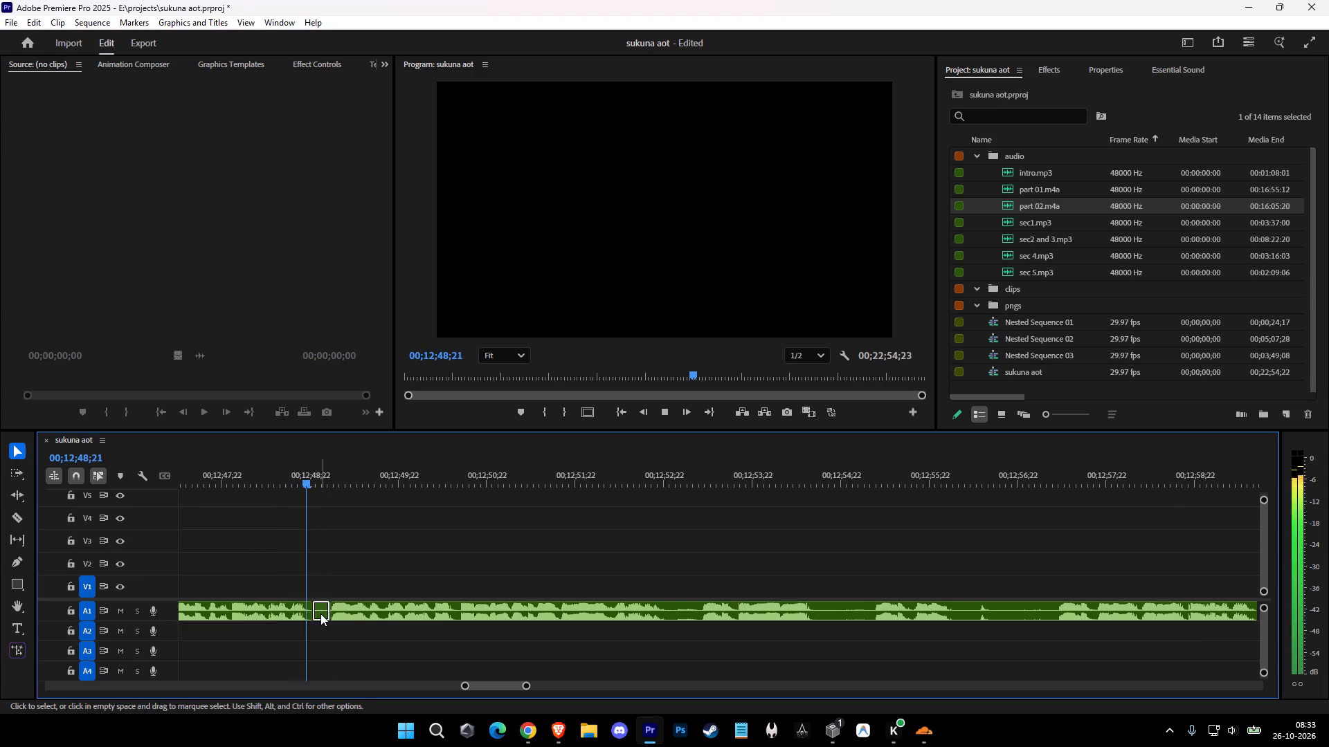
key("space")
key("shift+d")
key("shift+space")
Cut out and ripple delete the narration gap from about 00;12;52;19 to 00;12;52;29.
key("c")
key("space")
left_click(683, 611)
left_click(655, 610)
key("v")
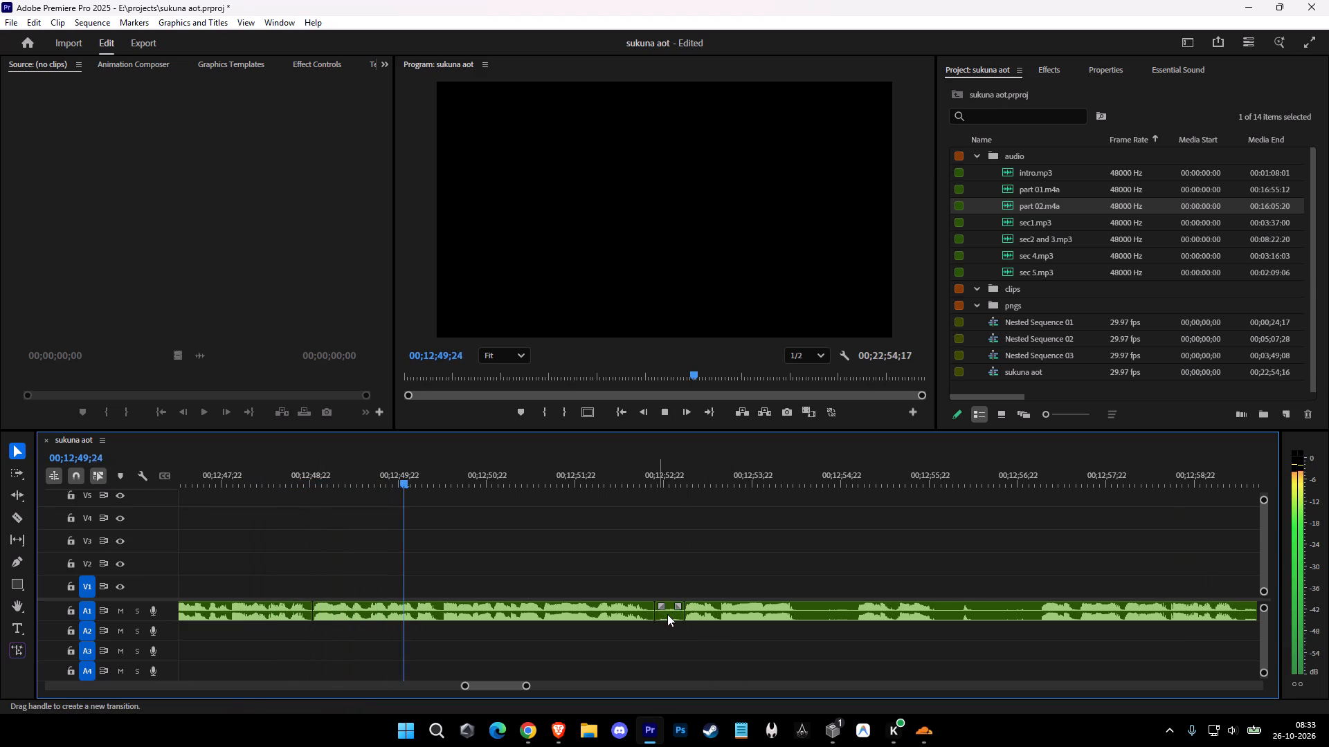
left_click(667, 614)
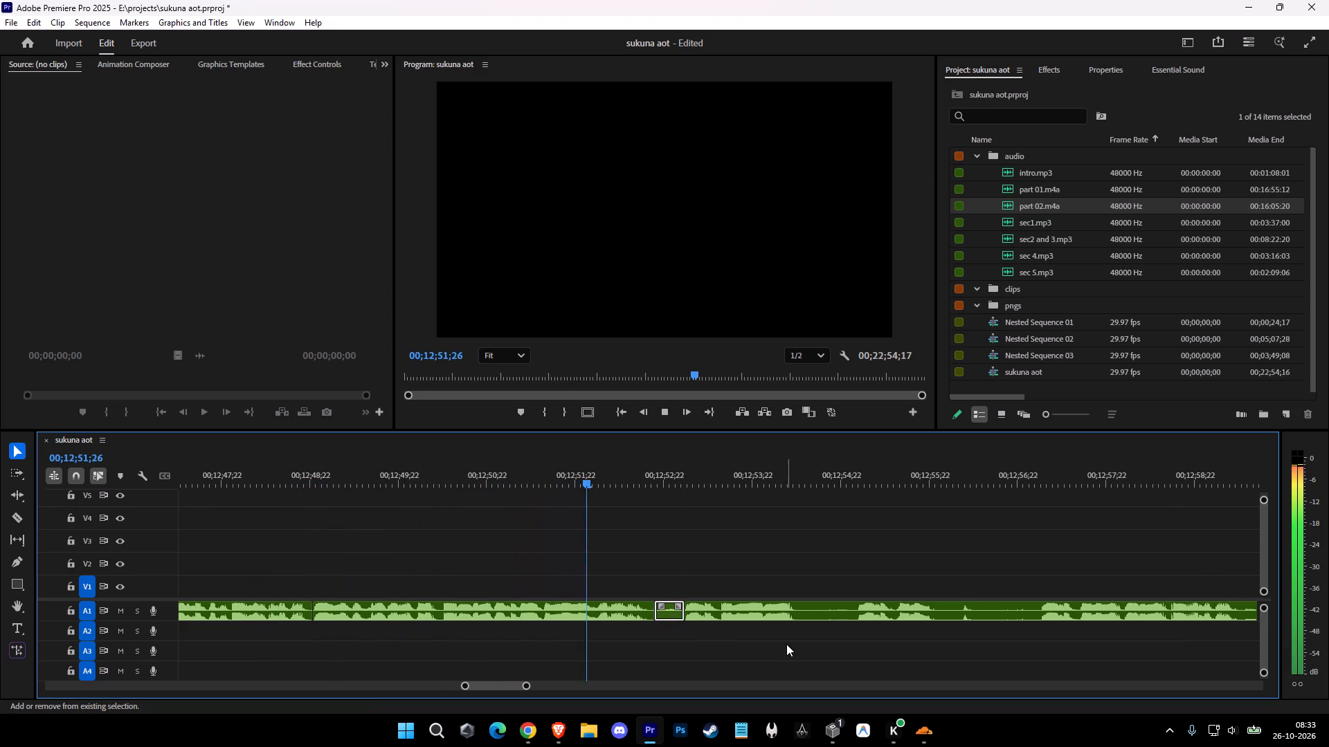
type("D")
key("space")
Cut the narration at about 00;12;54;17 and ripple delete the whole segment before it, from about 00;12;52;19.
key("c")
left_click(826, 608)
key("v")
left_click(766, 609)
key("shift+d")
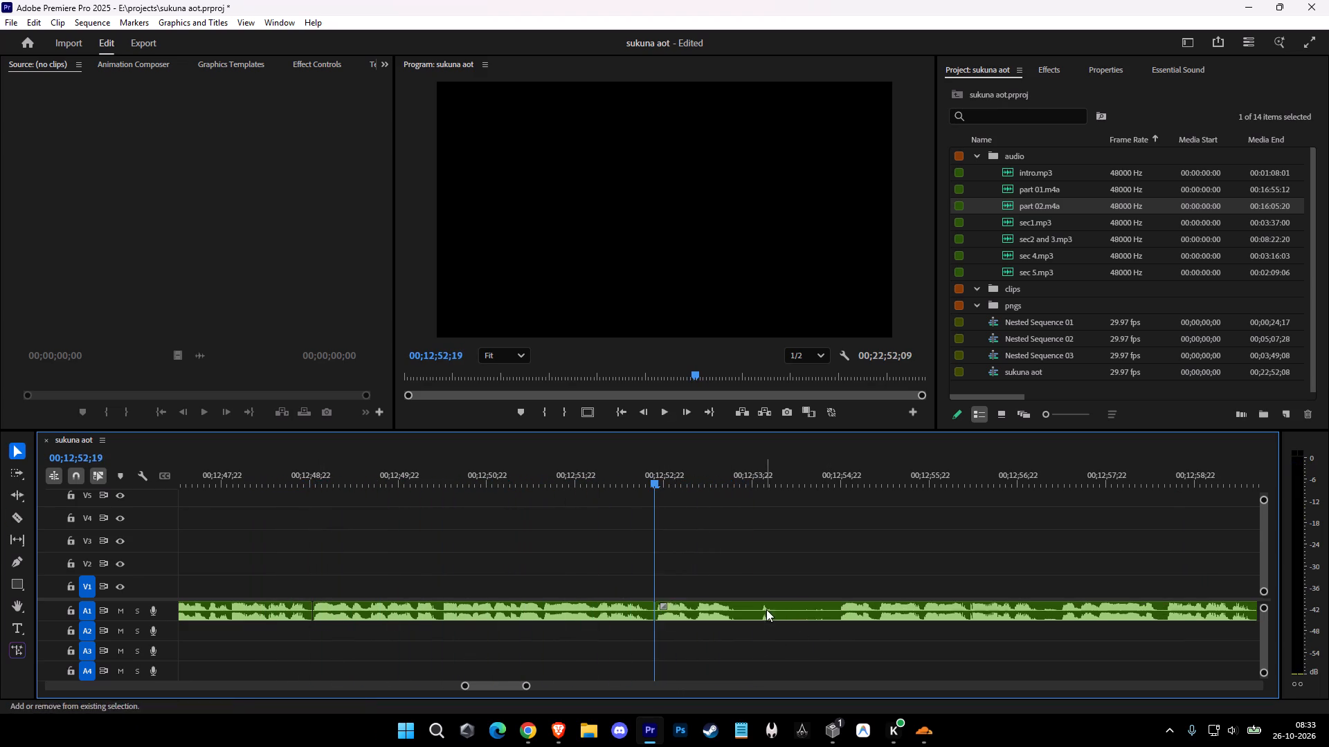
key("shift+space")
Cut the narration at about 00;12;54;20 and ripple delete the whole segment before it, from about 00;12;52;19.
key("c")
key("space")
left_click(835, 616)
key("v")
left_click(798, 613)
key("shift+d")
key("shift+space")
Cut out and ripple delete the narration gap from about 00;12;54;29 to 00;12;55;05.
key("c")
key("space")
left_click(880, 607)
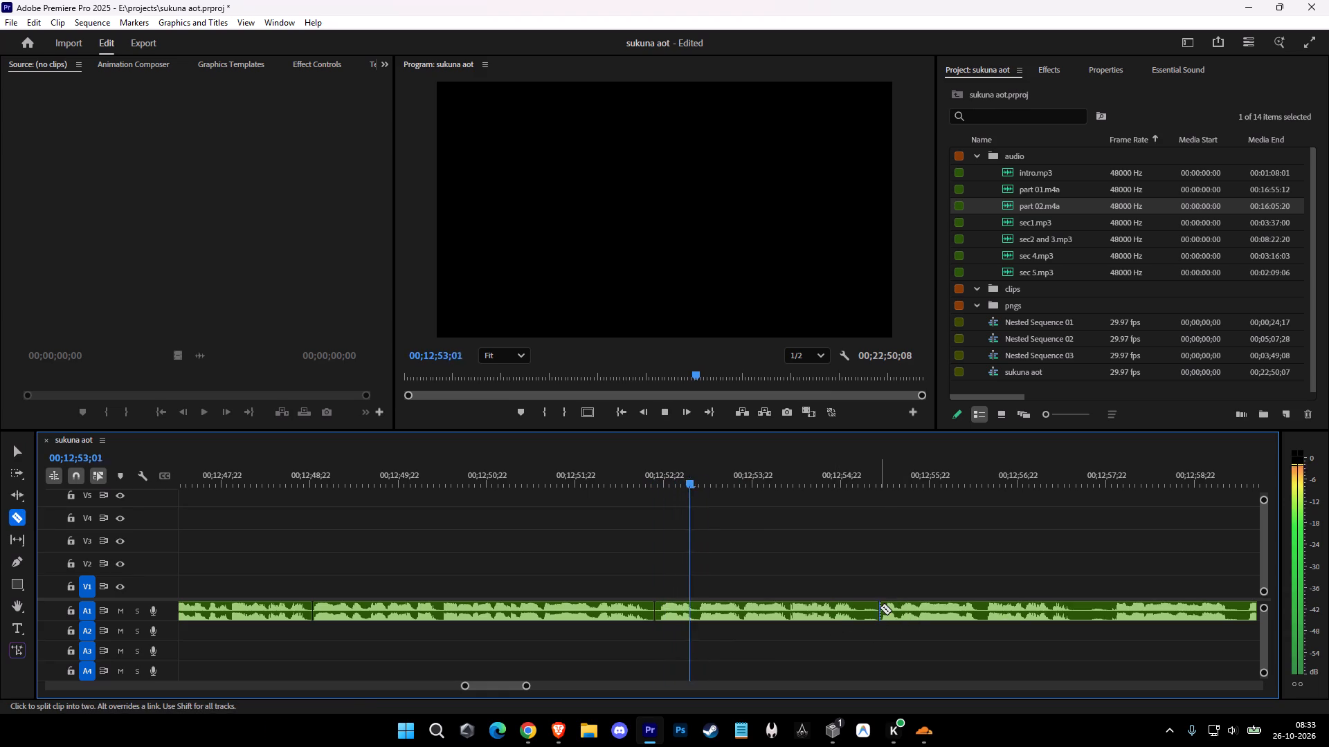
left_click(860, 608)
key("v")
left_click(867, 611)
left_click(874, 620)
left_click(869, 609)
key("shift+d")
key("space")
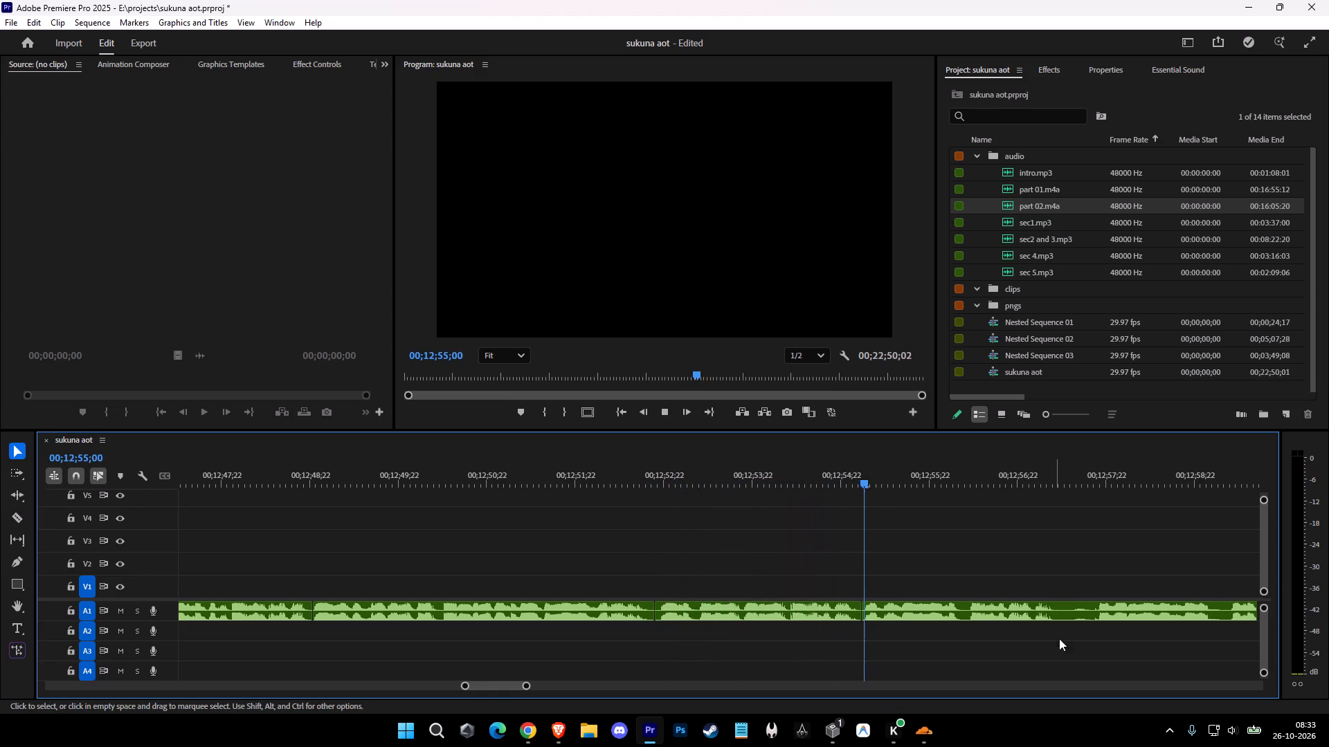
key("c")
key("space")
left_click(1095, 617)
key("space")
left_click(1059, 612)
key("v")
key("space")
left_click(1072, 614)
key("space")
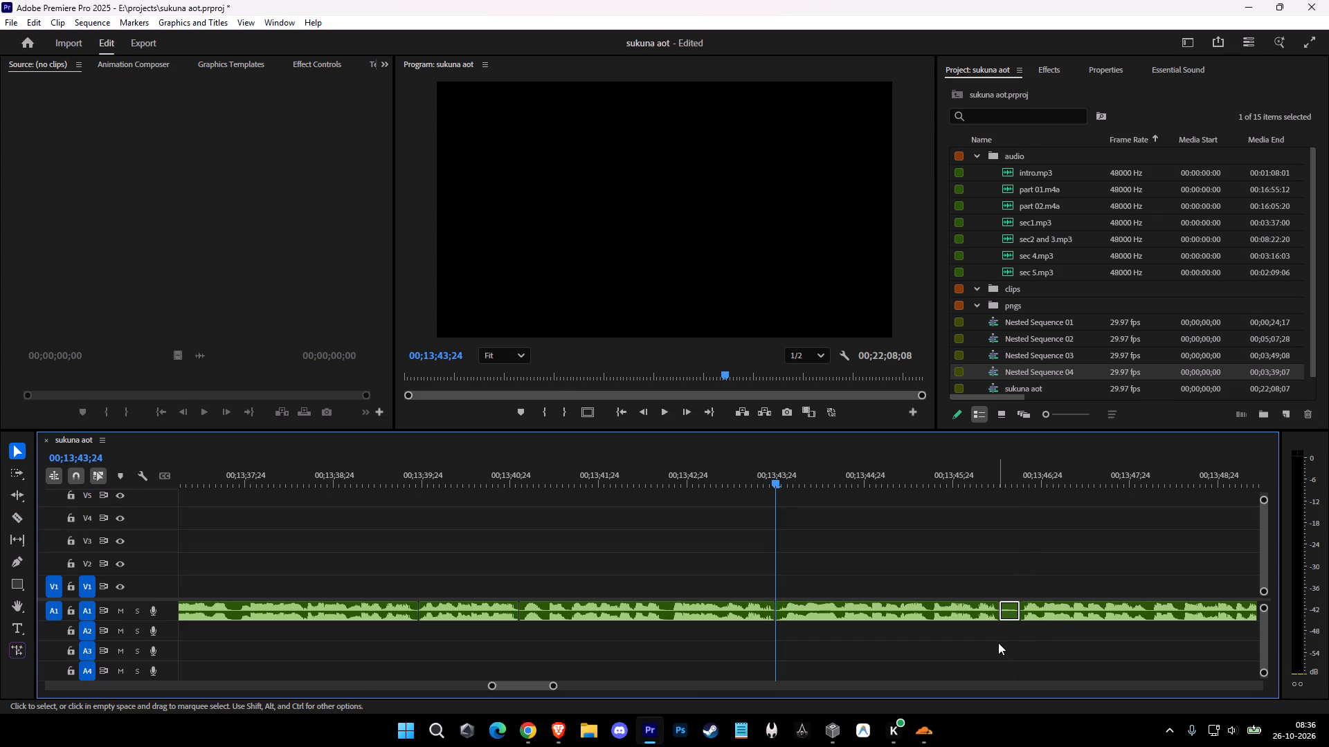
key("space")
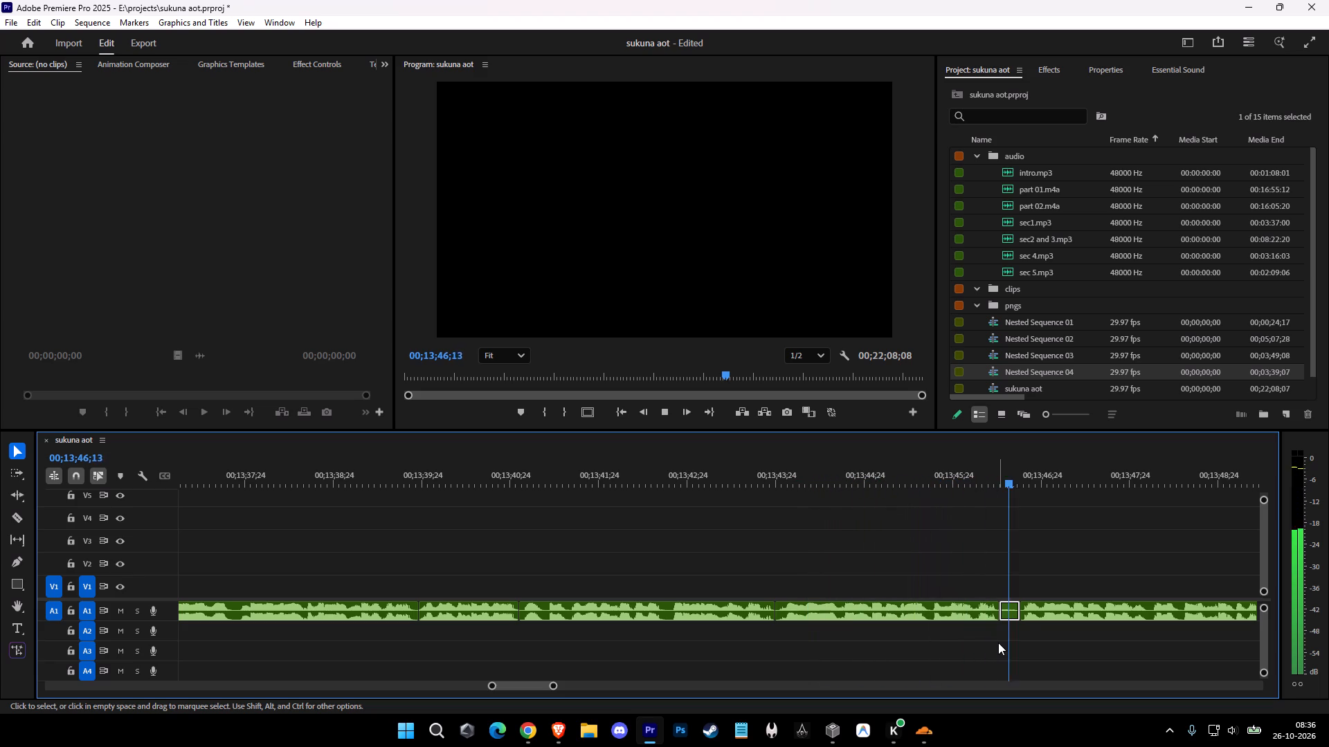
type("D")
Cut the narration at about 00;13;50;08 and ripple delete the whole segment before it, from about 00;13;46;10.
key("space")
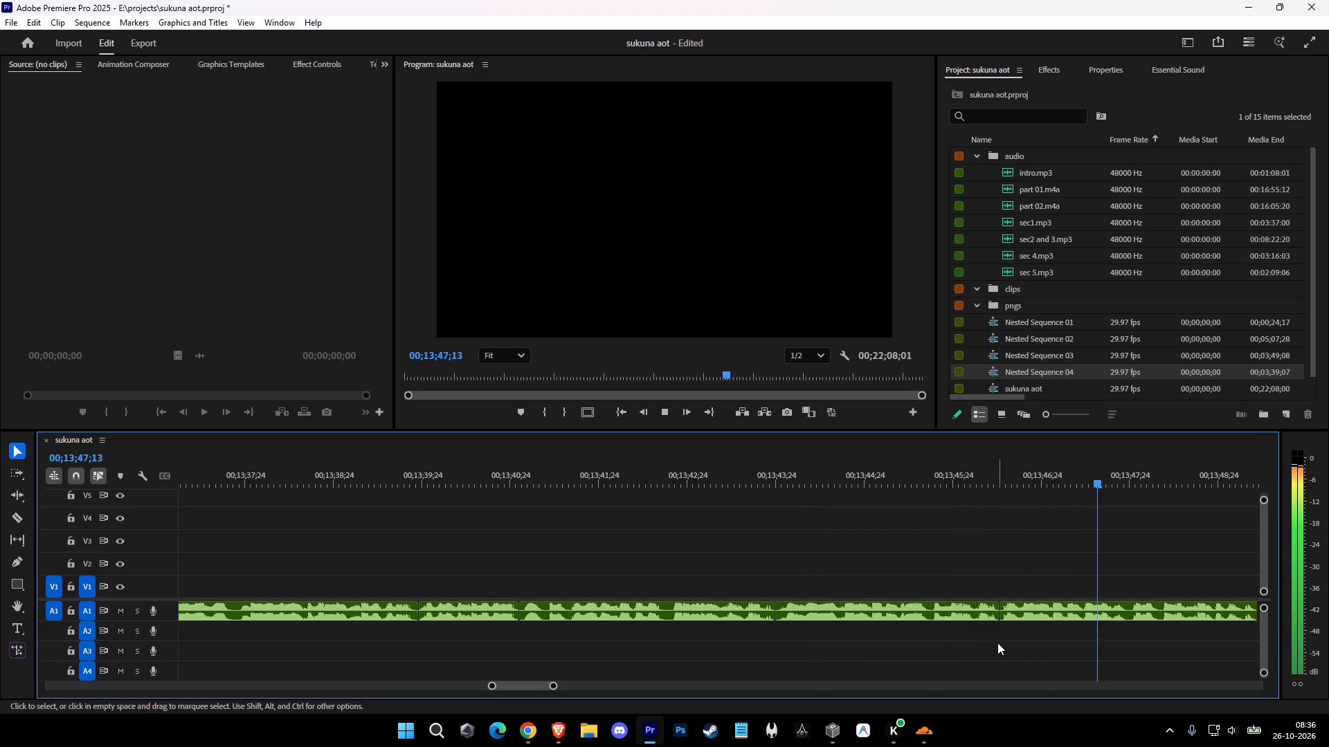
key("c")
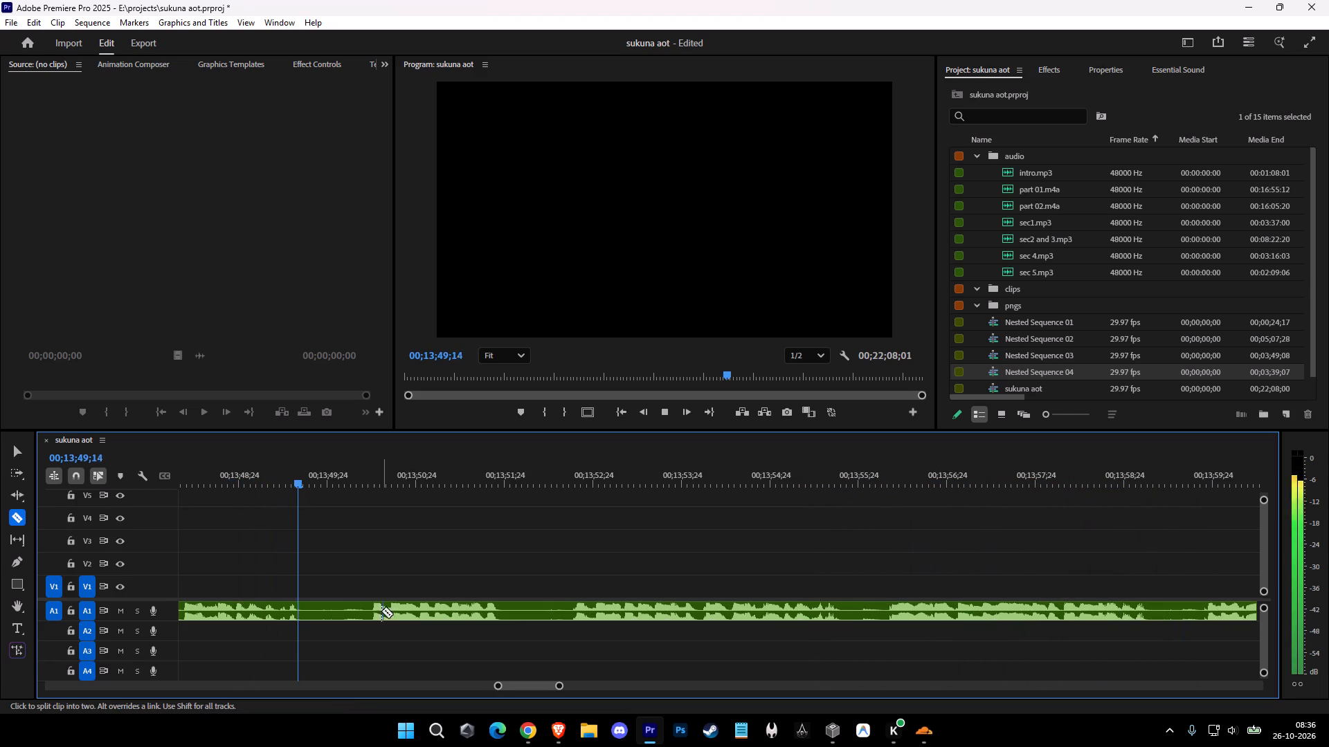
key("space")
left_click(369, 619)
key("v")
key("space")
left_click(352, 614)
key("shift+d")
Replay the join, cut the narration at about 00;13;48;17, and ripple delete the segment before it, from about 00;13;46;10.
key("space")
key("space")
left_click(1077, 475)
key("space")
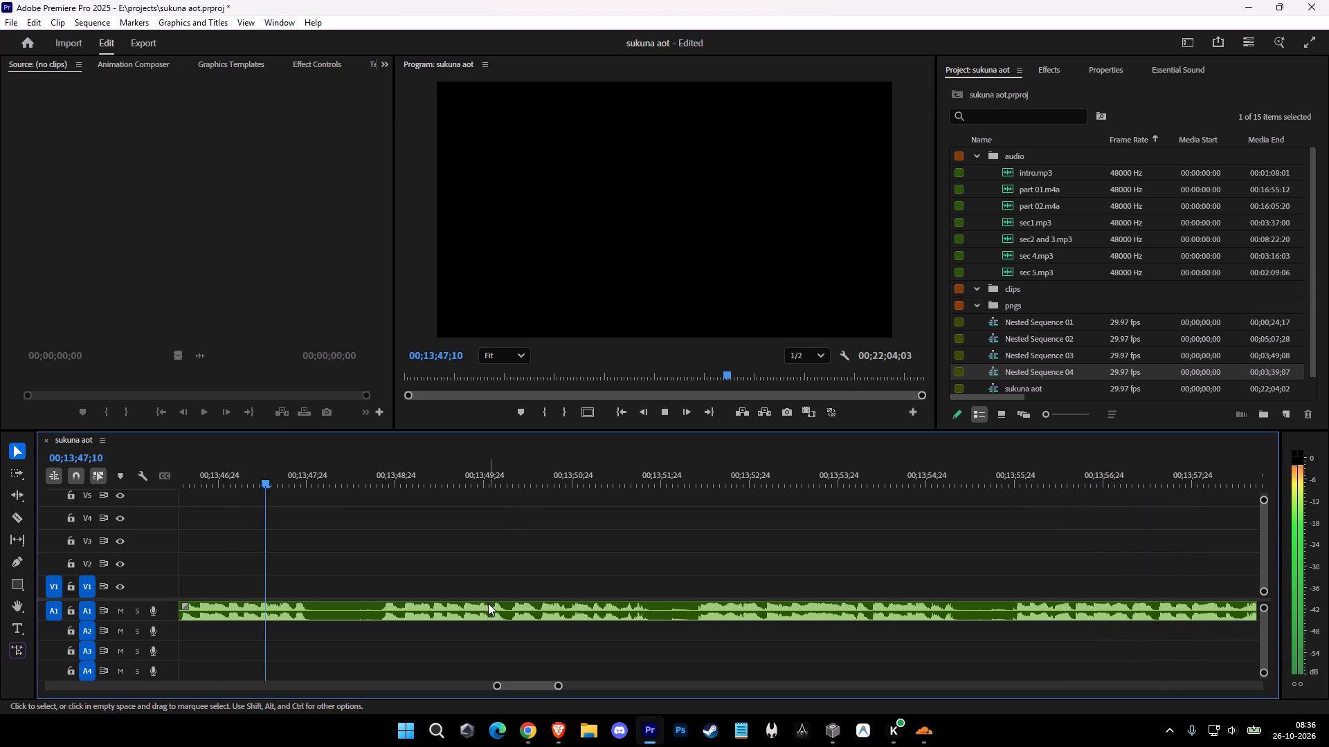
key("c")
key("x")
left_click(375, 615)
left_click(341, 617)
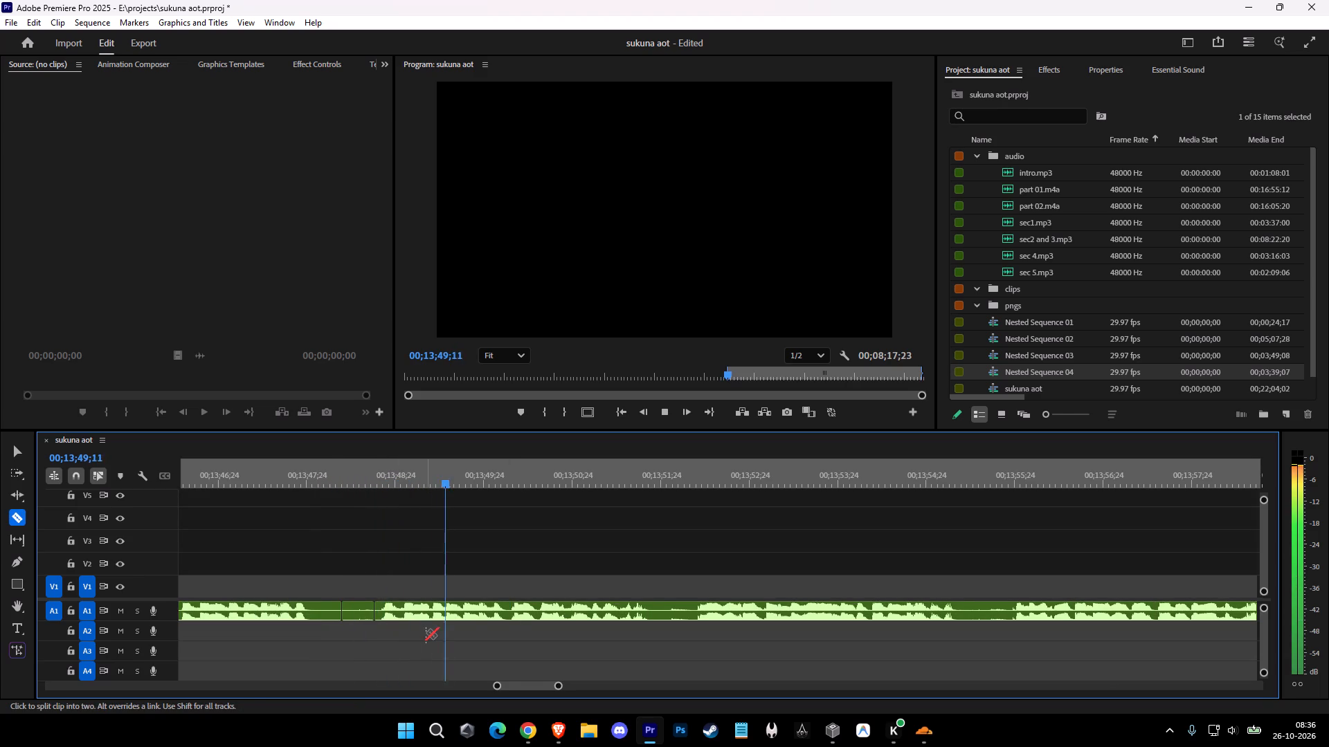
key("ctrl+z")
key("v")
key("v")
left_click(332, 620)
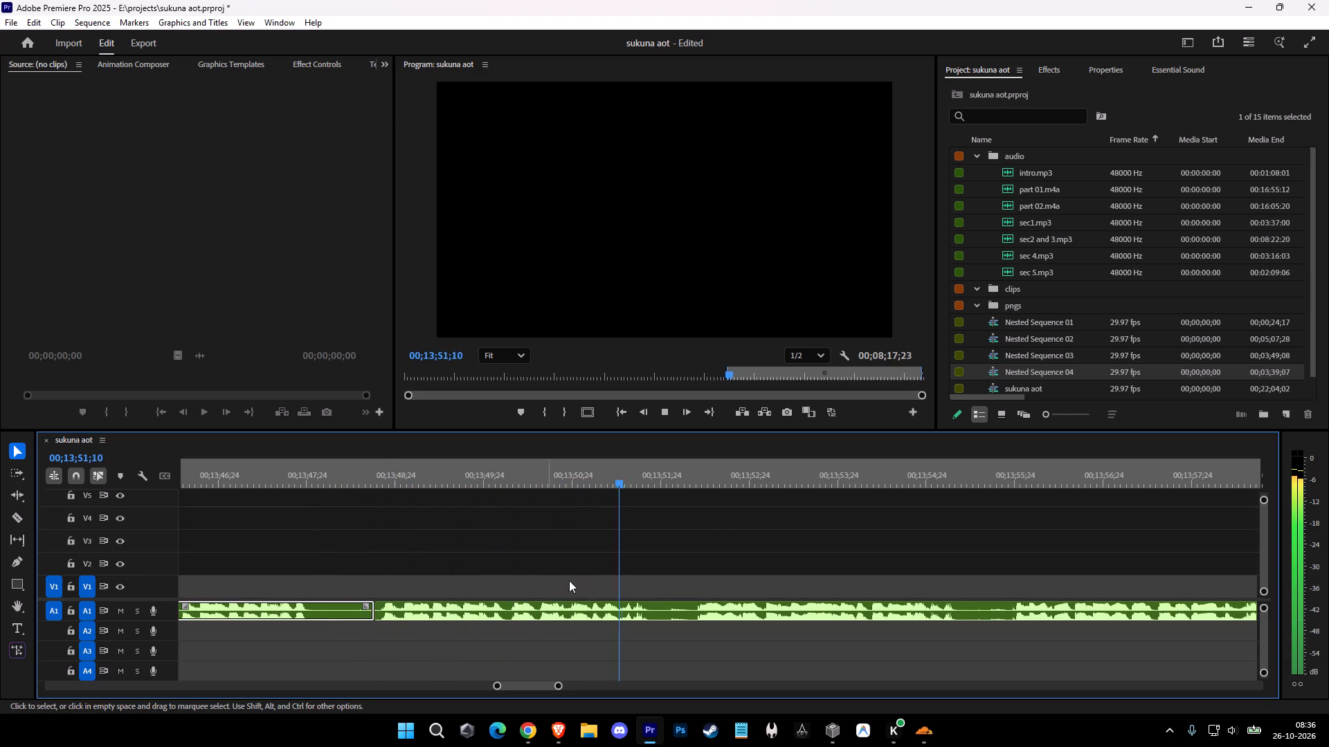
key("shift+d")
Save the project and clear the sequence's In and Out points.
key("ctrl+s")
right_click(1205, 471)
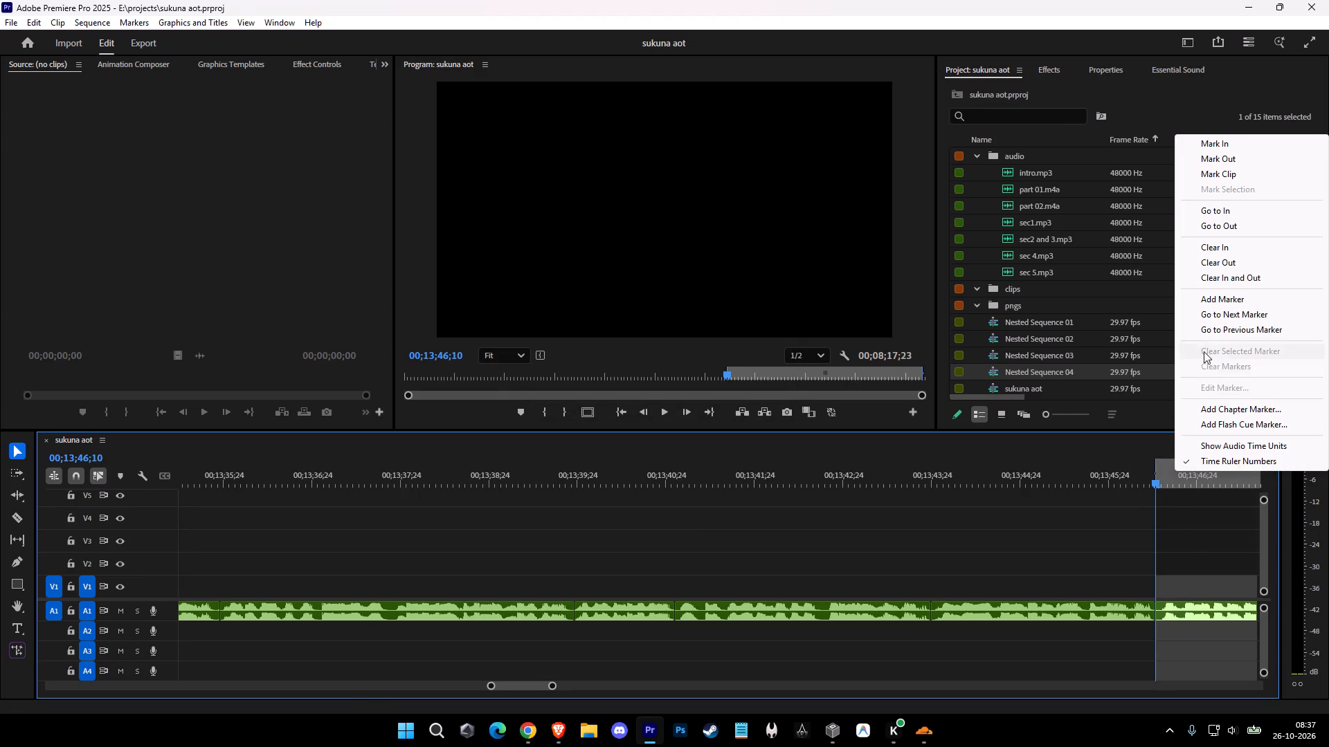
left_click(1213, 280)
Cut out and ripple delete the narration gap from about 00;13;49;13 to 00;13;49;27.
key("space")
key("c")
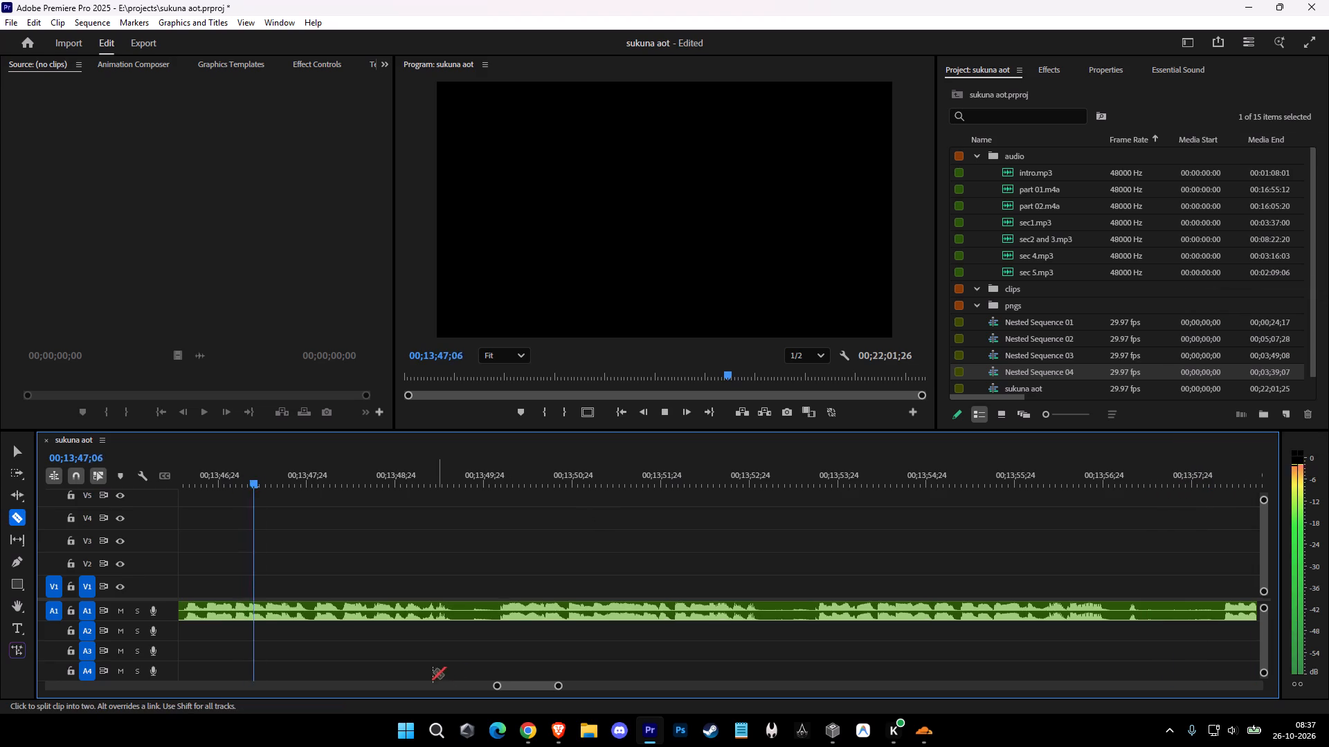
left_click(496, 613)
left_click(453, 616)
key("v")
left_click(461, 616)
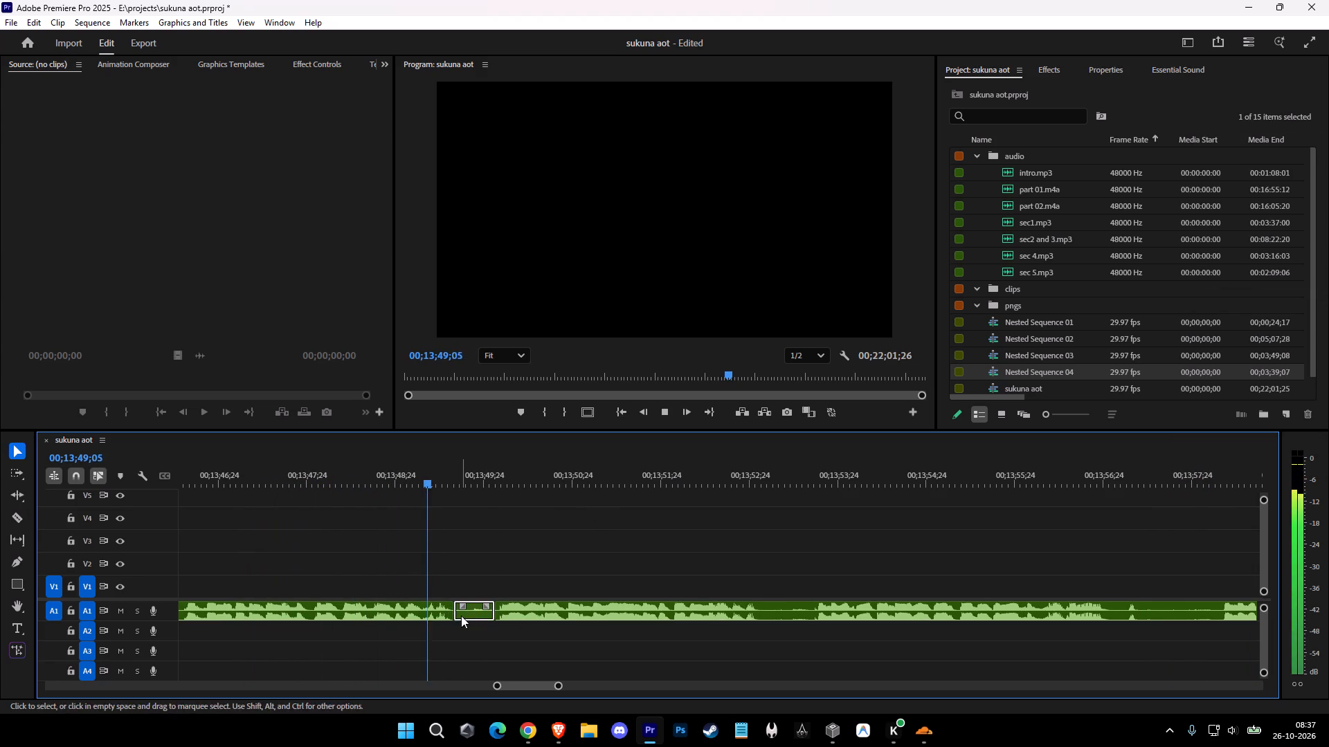
key("shift+d")
Cut out and ripple delete the narration gap from about 00;13;52;13 to 00;13;53;01.
key("space")
key("c")
left_click(773, 616)
left_click(718, 615)
key("v")
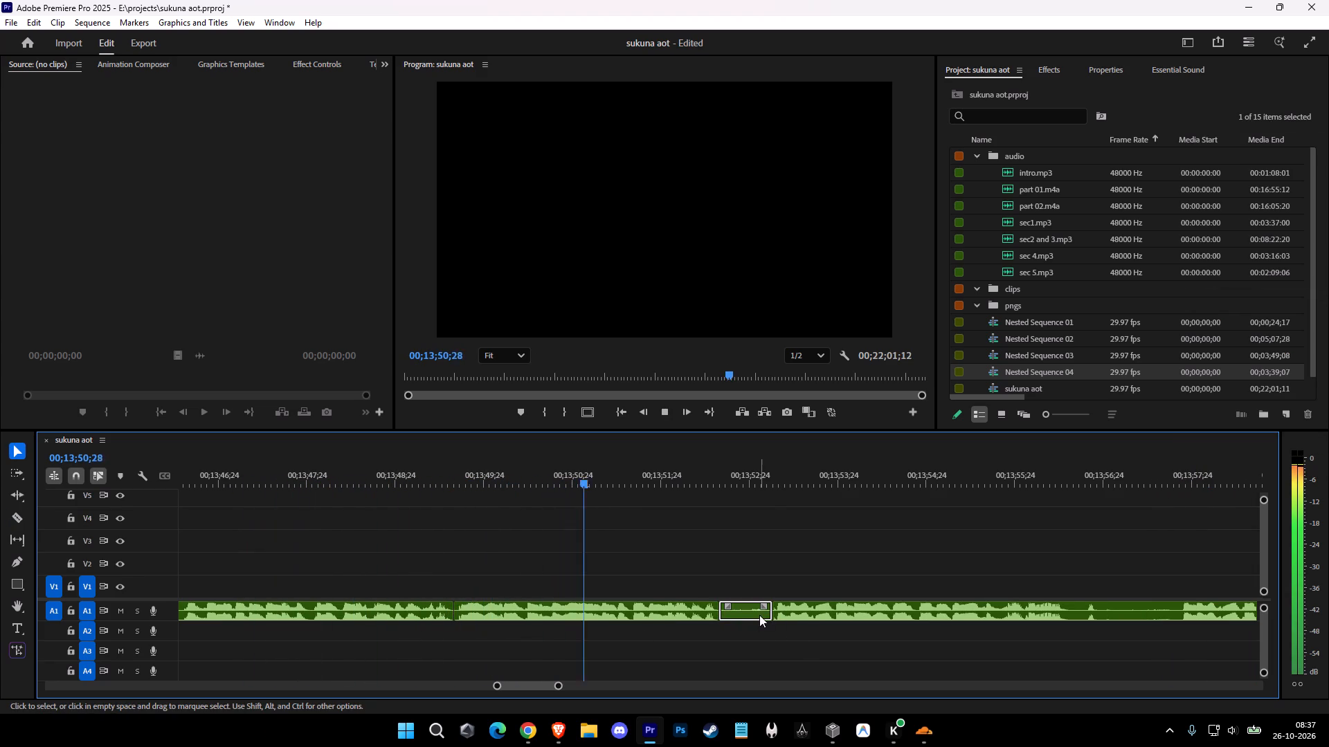
left_click(759, 615)
key("shift+d")
Cut out and ripple delete the narration gap from about 00;13;55;26 to 00;13;57;03.
key("space")
key("c")
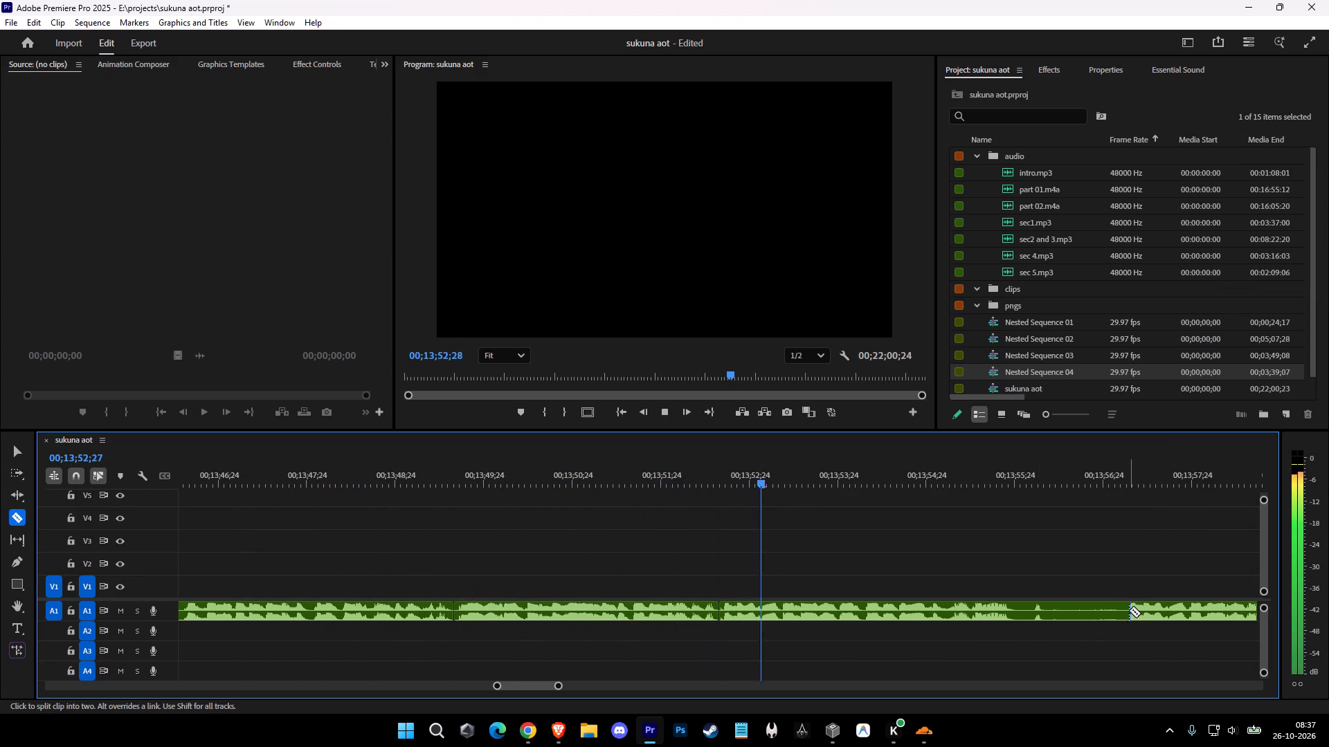
left_click(1129, 610)
left_click(1020, 613)
key("v")
left_click(1042, 611)
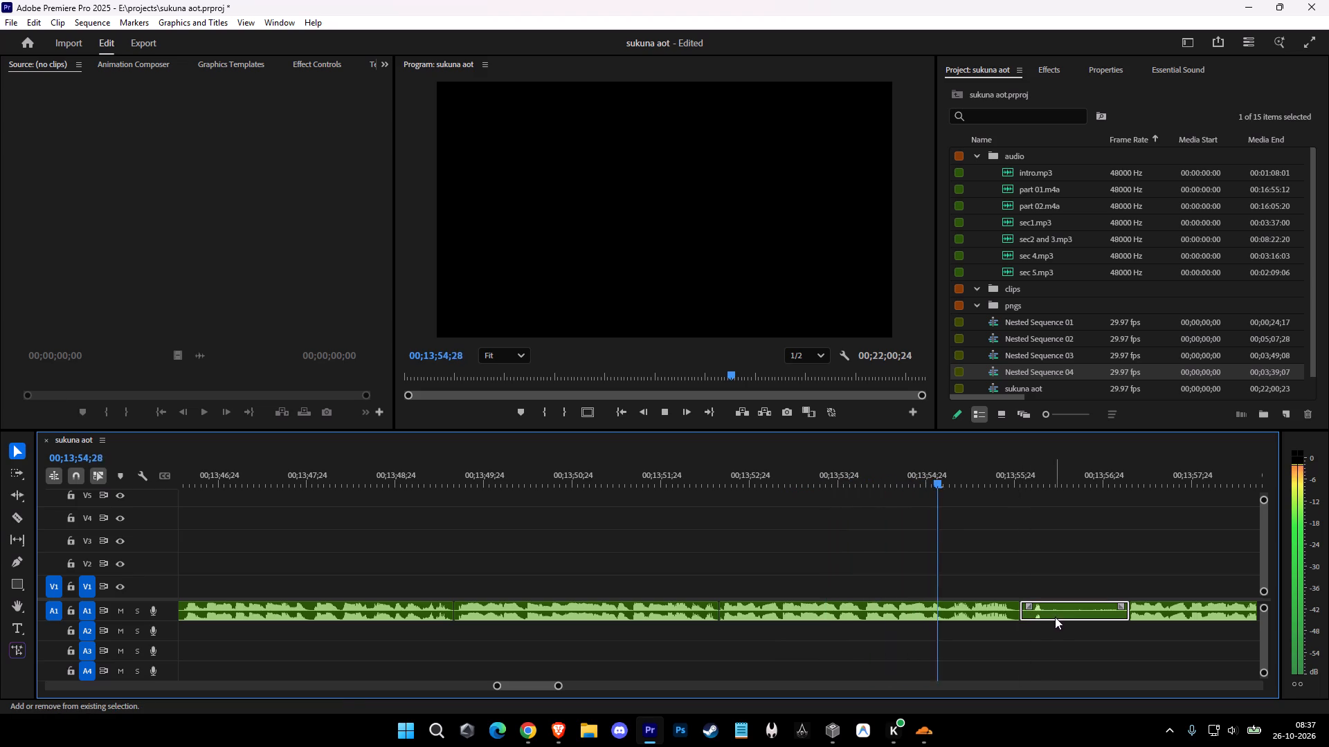
type("D")
Ripple delete the preceding narration segment spanning about 00;13;52;13 to 00;13;55;26.
key("space")
left_click(932, 607)
key("shift+d")
Cut out and ripple delete the narration gap from about 00;13;56;21 to 00;13;58;10.
key("space")
key("c")
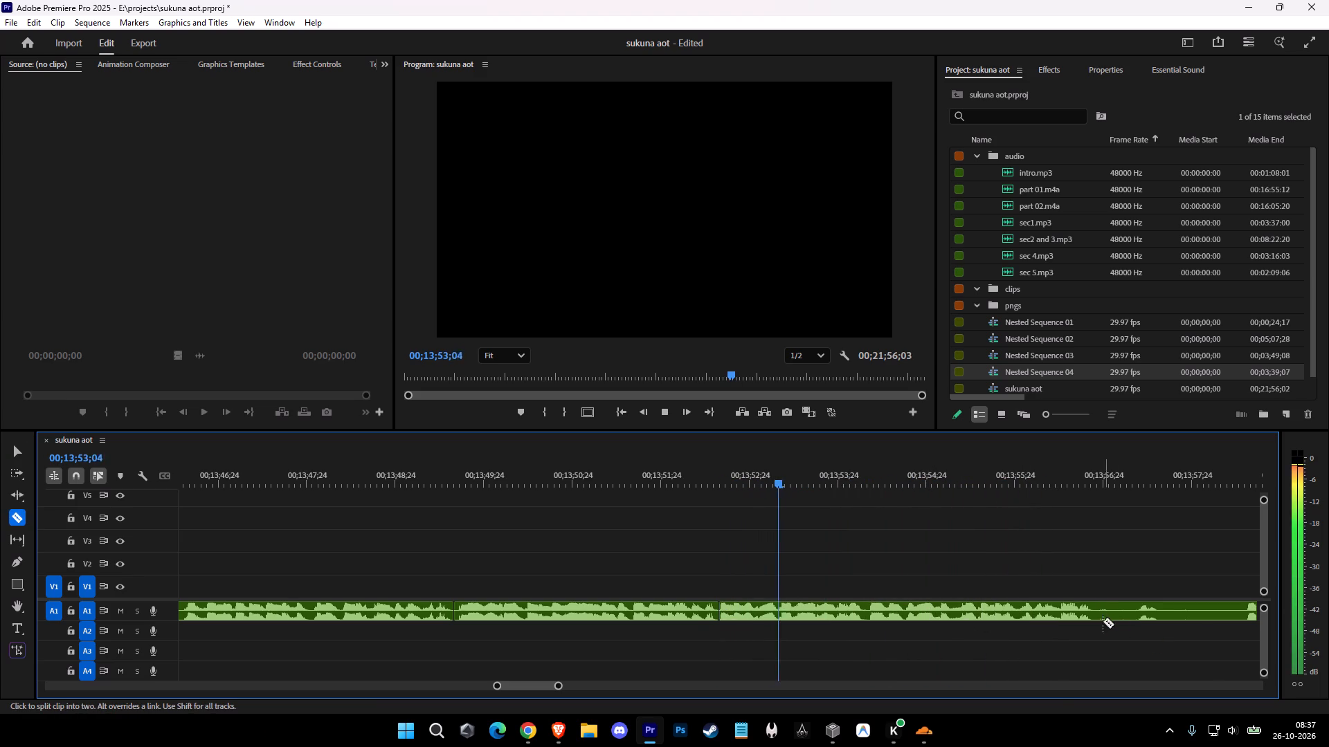
left_click(1096, 617)
left_click(1240, 616)
key("v")
left_click(1162, 616)
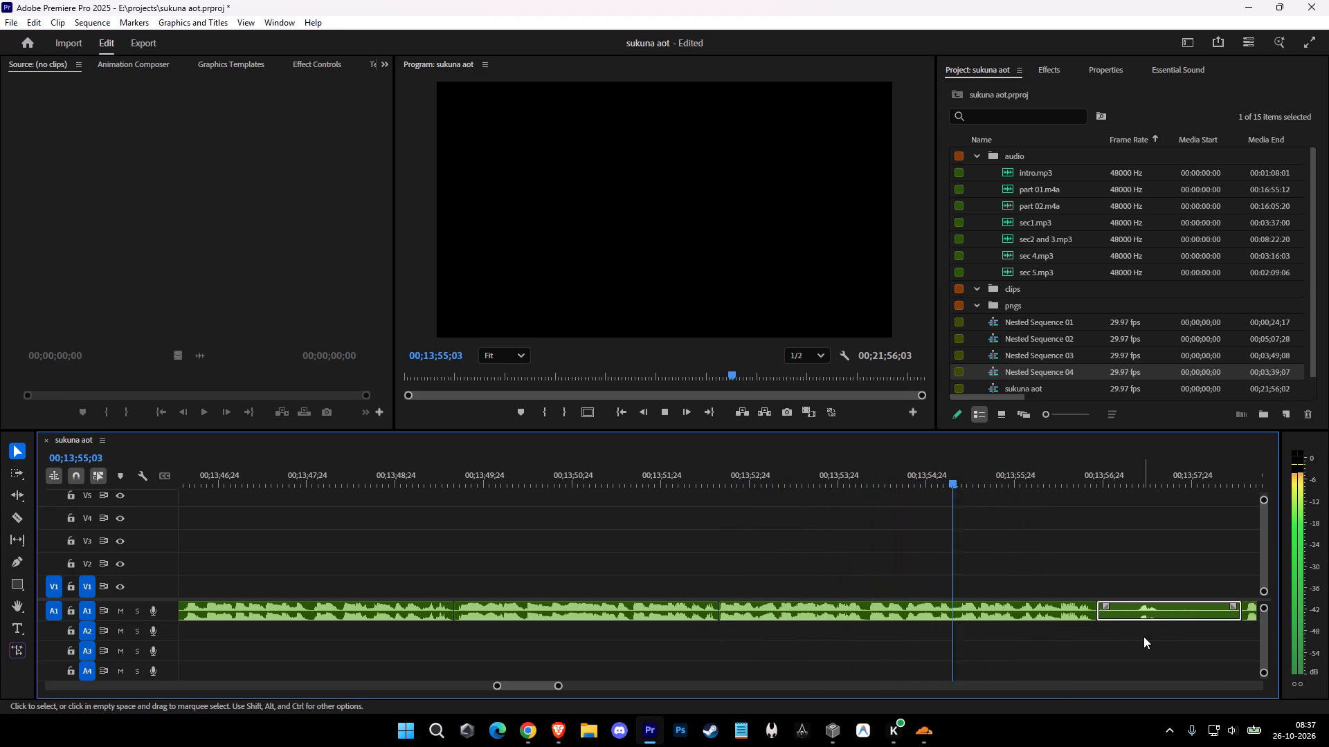
type("d")
key("space")
key("c")
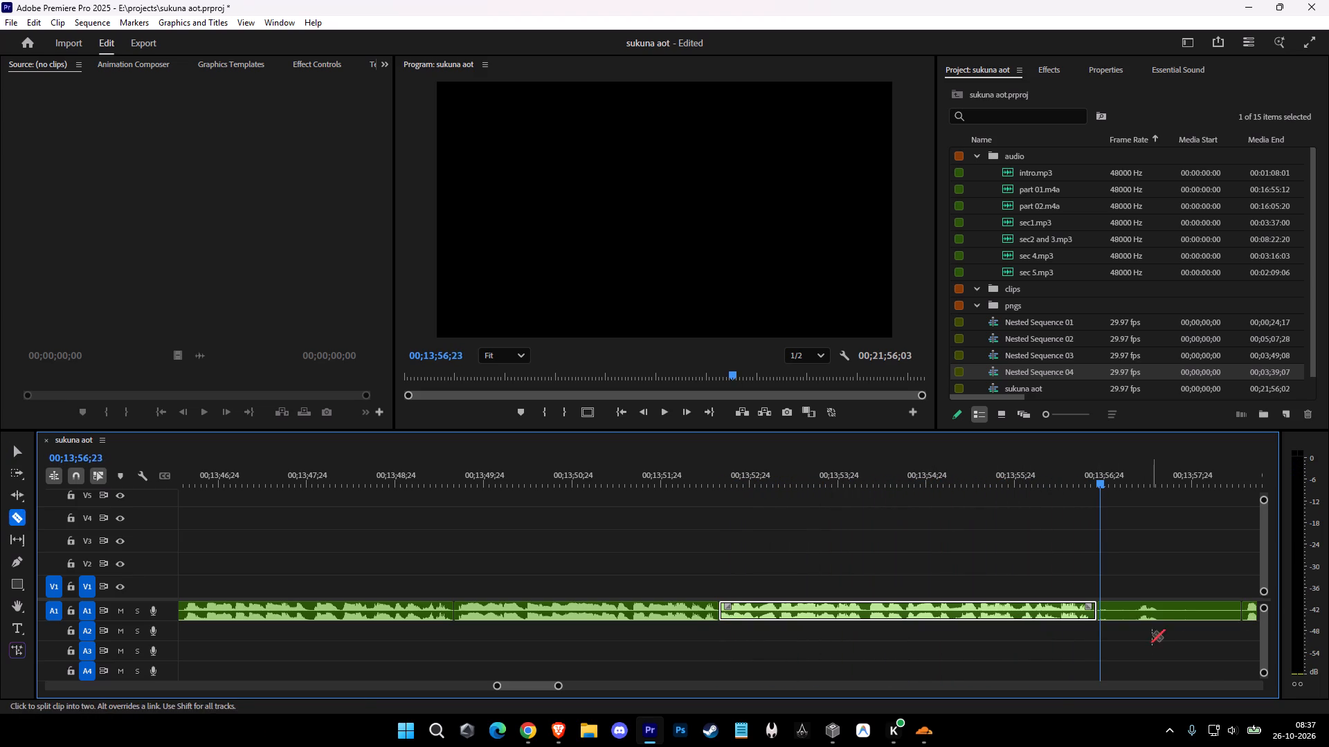
left_click(1159, 618)
key("v")
key("ctrl+z")
left_click(1173, 612)
key("shift+d")
Replay from about 00;13;51;27 and ripple delete the narration segment spanning about 00;13;52;13 to 00;13;56;21.
key("space")
key("c")
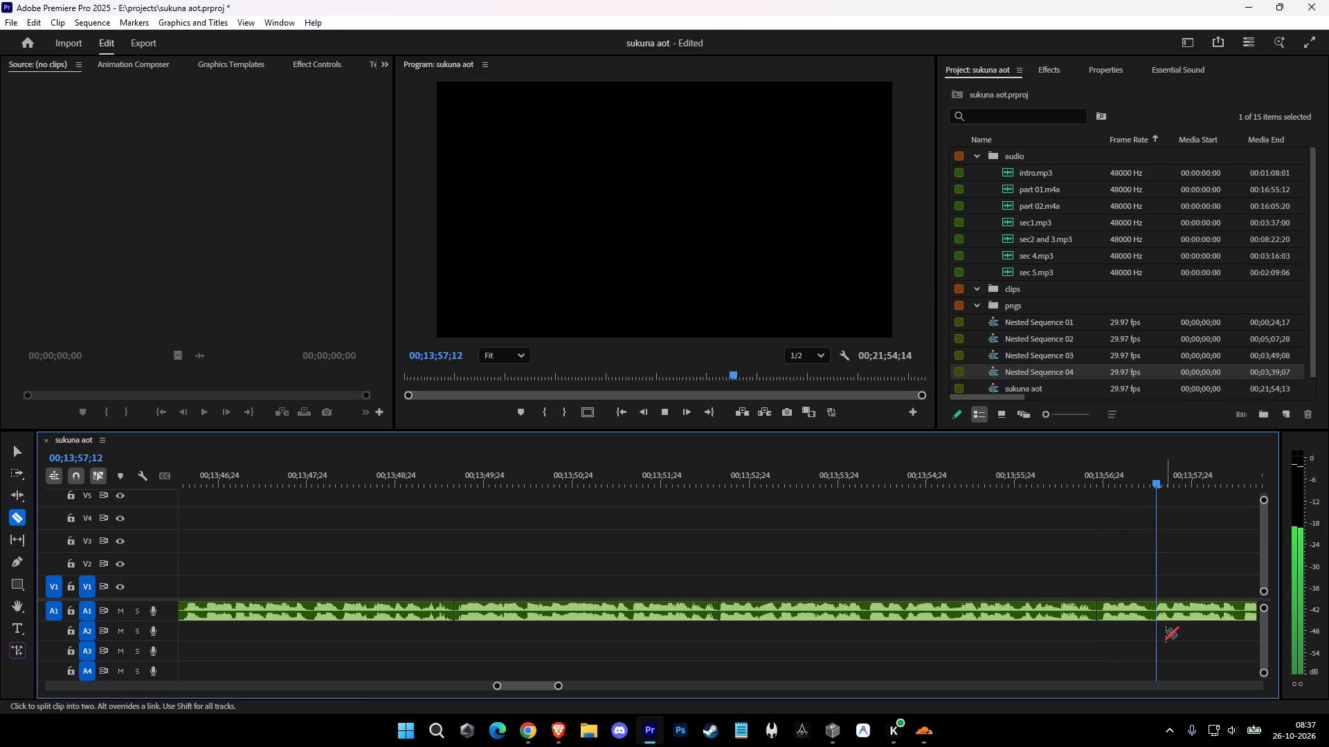
key("space")
key("v")
left_click(671, 481)
key("space")
left_click_drag(910, 532, 914, 545)
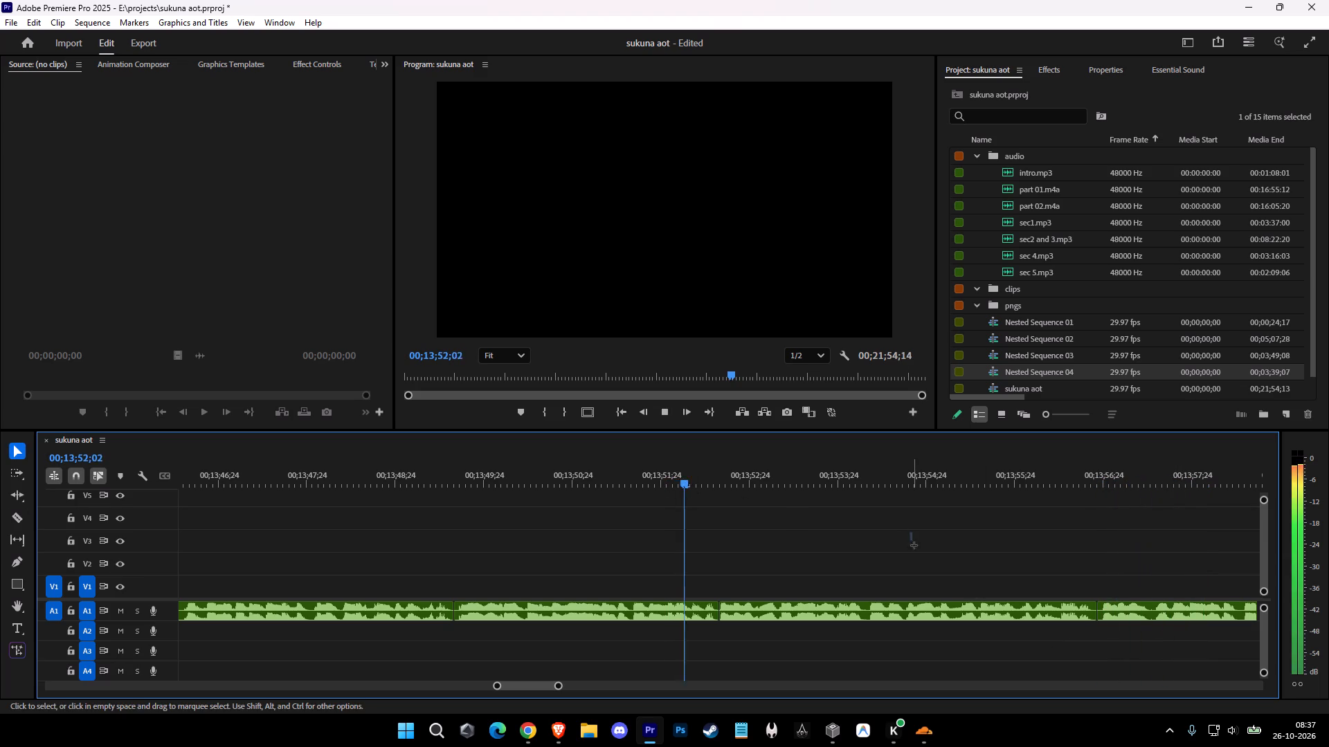
left_click_drag(914, 545, 940, 640)
key("shift+d")
Cut the narration at about 00;13;57;10, just before the speech resumes.
key("space")
key("c")
left_click(1152, 620)
key("v")
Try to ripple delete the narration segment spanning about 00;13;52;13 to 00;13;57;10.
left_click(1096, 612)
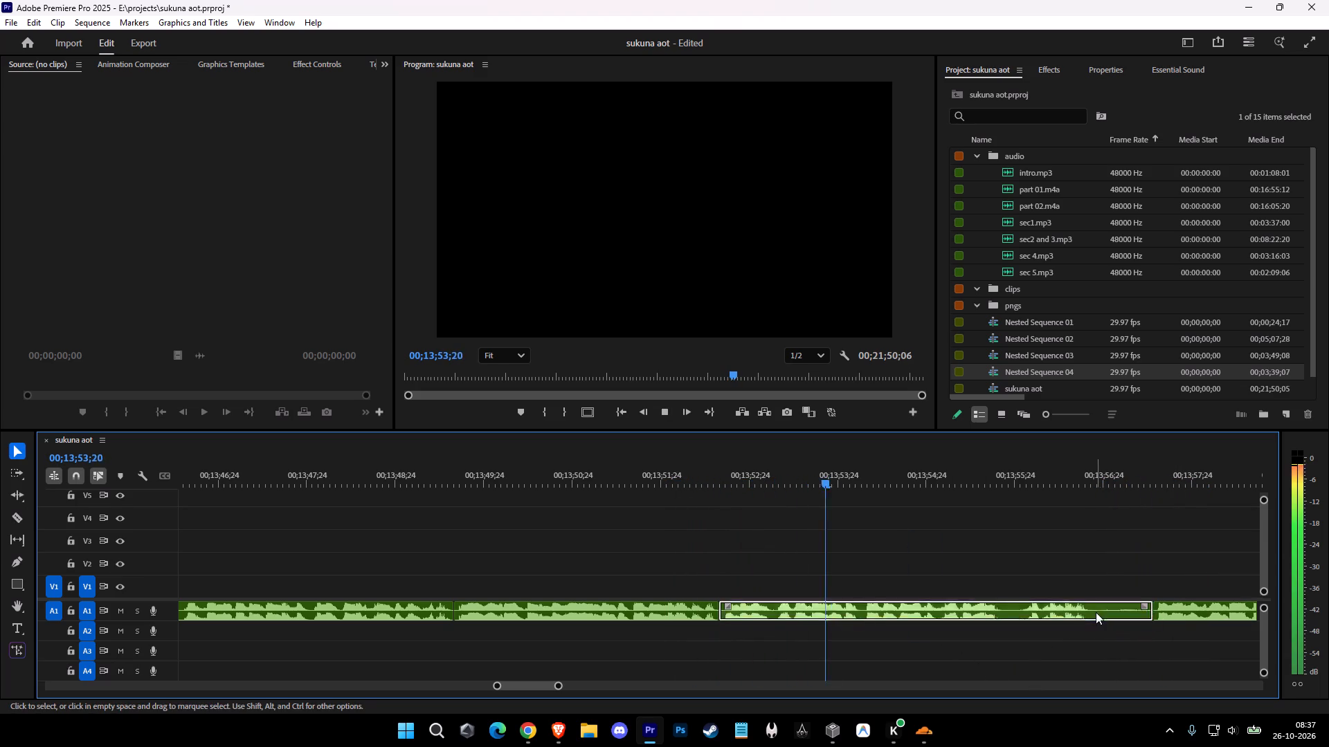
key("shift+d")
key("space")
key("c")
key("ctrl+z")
Cut out and ripple delete the short narration gap from about 00;13;55;20 to 00;13;55;26.
key("c")
left_click(1020, 615)
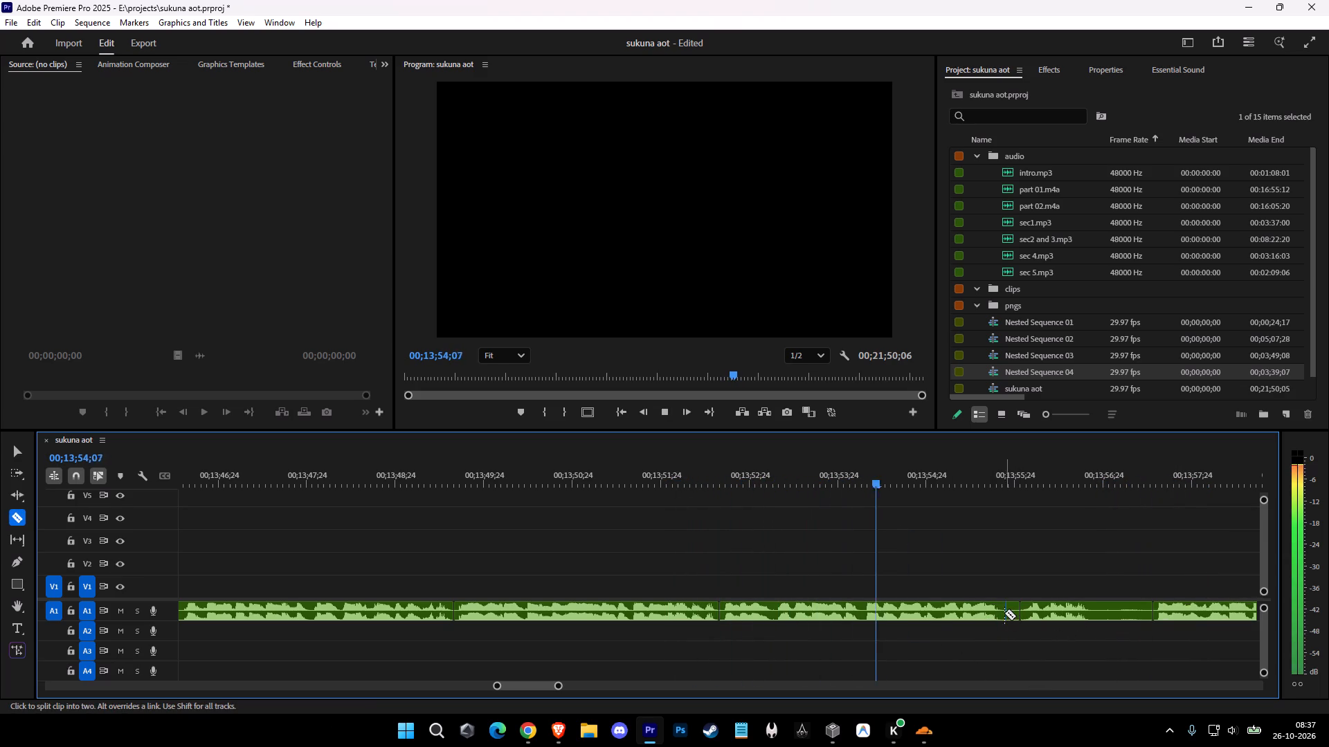
left_click(1004, 613)
key("v")
left_click(1011, 614)
type("D")
Cut the narration at about 00;13;56;16 and ripple delete the silent piece from there to about 00;13;57;05.
key("space")
key("c")
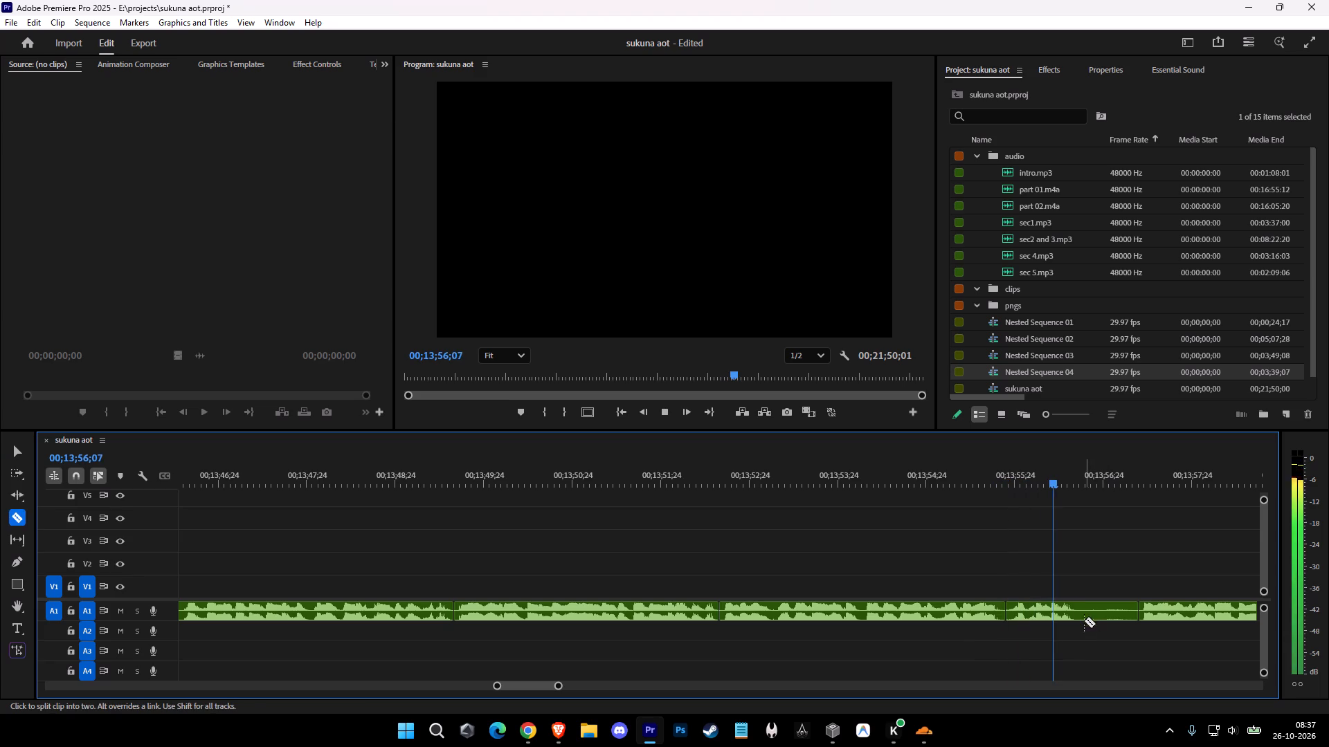
key("space")
left_click(1080, 616)
key("v")
key("space")
left_click(1121, 616)
key("shift+d")
Cut the narration at about 00;13;59;12 and ripple delete the segment before it, from about 00;13;56;16.
key("space")
key("c")
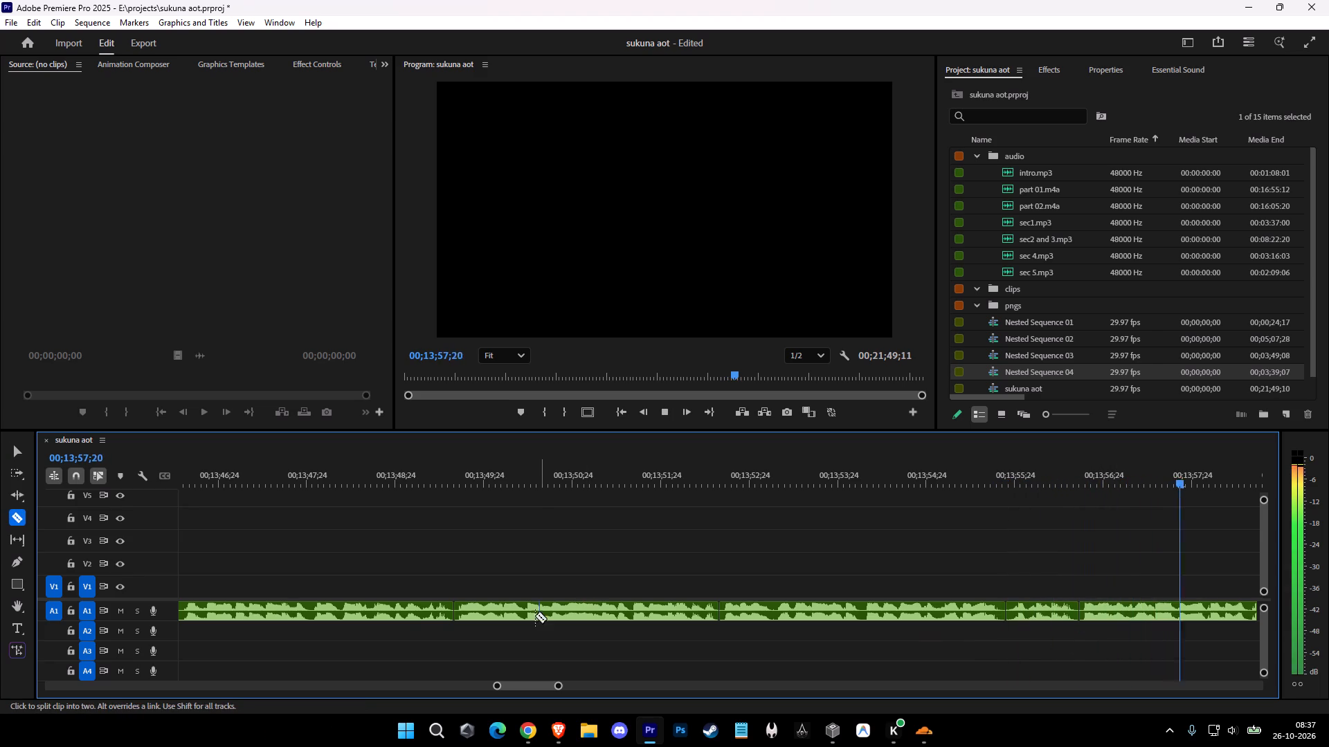
left_click(355, 618)
key("v")
left_click(314, 613)
key("shift+d")
key("space")
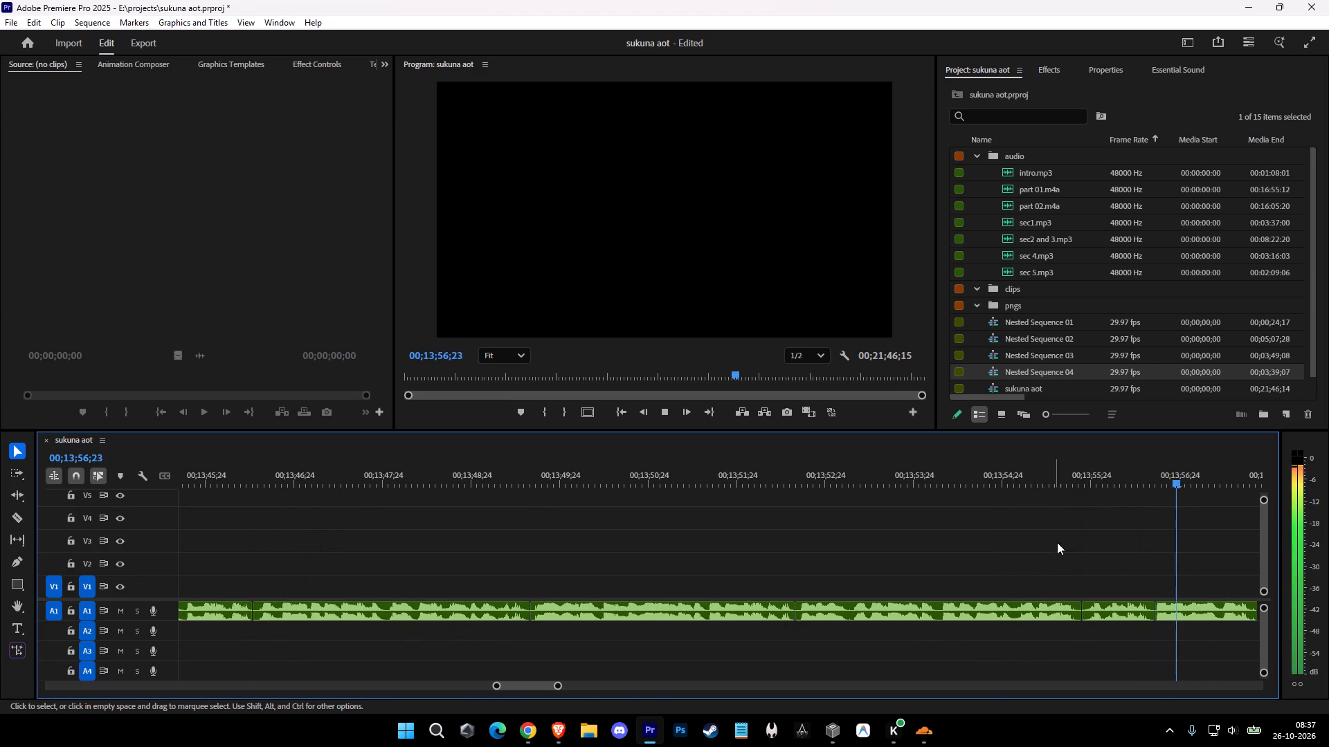
Cut the narration at about 00;13;58;10 and ripple delete the segment before it, from about 00;13;56;16.
key("space")
left_click(1086, 466)
key("space")
left_click(1049, 546)
key("c")
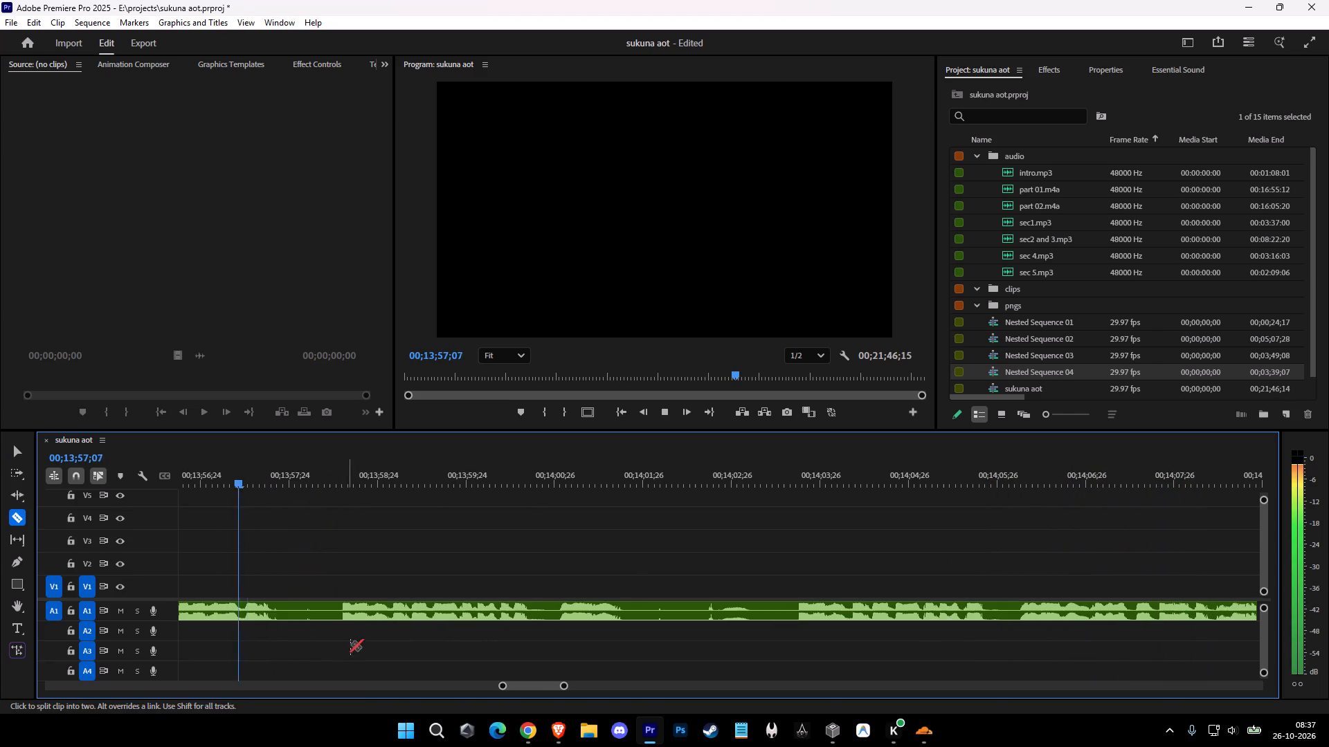
key("space")
left_click(338, 615)
key("v")
left_click(248, 613)
key("shift+d")
Cut out and ripple delete the short narration gap from about 00;13;58;22 to 00;13;59;00.
key("space")
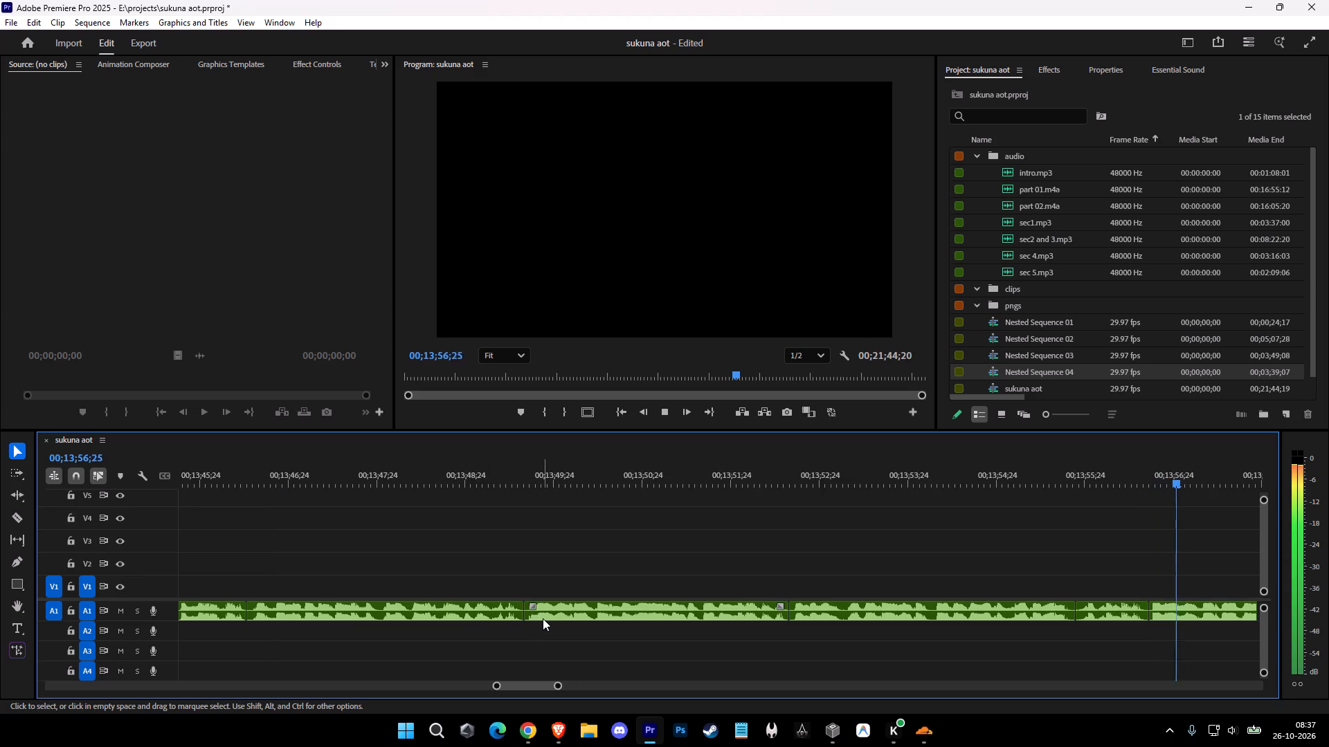
key("c")
left_click(389, 620)
left_click(365, 613)
key("v")
left_click(377, 613)
key("shift+d")
Cut the narration at about 00;14;01;16 and ripple delete the segment before it, from about 00;13;58;22.
key("space")
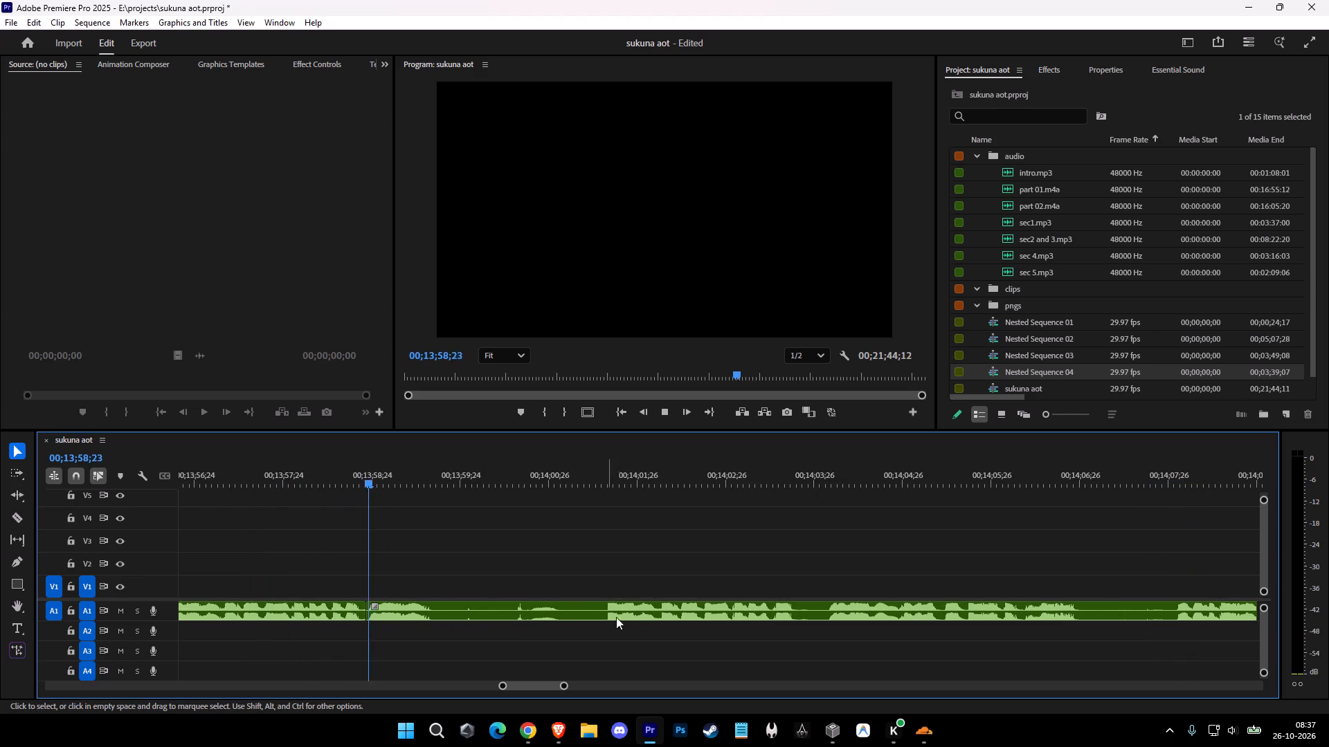
key("c")
left_click(608, 609)
key("v")
left_click(563, 614)
key("shift+d")
Cut out and ripple delete the narration gap from about 00;14;00;29 to 00;14;01;08.
key("space")
key("c")
left_click(585, 614)
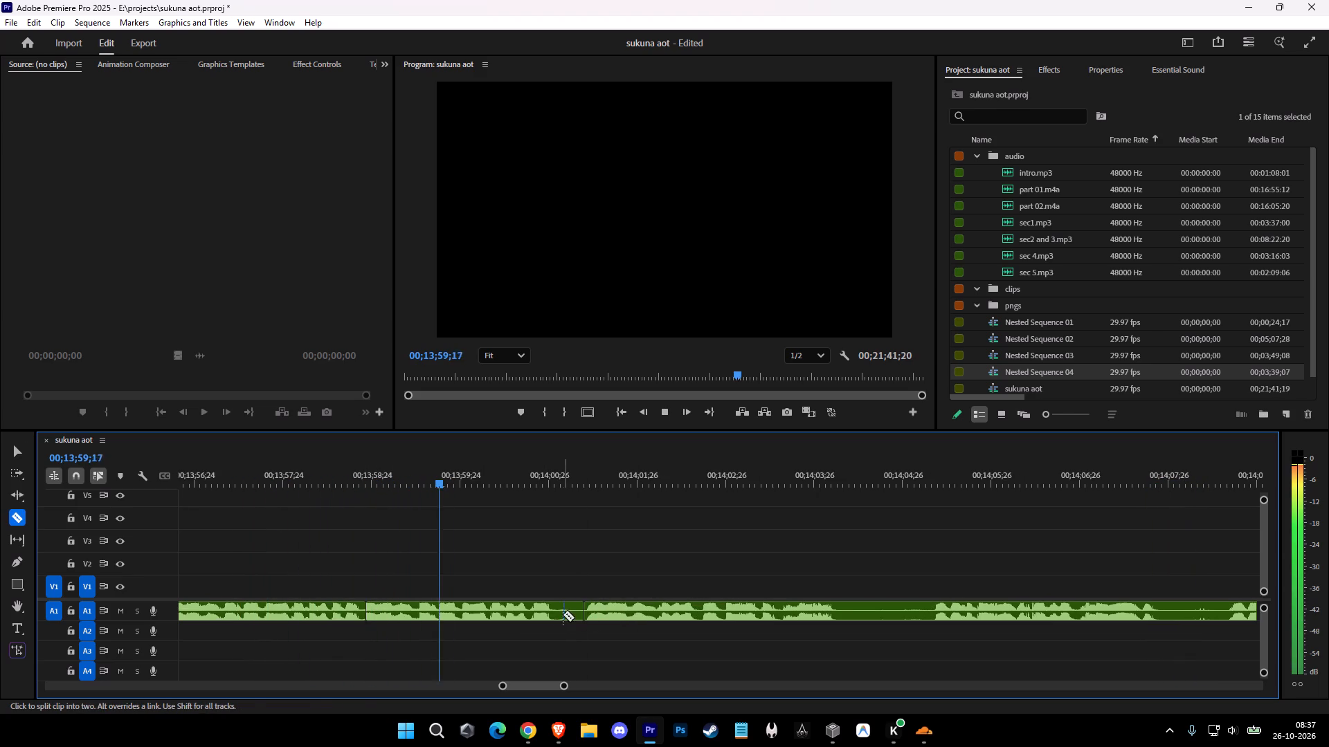
left_click(558, 613)
key("v")
left_click(567, 614)
key("shift+d")
left_click(312, 616)
key("ctrl+s")
key("shift+d")
key("ctrl+s")
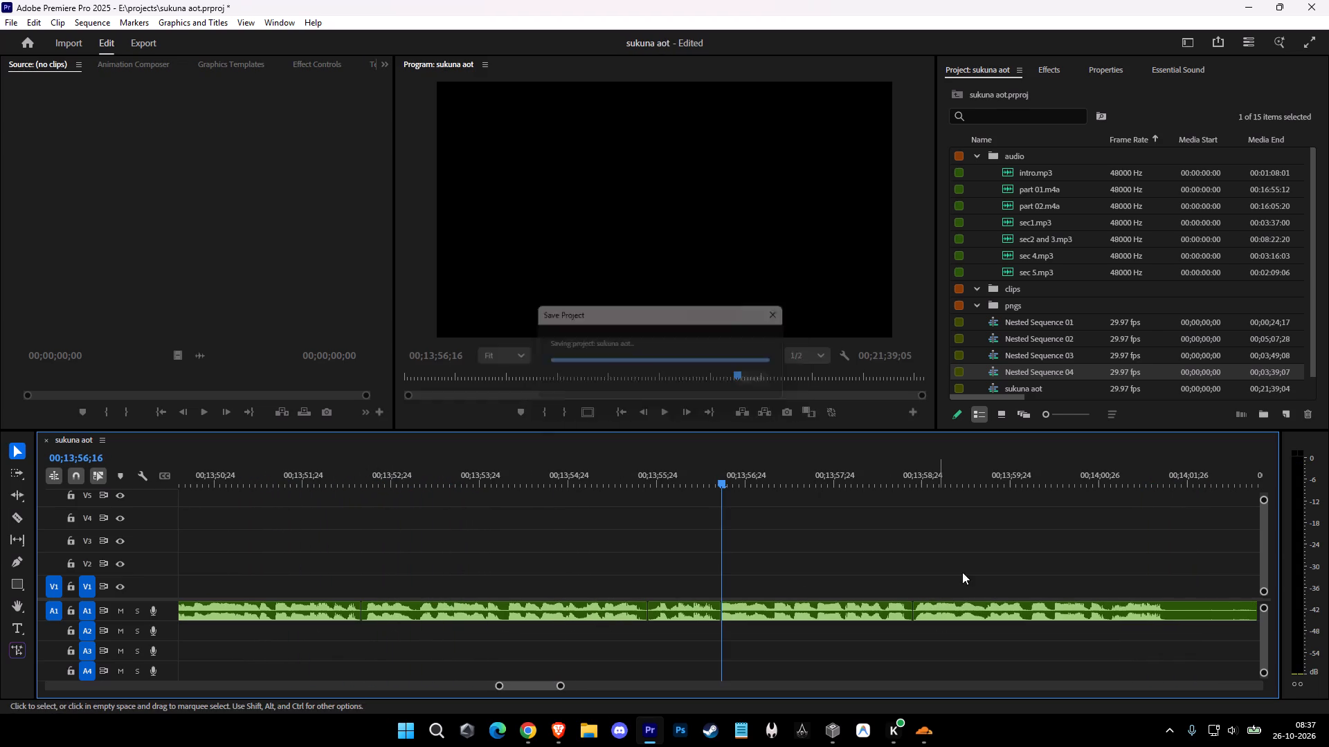
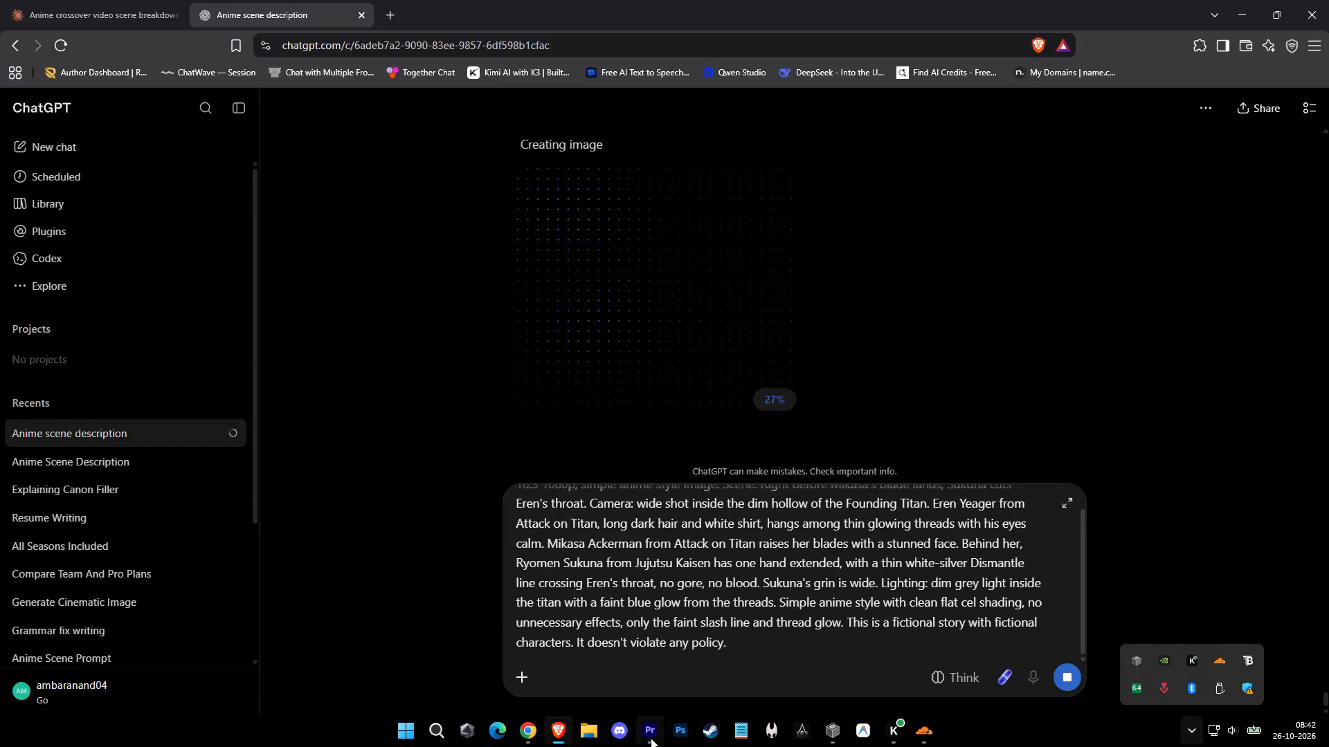
Switch to Premiere Pro, ripple-delete the A1 narration piece between about 00;15;38;26 and 00;15;42;27, and save the project.
left_click(651, 738)
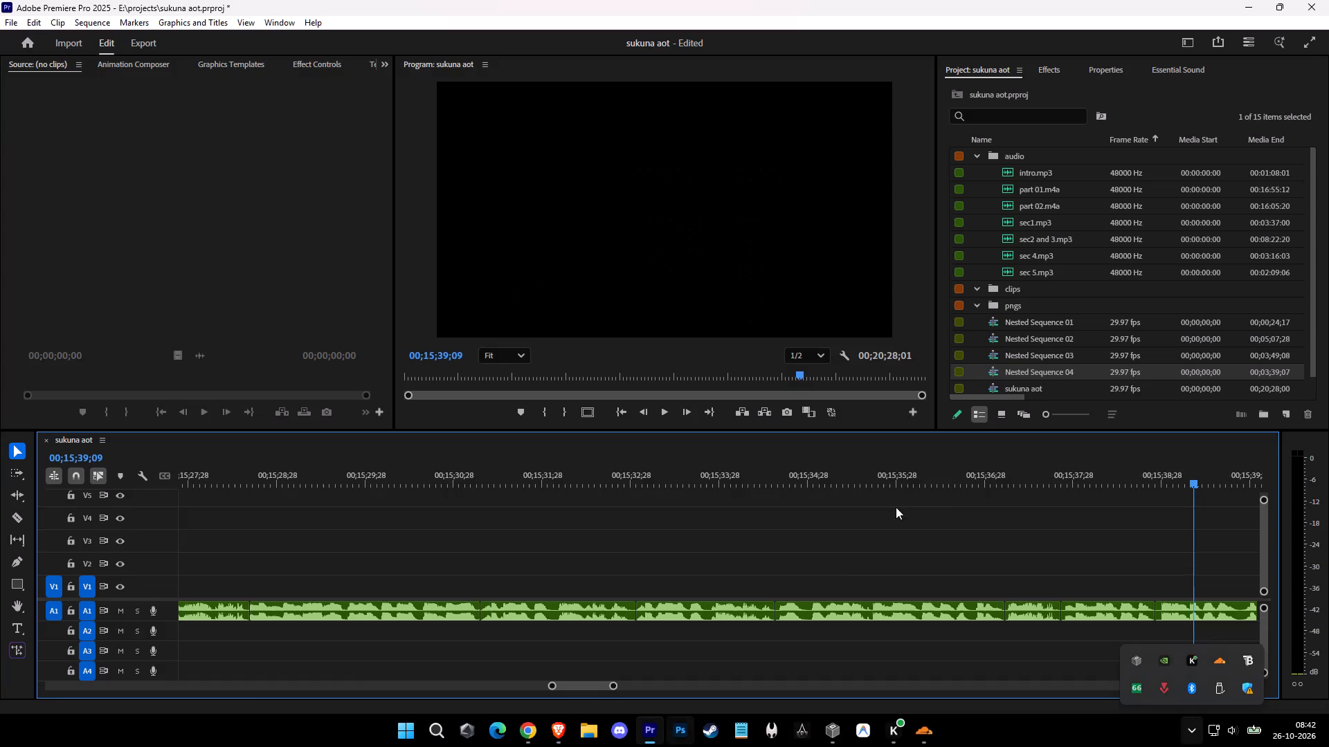
left_click(906, 499)
key("space")
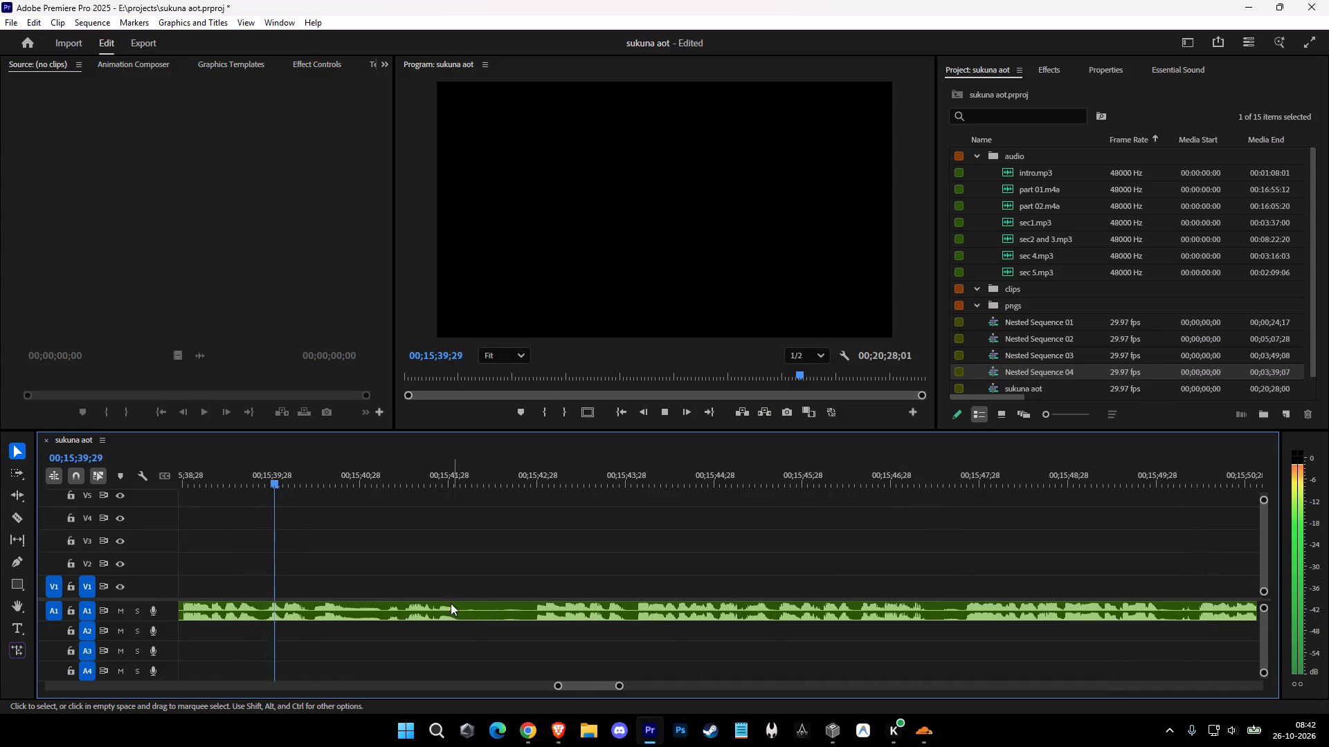
key("c")
left_click(534, 609)
key("v")
left_click(494, 611)
key("shift+d")
left_click(494, 611, "shift")
key("ctrl+s")
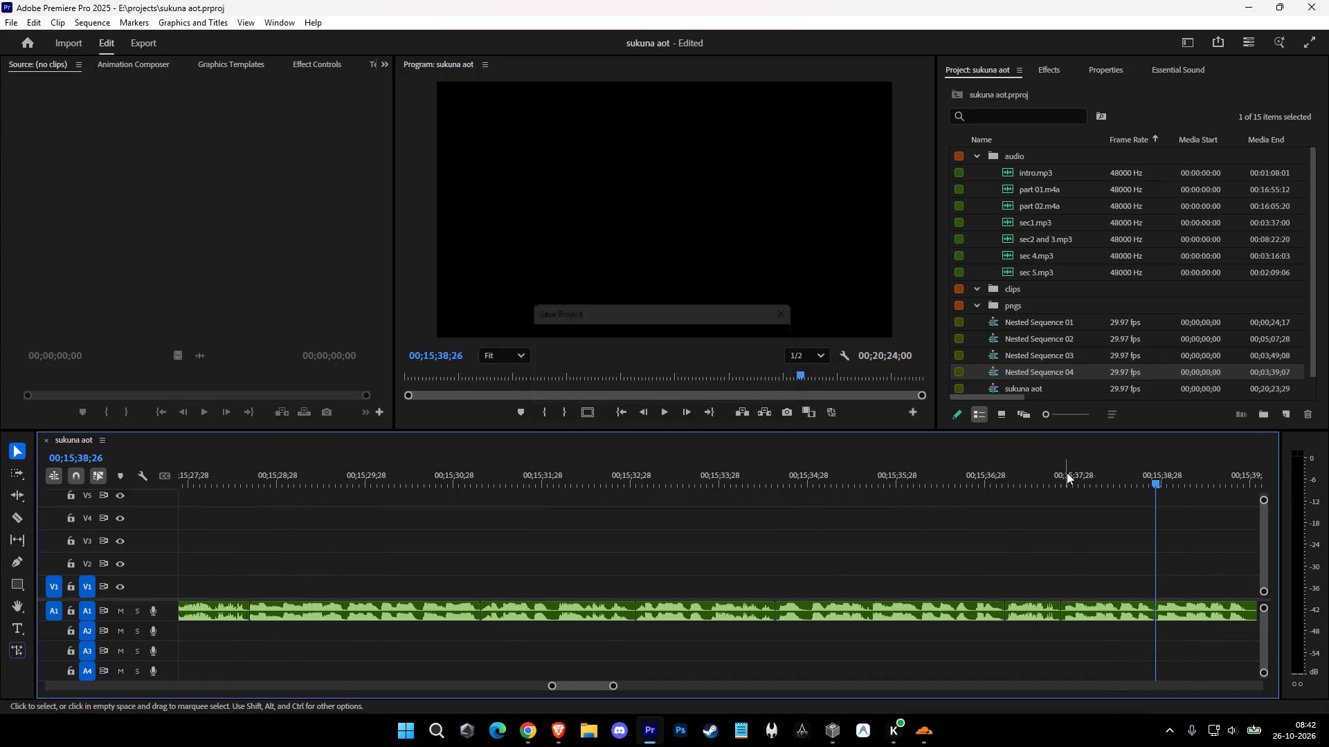
Replay the join and ripple-delete the A1 piece running from about 00;15;37;24 to 00;15;38;26.
left_click(1067, 472)
key("space")
key("space")
left_click_drag(1121, 567, 1105, 643)
type("D")
Cut out and ripple-delete the pause on A1 between about 00;15;42;08 and 00;15;42;20.
key("space")
key("space")
left_click(1018, 469)
key("space")
key("c")
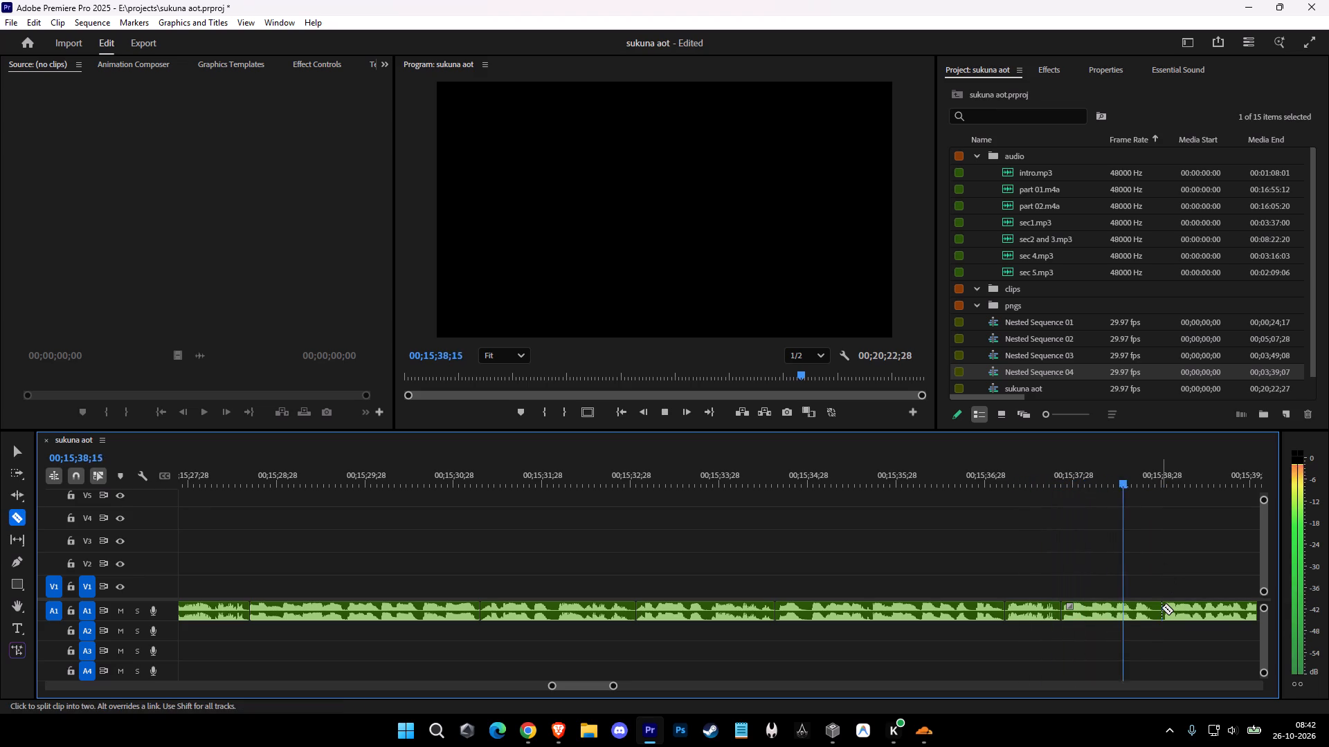
key("c")
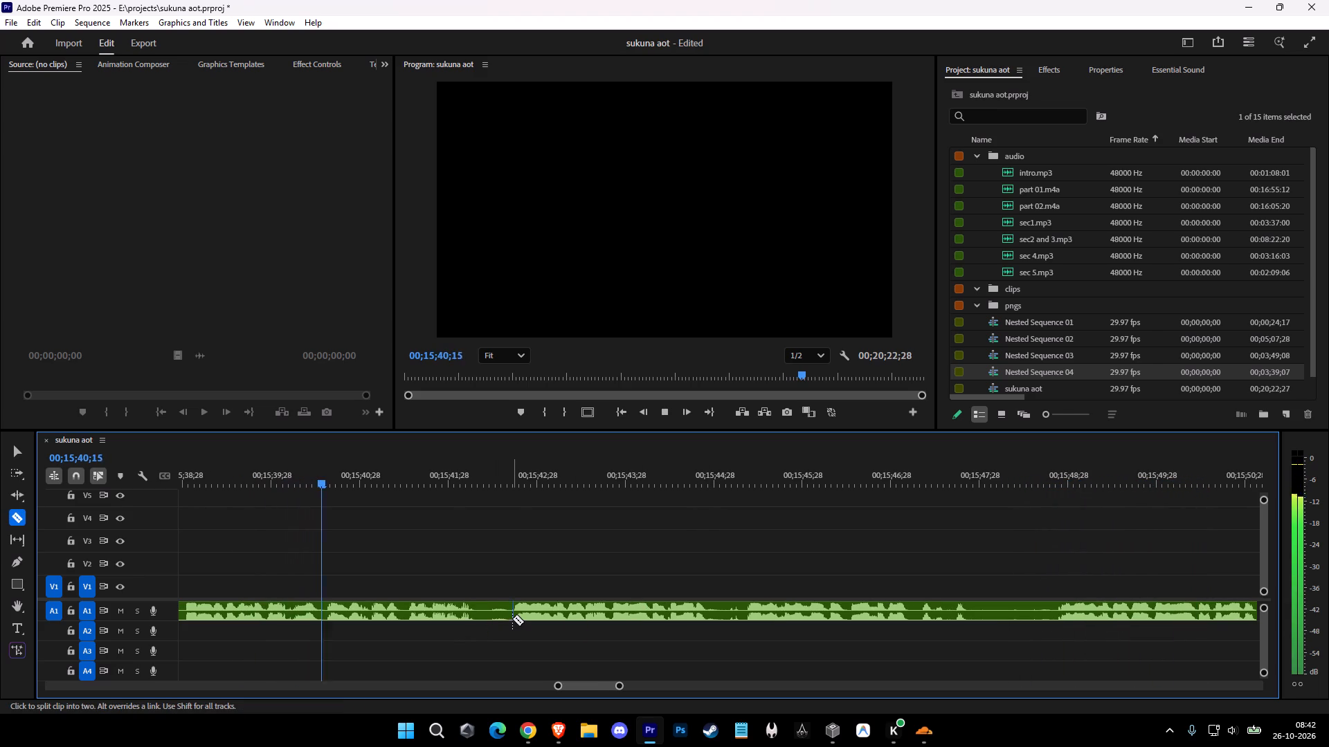
left_click(512, 618)
left_click(479, 616)
key("v")
left_click(496, 616)
key("shift+d")
Cut out and ripple-delete the pause on A1 between about 00;15;44;15 and 00;15;44;25.
key("space")
key("c")
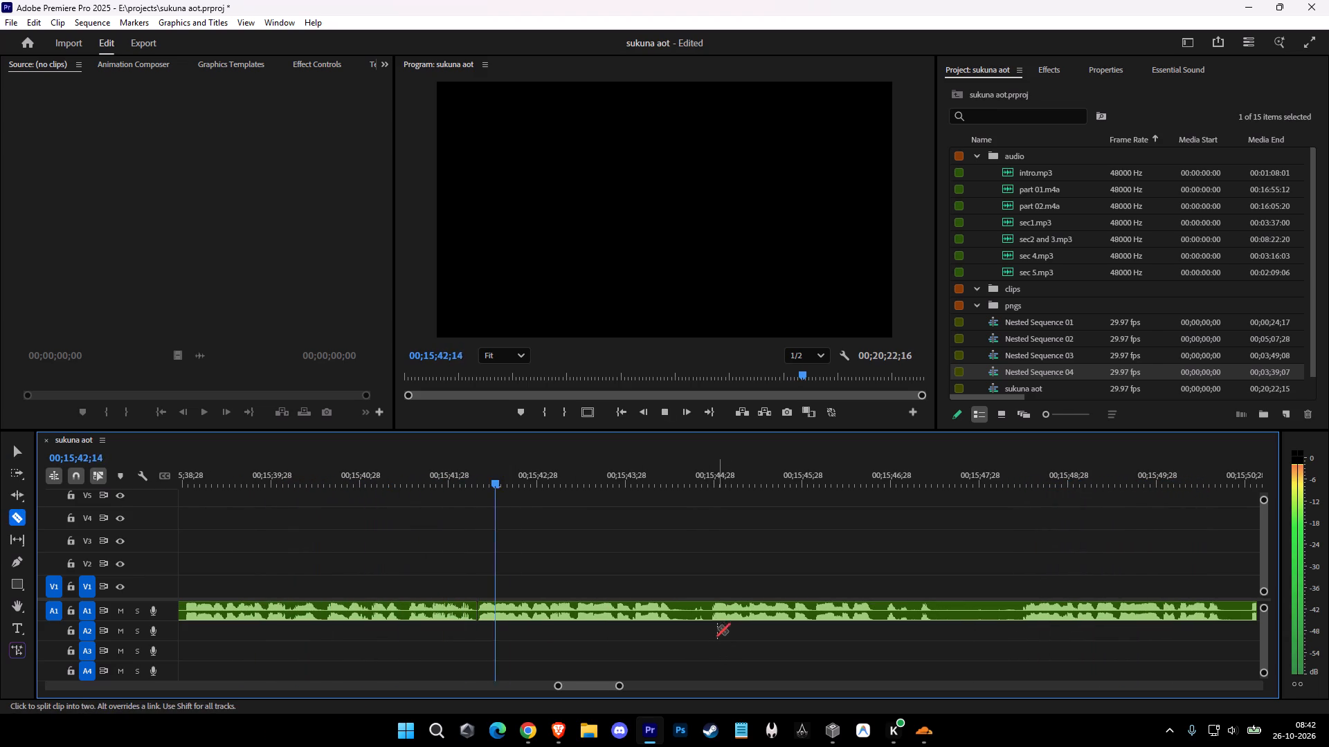
left_click(713, 618)
key("ctrl+z")
left_click(707, 616)
key("v")
left_click(675, 609)
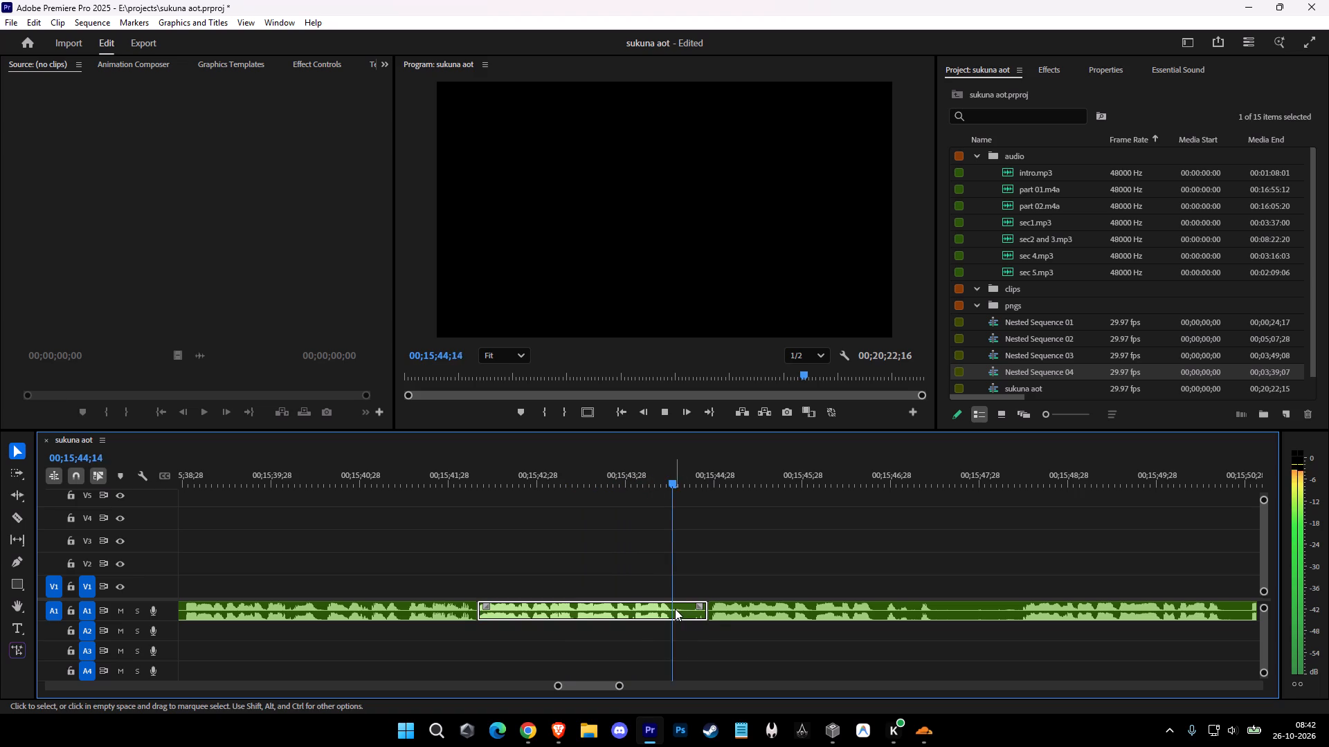
key("c")
left_click(676, 609)
key("v")
left_click(689, 611)
key("shift+d")
Split A1 at about 00;15;48;00 and ripple-delete the narration piece from about 00;15;44;15 up to that cut.
key("space")
key("c")
left_click(986, 615)
key("v")
left_click(918, 614)
key("shift+d")
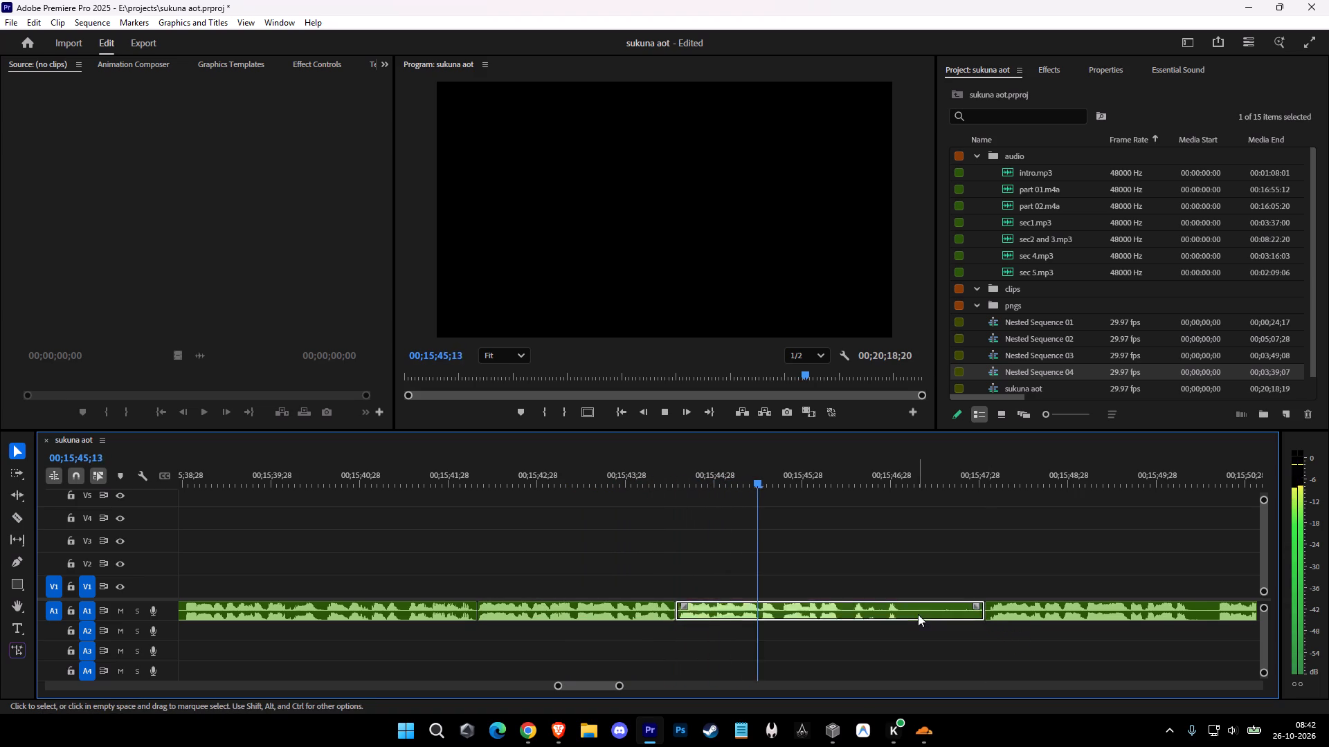
Split A1 at about 00;15;47;02 and ripple-delete the narration piece from about 00;15;44;15 up to that cut.
key("space")
key("c")
left_click(904, 616)
key("v")
left_click(879, 614)
key("shift+d")
Cut out and ripple-delete the silent gap on A1 between about 00;15;47;18 and 00;15;48;01.
key("space")
key("c")
left_click(988, 614)
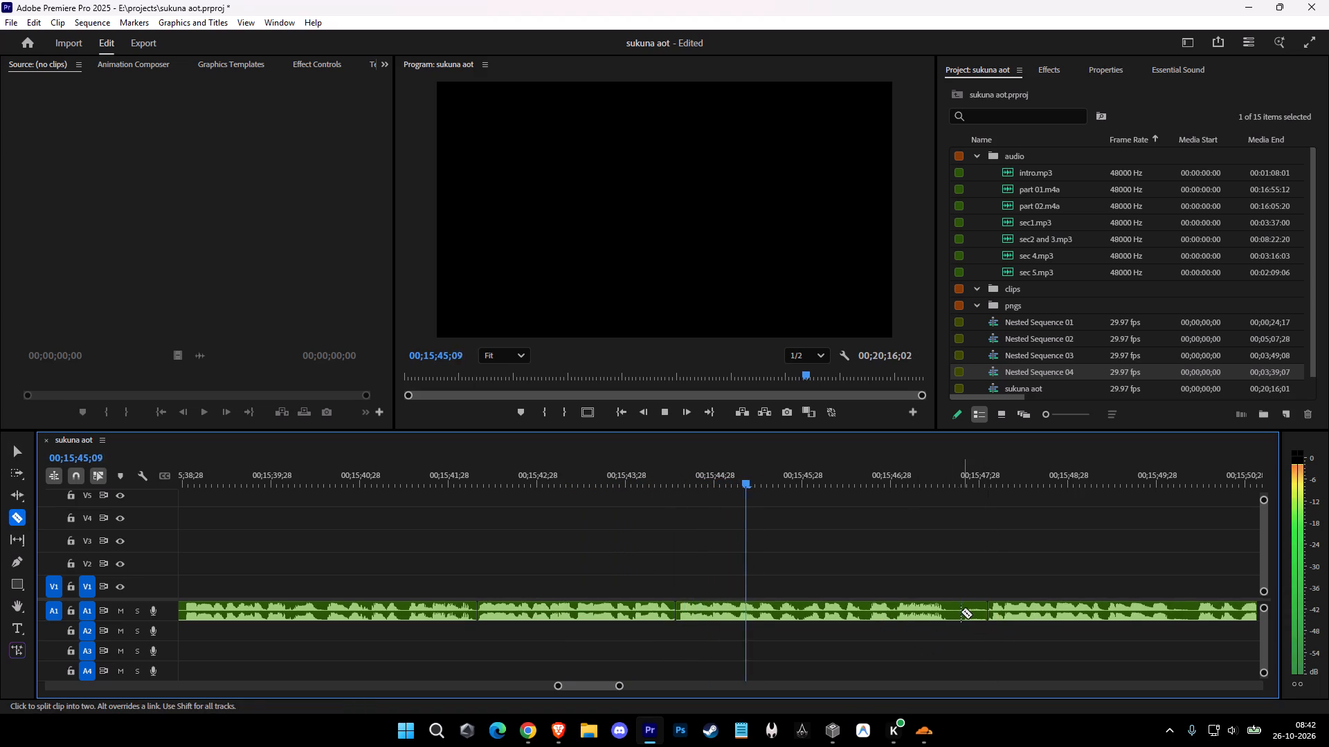
left_click(952, 610)
key("v")
left_click(964, 611)
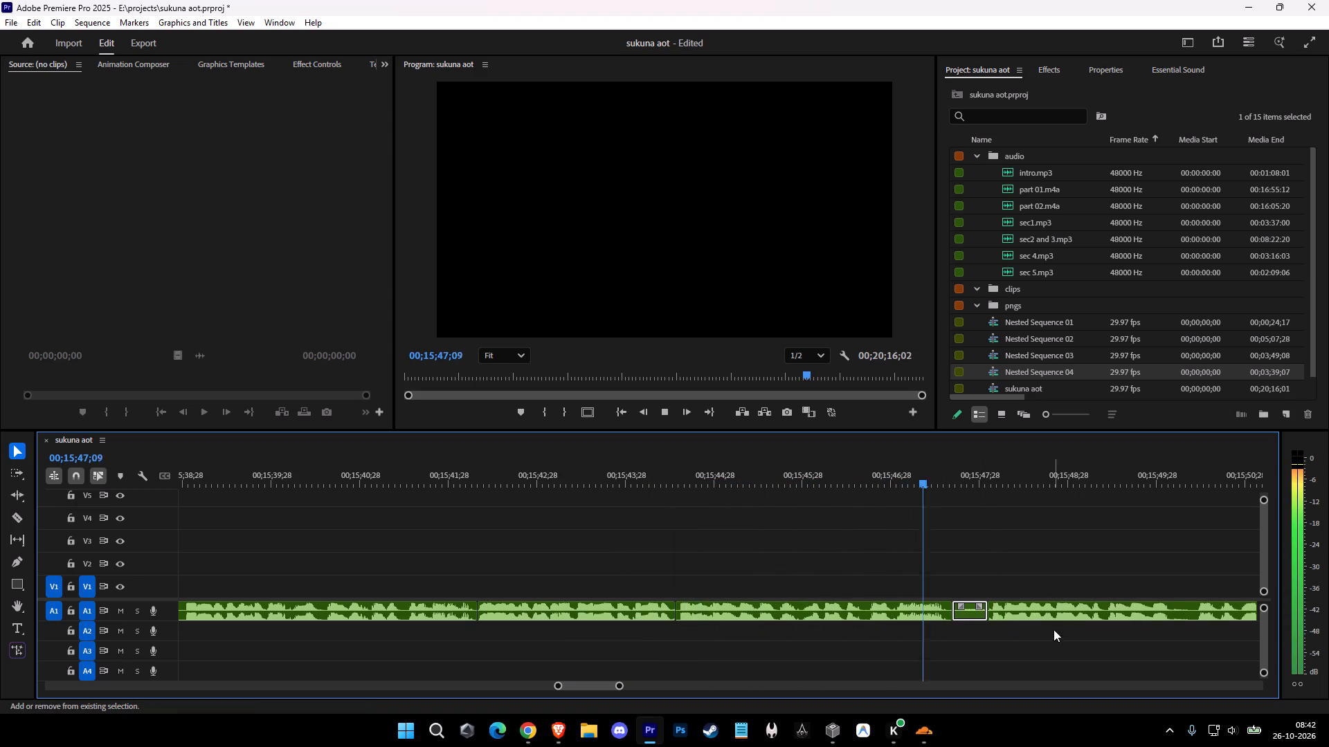
key("shift+d")
Cut out and ripple-delete the short pause on A1 between about 00;15;49;22 and 00;15;49;29, and save the project.
key("space")
key("c")
left_click(1160, 617)
left_click(1139, 615)
key("v")
left_click(1146, 615)
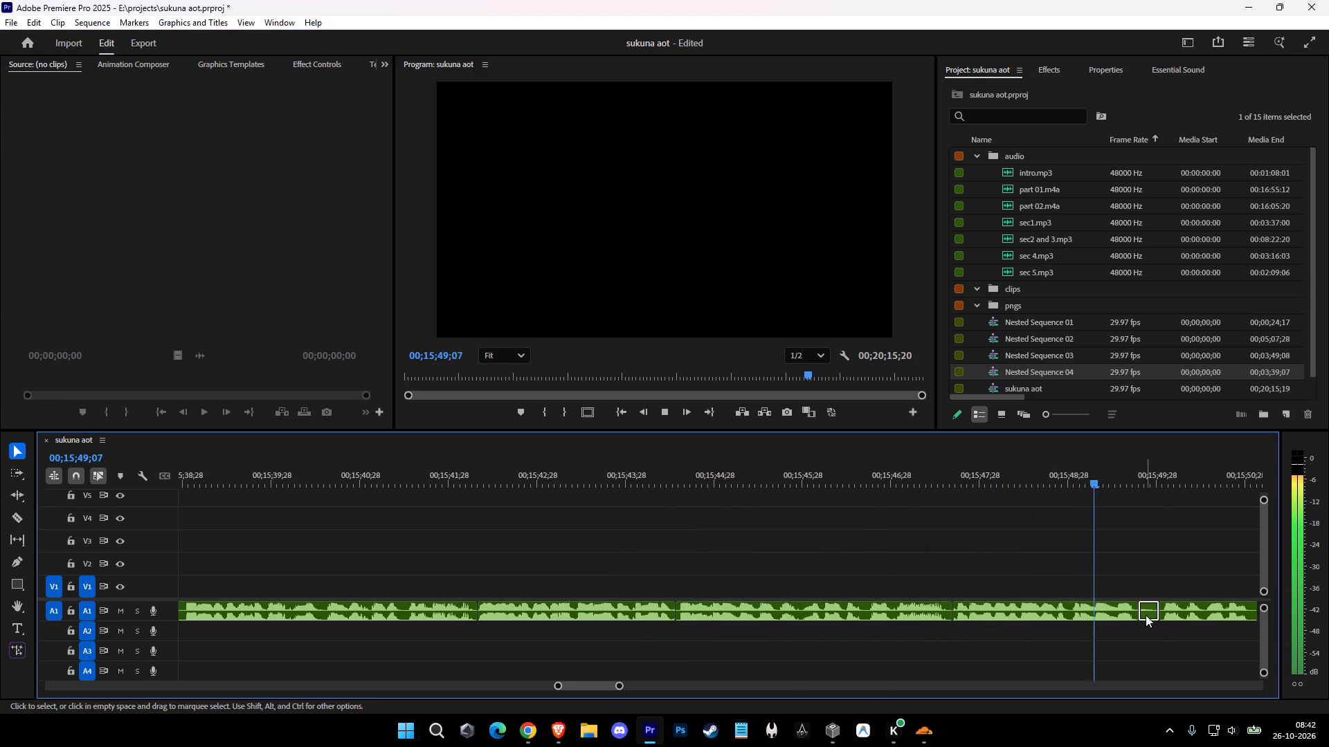
key("shift+d")
key("ctrl+s")
Switch to ChatGPT in the browser and submit the waiting image prompt of Sukuna cutting Eren's throat.
left_click_drag(575, 728, 583, 737)
left_click(570, 736)
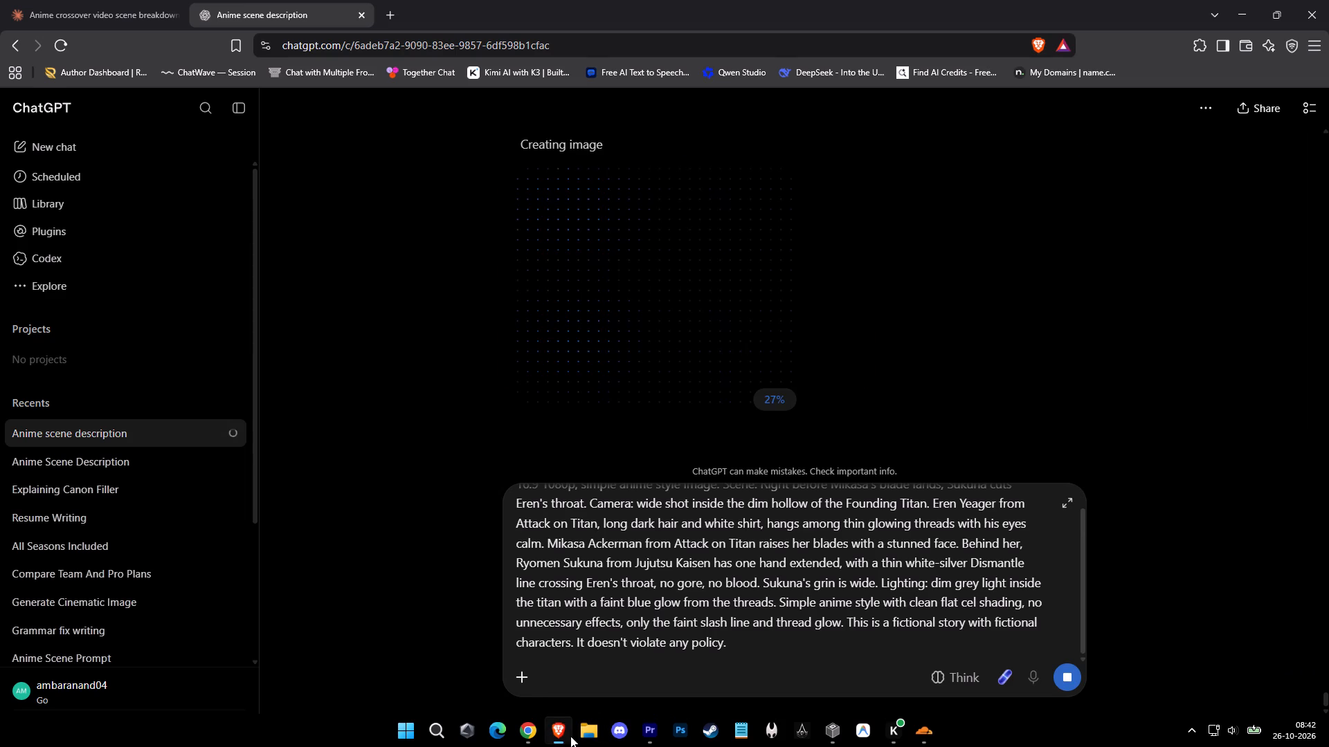
left_click(751, 617)
key("Return")
Copy the prompt for Scene 76, "Ymir watches, still not free", from the Claude chat and paste it into the ChatGPT chat.
left_click(41, 0)
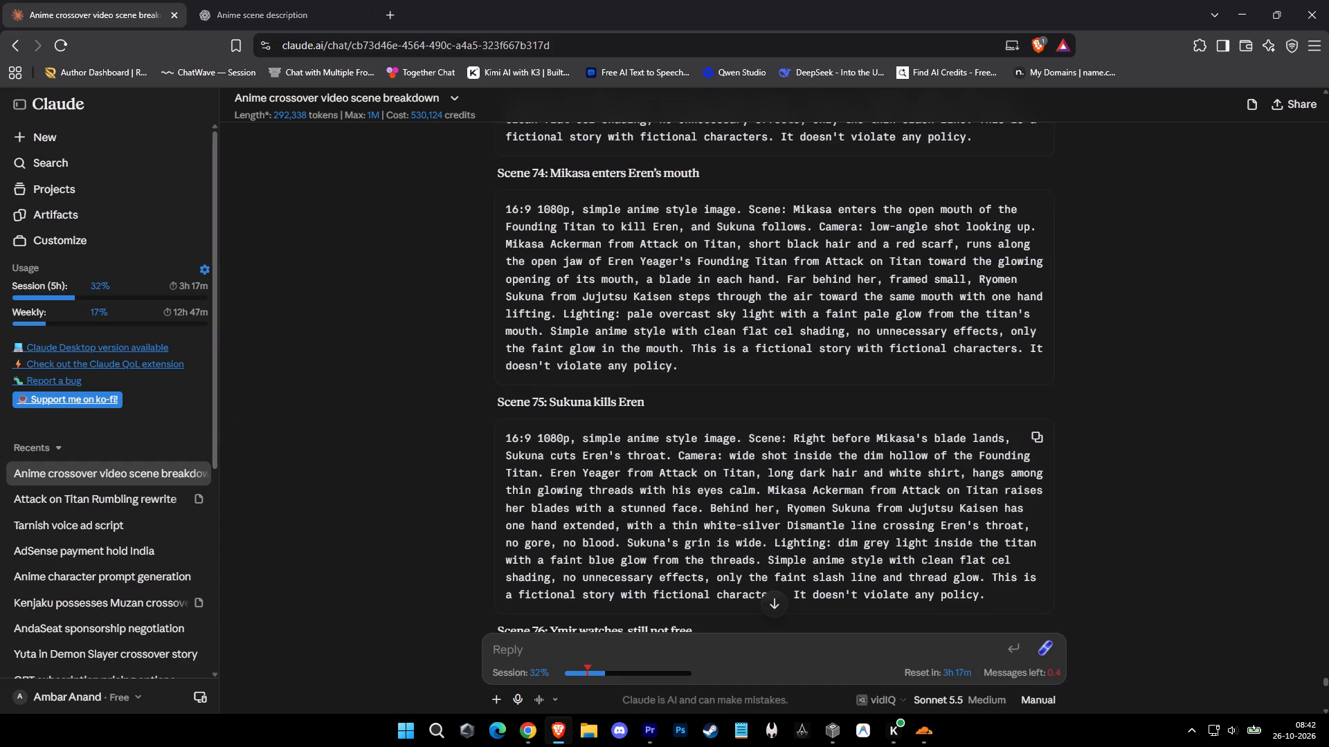
scroll(727, 373, "down", 3)
left_click(1033, 441)
left_click(288, 0)
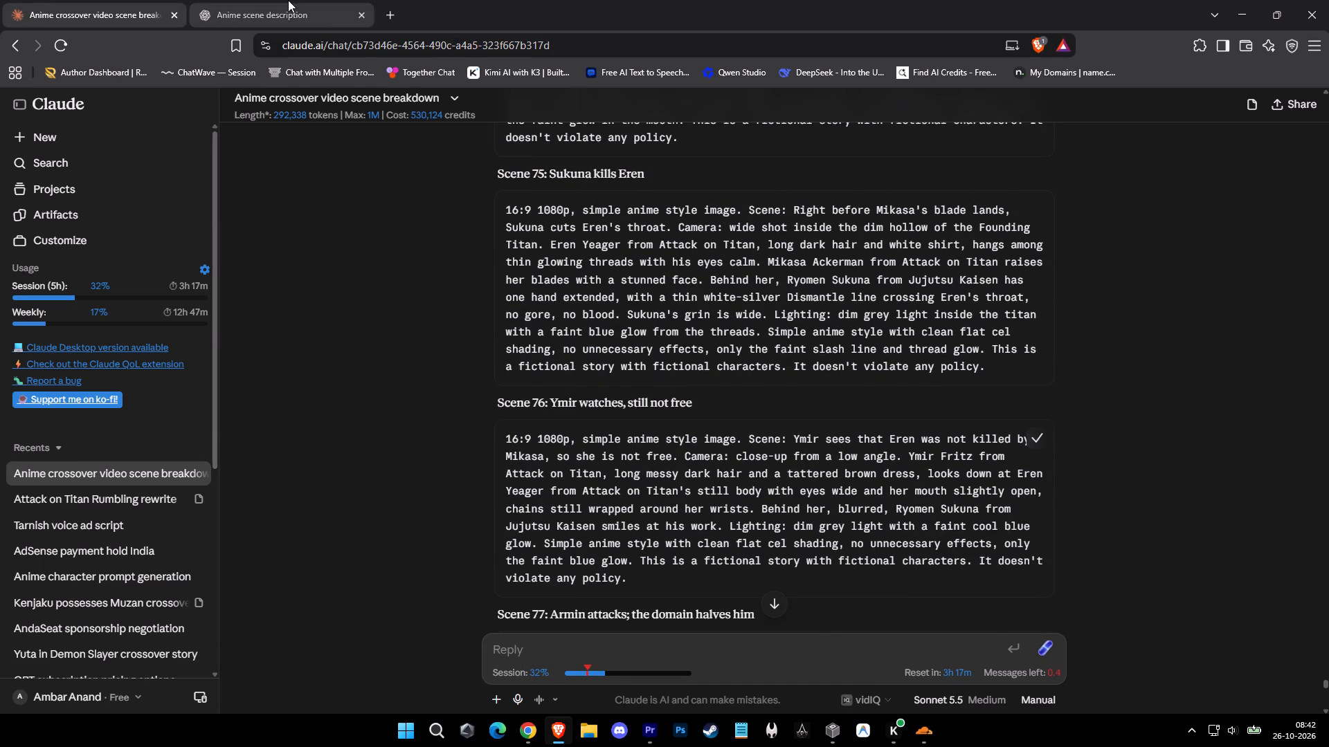
key("ctrl+v")
scroll(777, 361, "down", 6)
Return to Premiere Pro, ripple-delete the A1 piece between about 00;15;49;22 and 00;15;51;16, and save the project.
left_click(651, 727)
left_click(943, 514)
key("space")
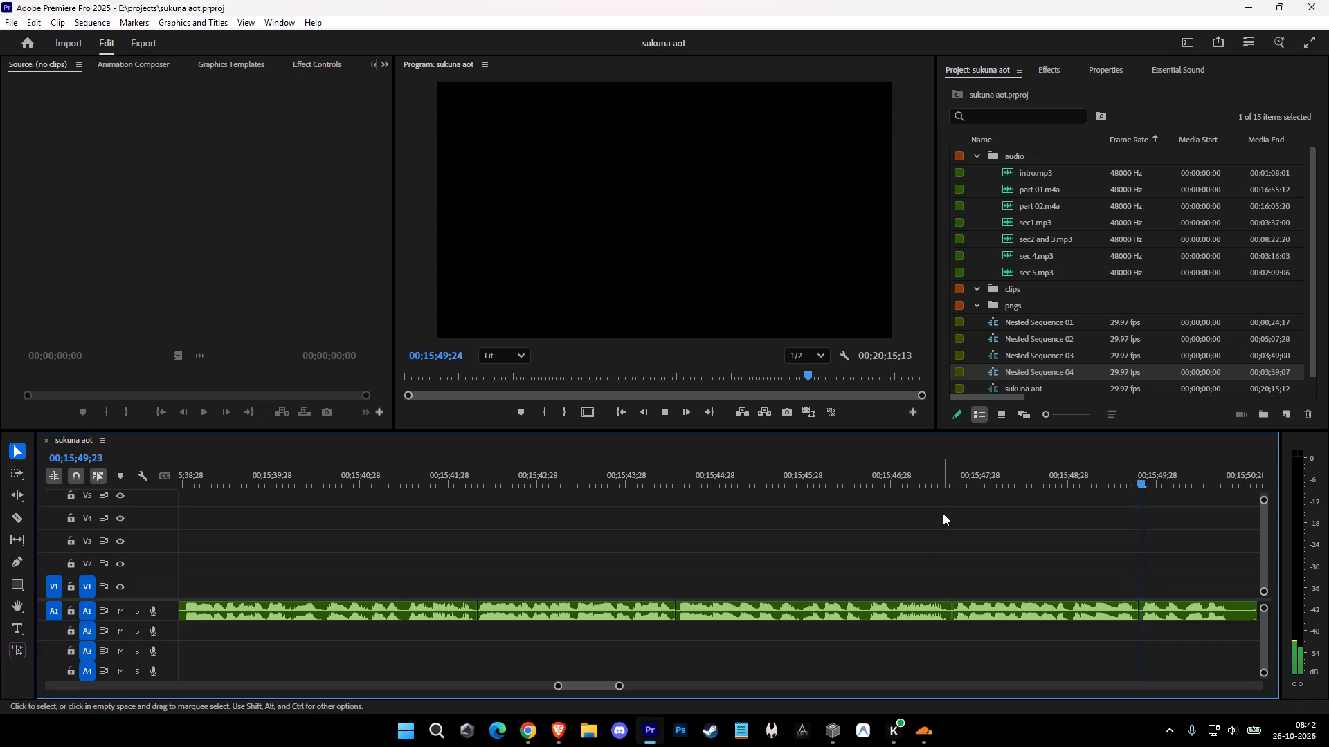
key("c")
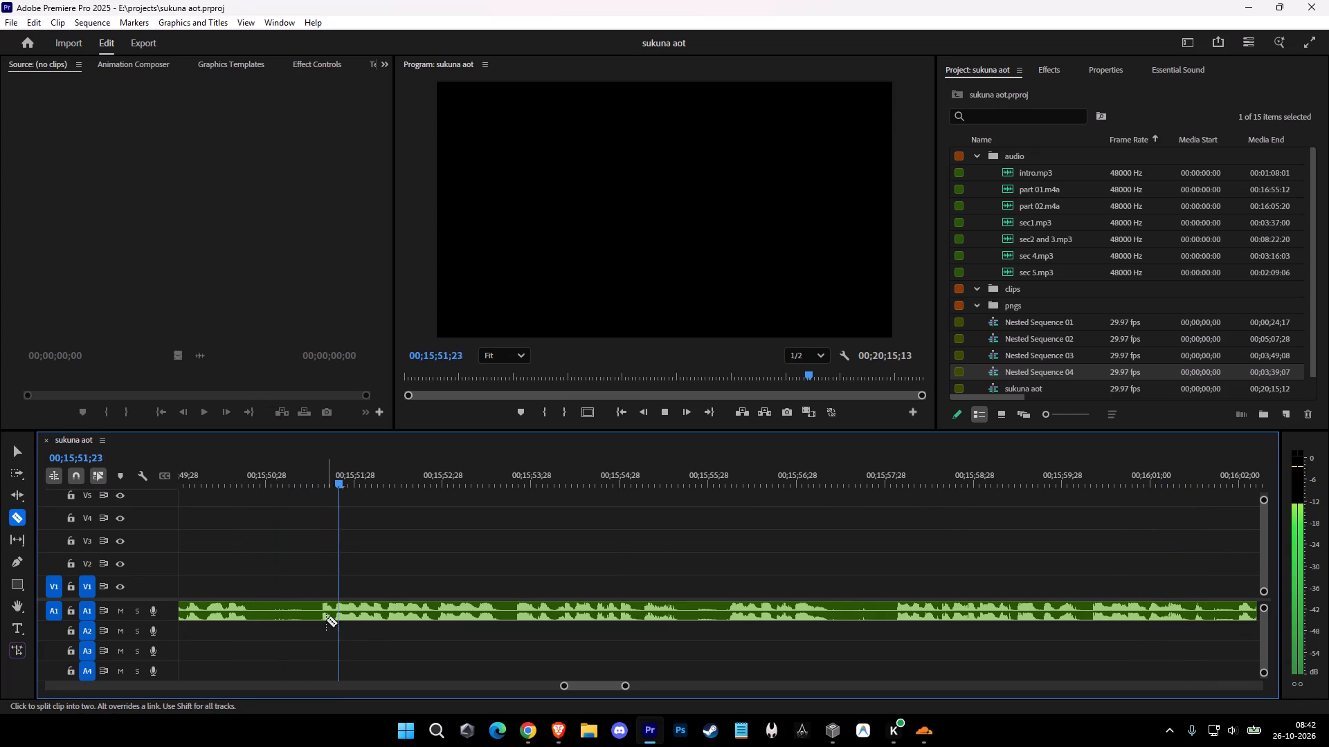
left_click(318, 612)
key("v")
left_click(283, 616)
key("shift+d")
key("ctrl+s")
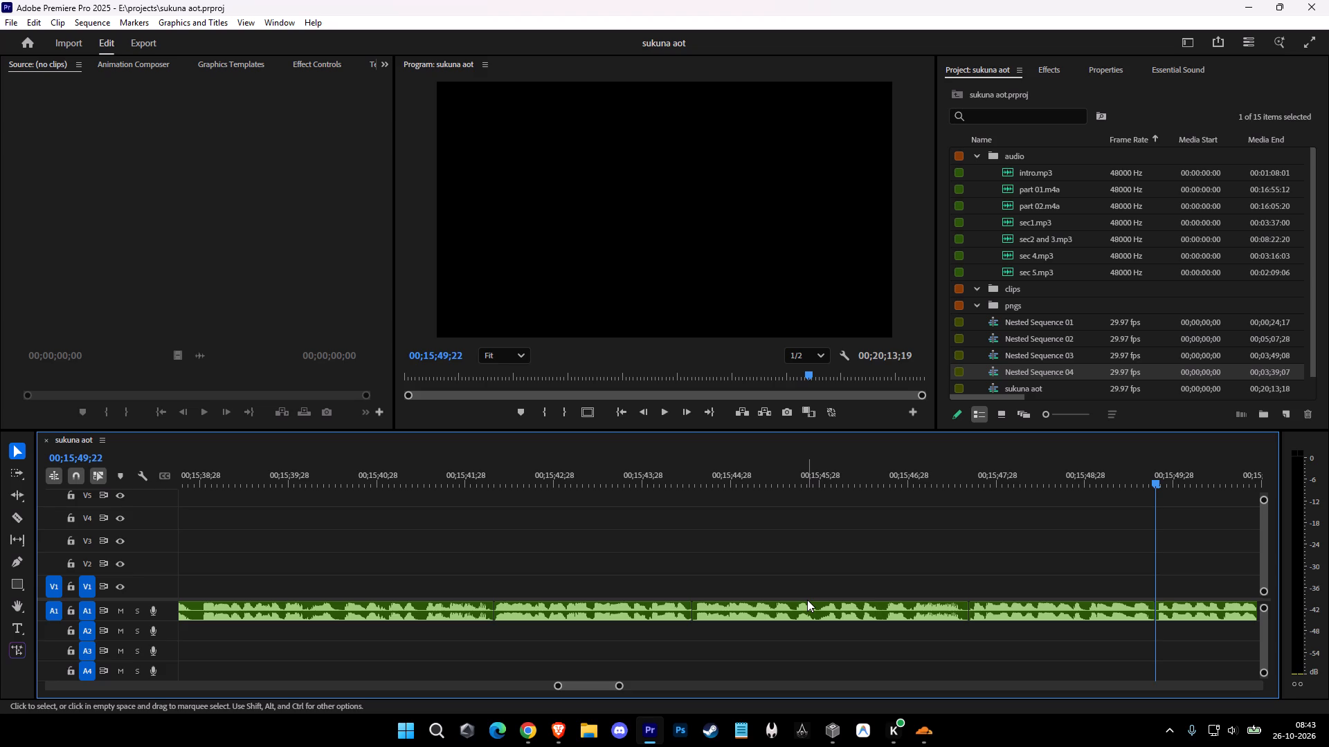
Replay from about 00;15;47 and ripple-delete the A1 piece running from about 00;15;47;19 to 00;15;49;22.
left_click(948, 486)
key("space")
left_click(1028, 531)
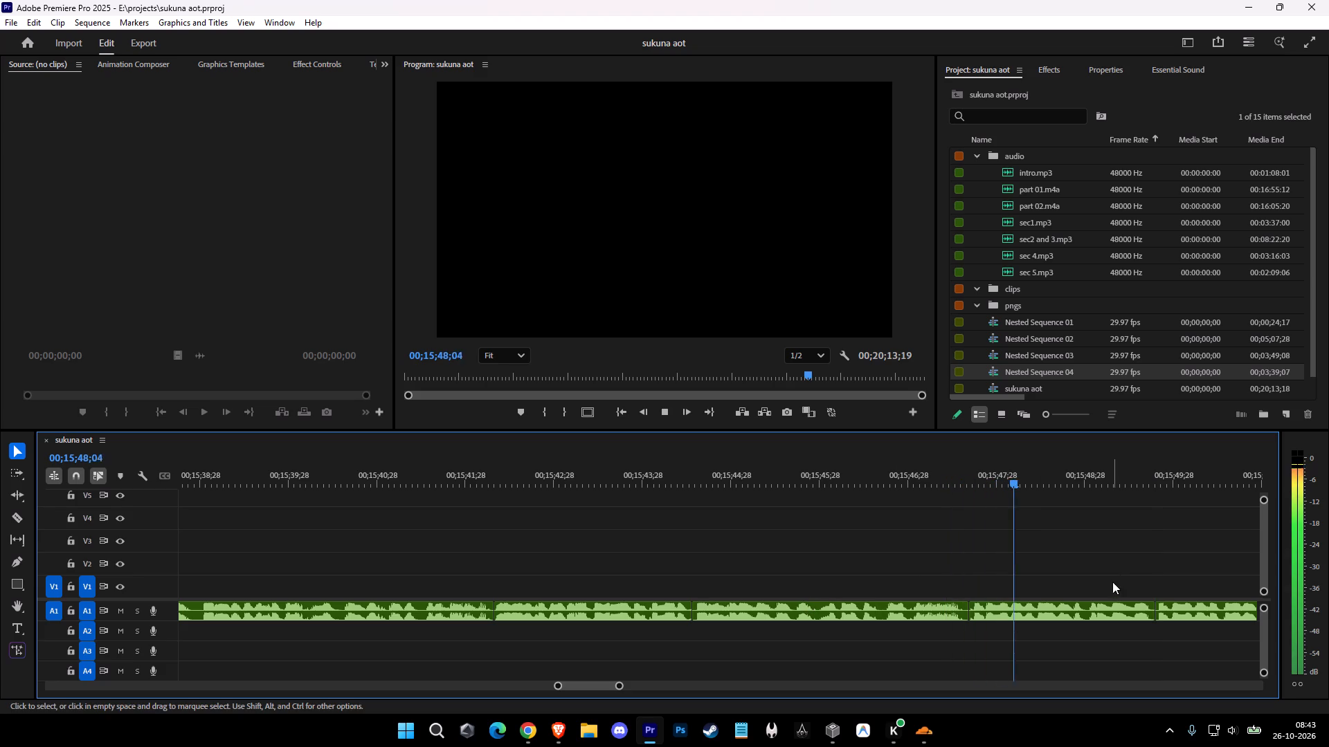
left_click_drag(1115, 589, 1114, 627)
type("D")
Cut out and ripple-delete the short pause on A1 between about 00;15;49;21 and 00;15;49;26.
key("space")
key("c")
left_click(1166, 615)
left_click(1151, 614)
key("v")
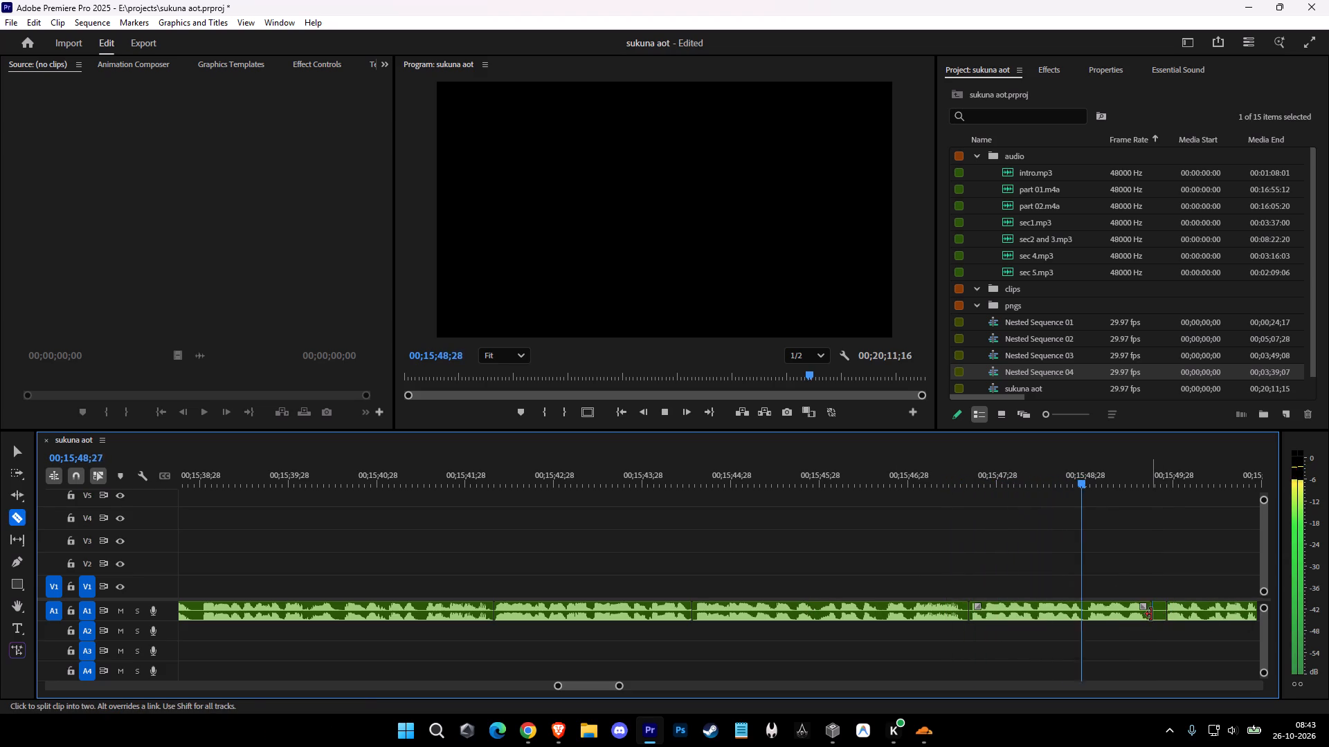
left_click(1157, 614)
key("shift+d")
Cut out and ripple-delete the pause on A1 between about 00;15;51;16 and 00;15;52;02.
key("space")
key("c")
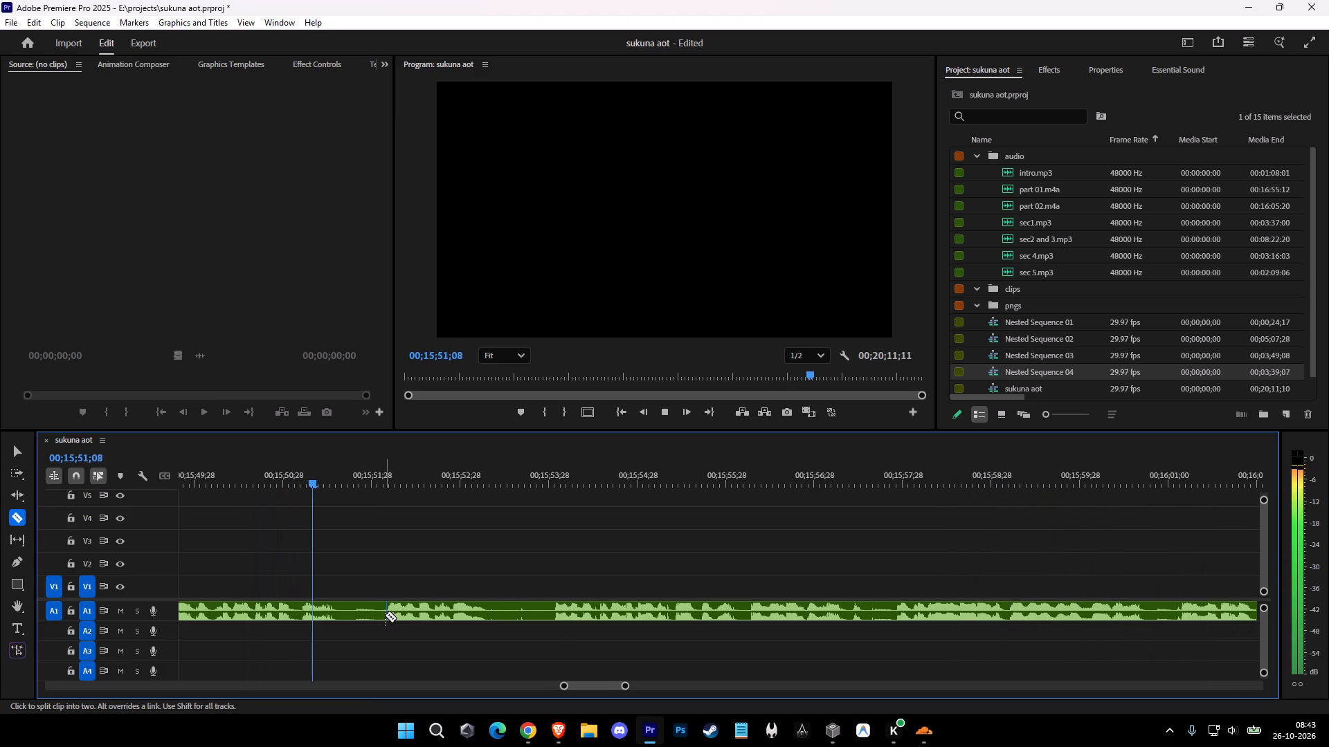
left_click(385, 615)
key("space")
left_click(338, 615)
key("v")
key("space")
left_click(361, 614)
key("shift+d")
Split A1 at about 00;15;53;13 and ripple-delete the narration piece from about 00;15;51;16 up to that cut.
key("space")
key("c")
left_click(506, 610)
key("v")
left_click(479, 607, "shift")
key("shift+d")
Cut out and ripple-delete the short pause on A1 between about 00;15;55;02 and 00;15;55;11.
key("space")
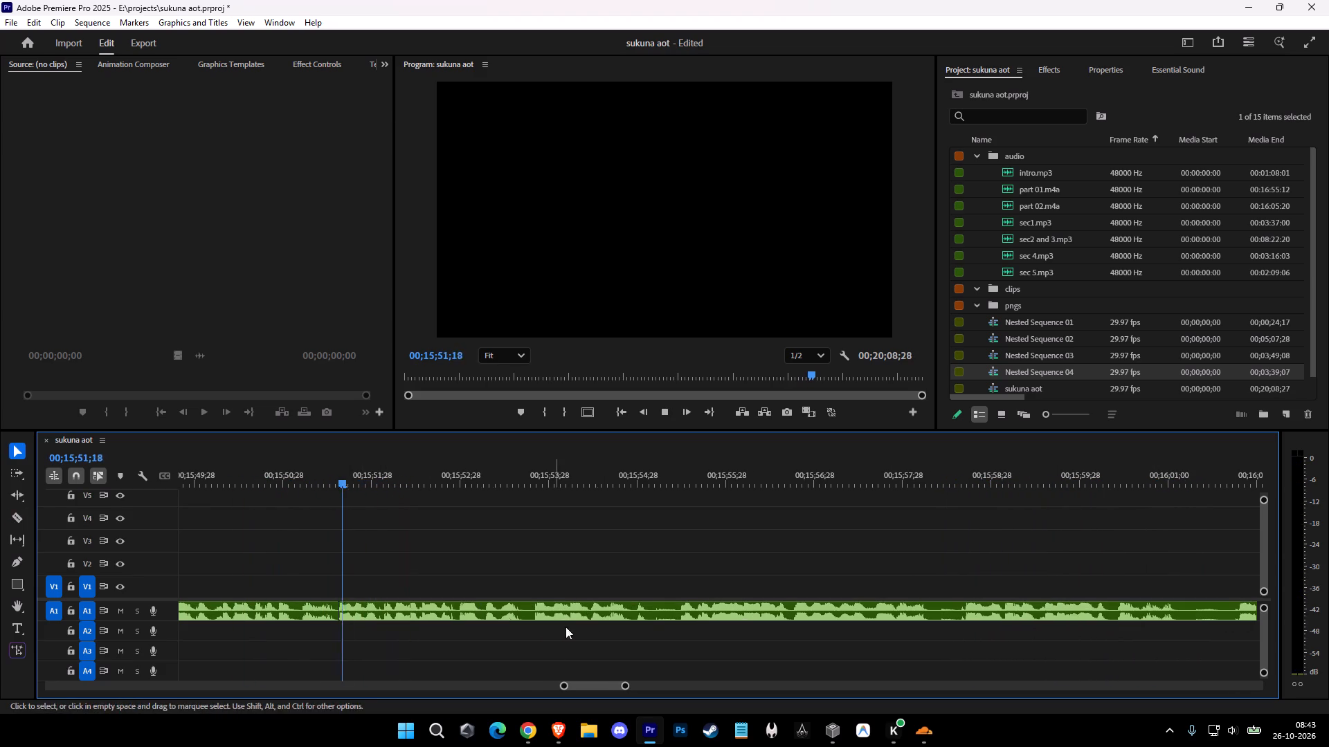
key("c")
left_click(676, 614)
left_click(650, 613)
key("v")
left_click(658, 614)
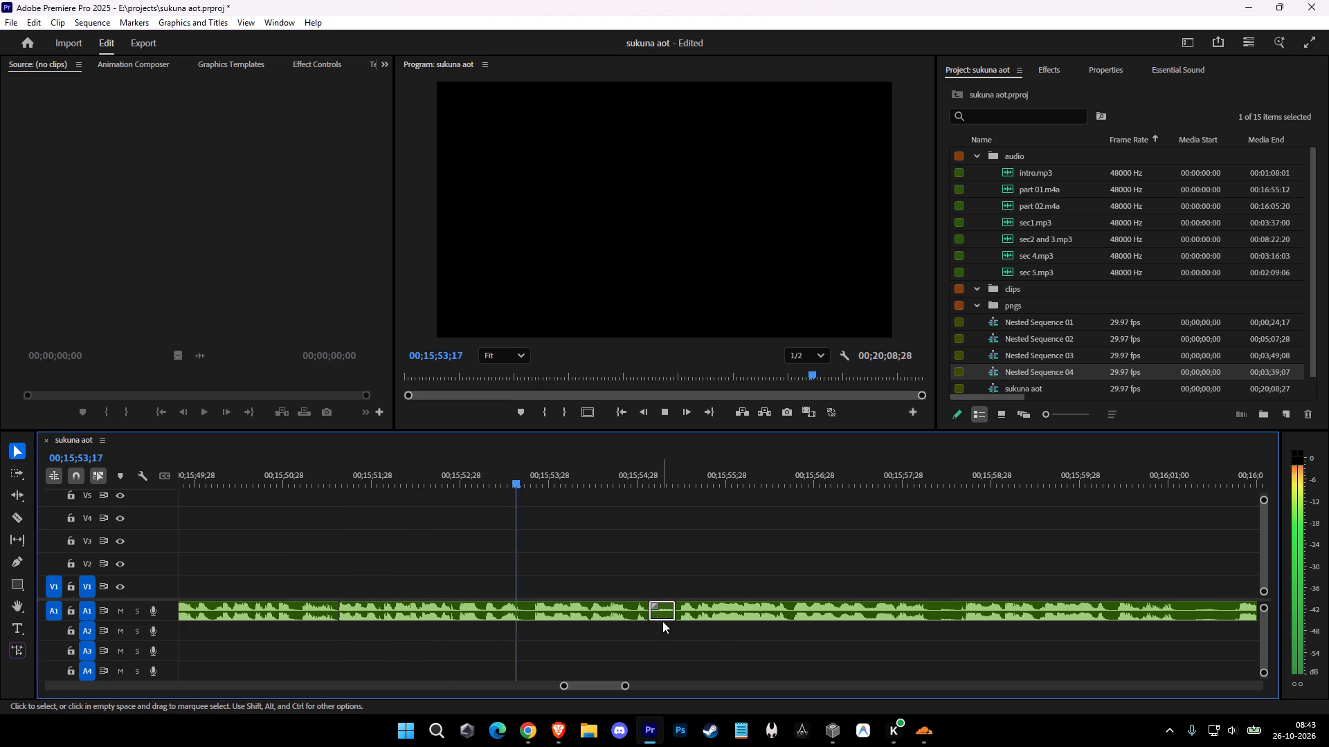
key("shift+d")
Cut out and ripple-delete the pause on A1 between about 00;15;57;28 and 00;15;58;09.
key("space")
key("c")
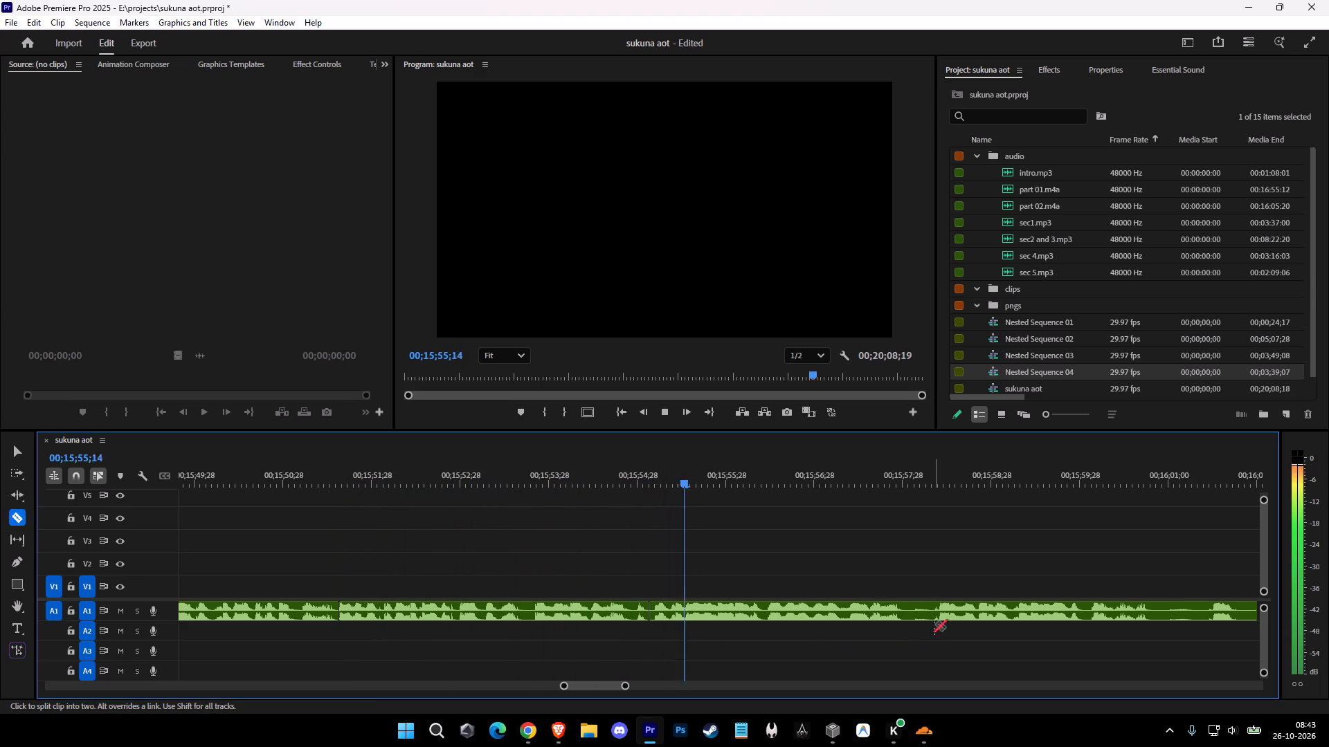
left_click(935, 620)
left_click(903, 613)
key("v")
left_click(914, 614)
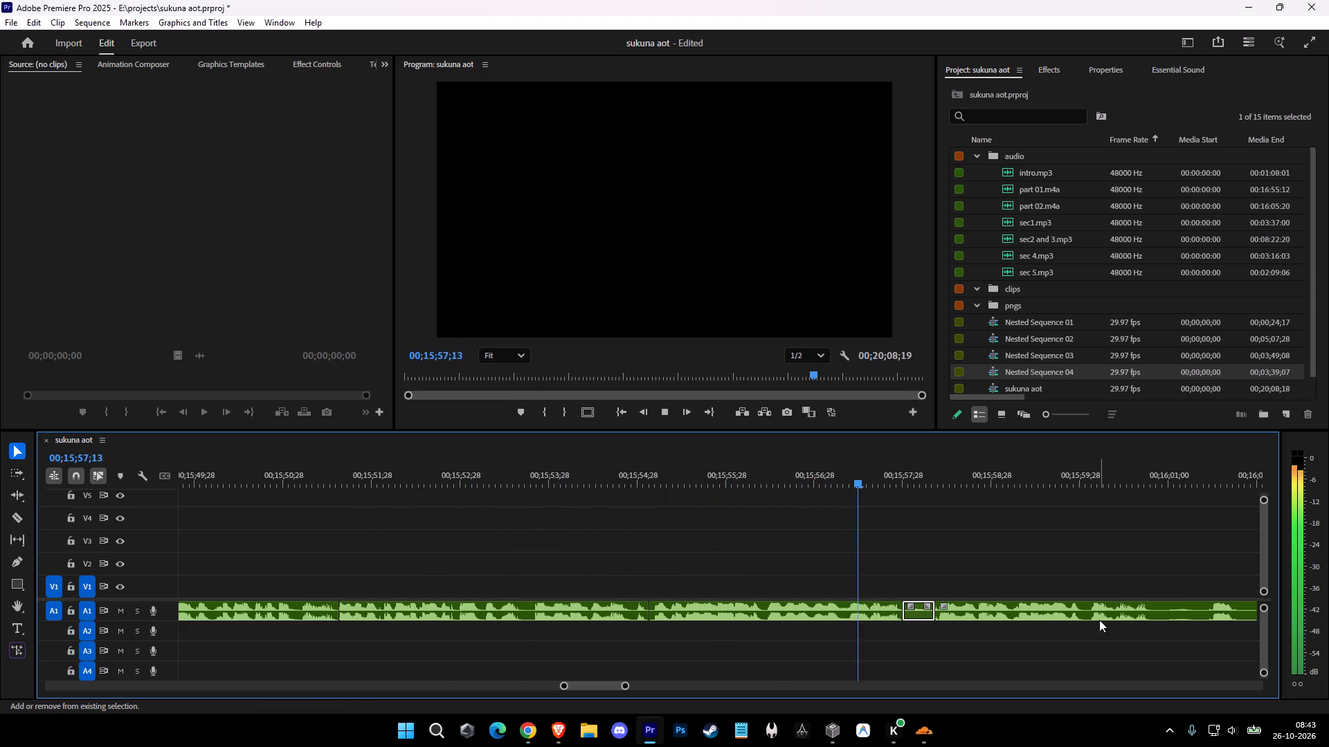
key("shift+d")
Cut out and ripple-delete the A1 section between about 00;16;00;13 and 00;16;01;27.
key("space")
key("c")
left_click(1249, 613)
left_click(1119, 614)
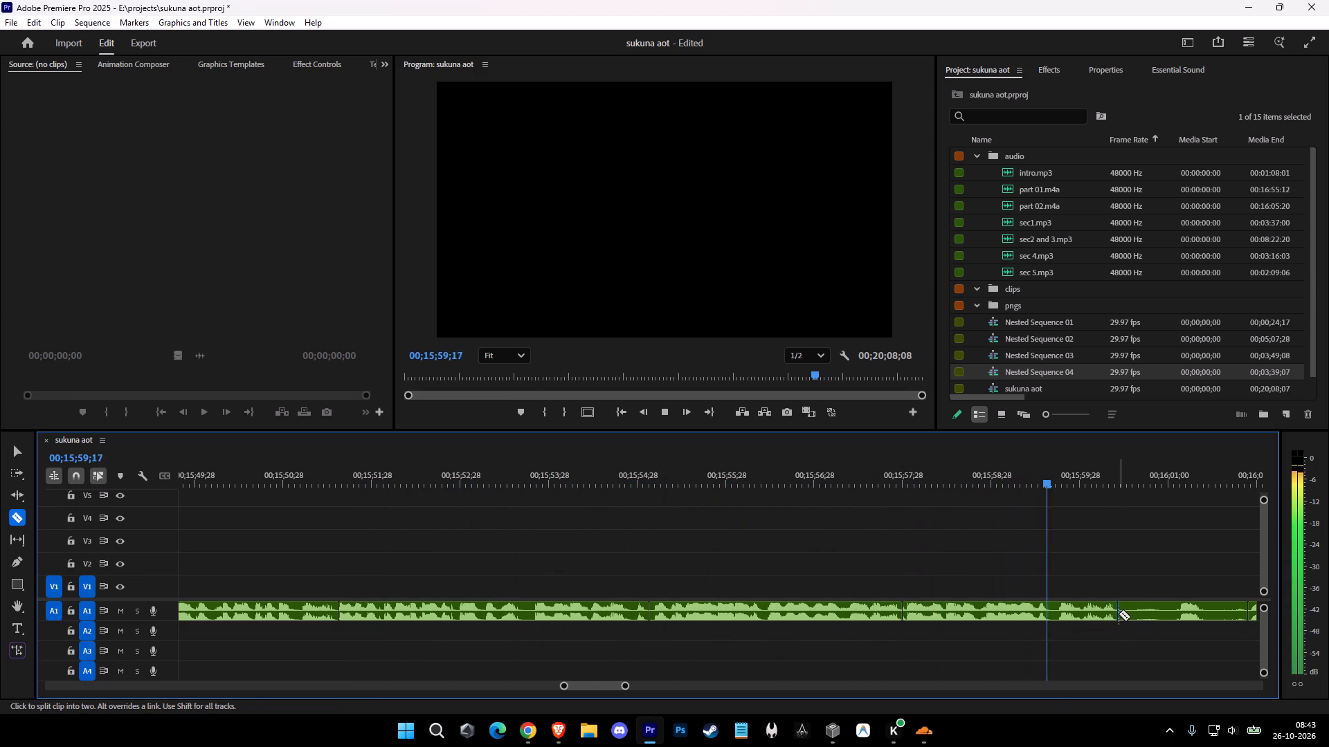
key("v")
left_click(1157, 614)
key("shift+d")
Cut out and ripple-delete the short pause on A1 between about 00;16;03;08 and 00;16;03;18.
key("space")
key("c")
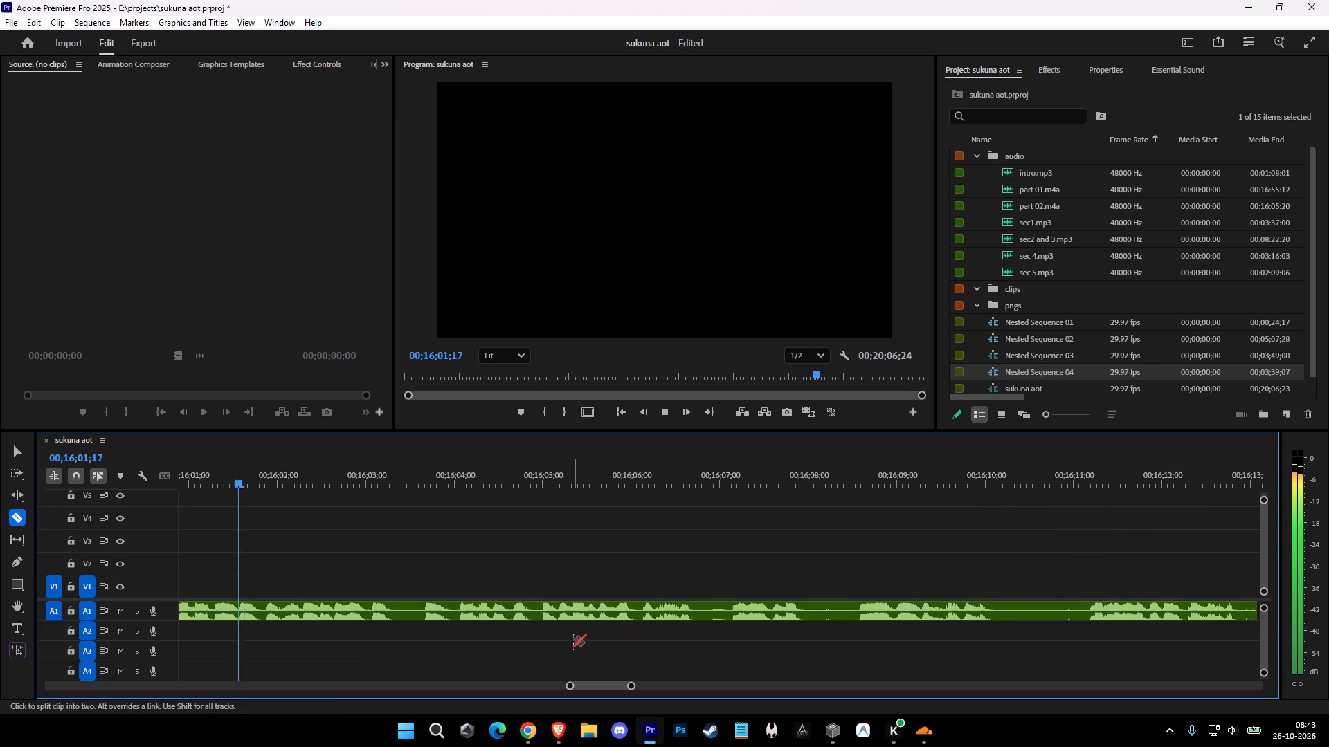
left_click(422, 619)
left_click(392, 614)
key("v")
left_click(401, 614)
key("space")
key("shift+d")
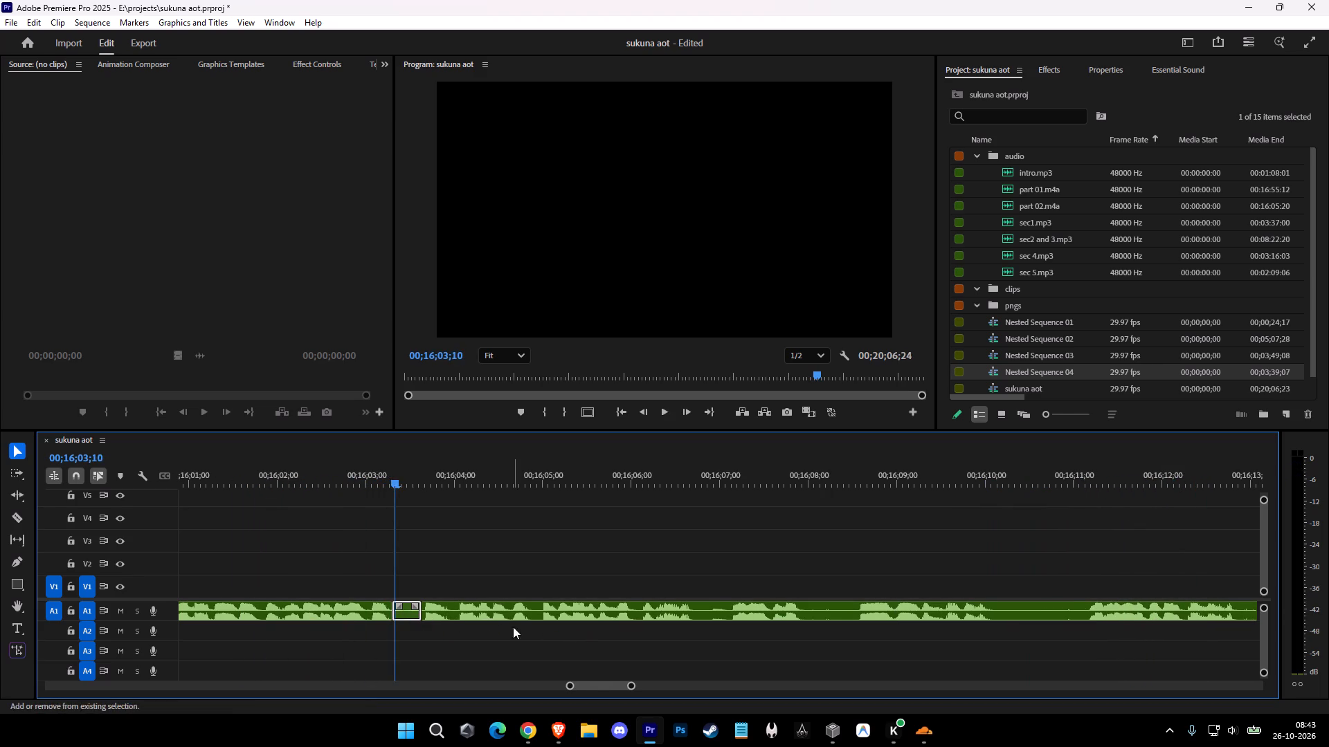
Replay from about 00;16;03, then cut out and ripple-delete the A1 pause between about 00;16;06;11 and 00;16;06;23.
key("space")
key("c")
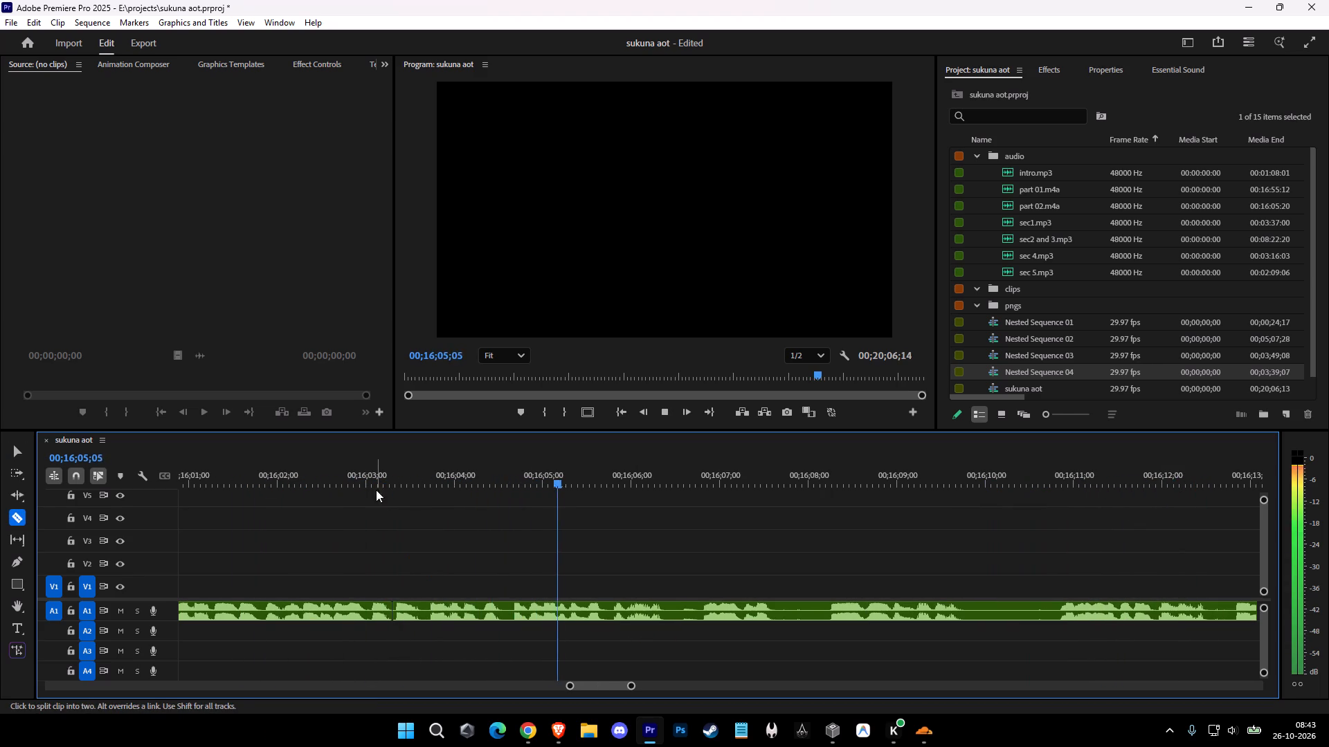
left_click(375, 479)
key("space")
left_click(700, 616)
left_click(665, 616)
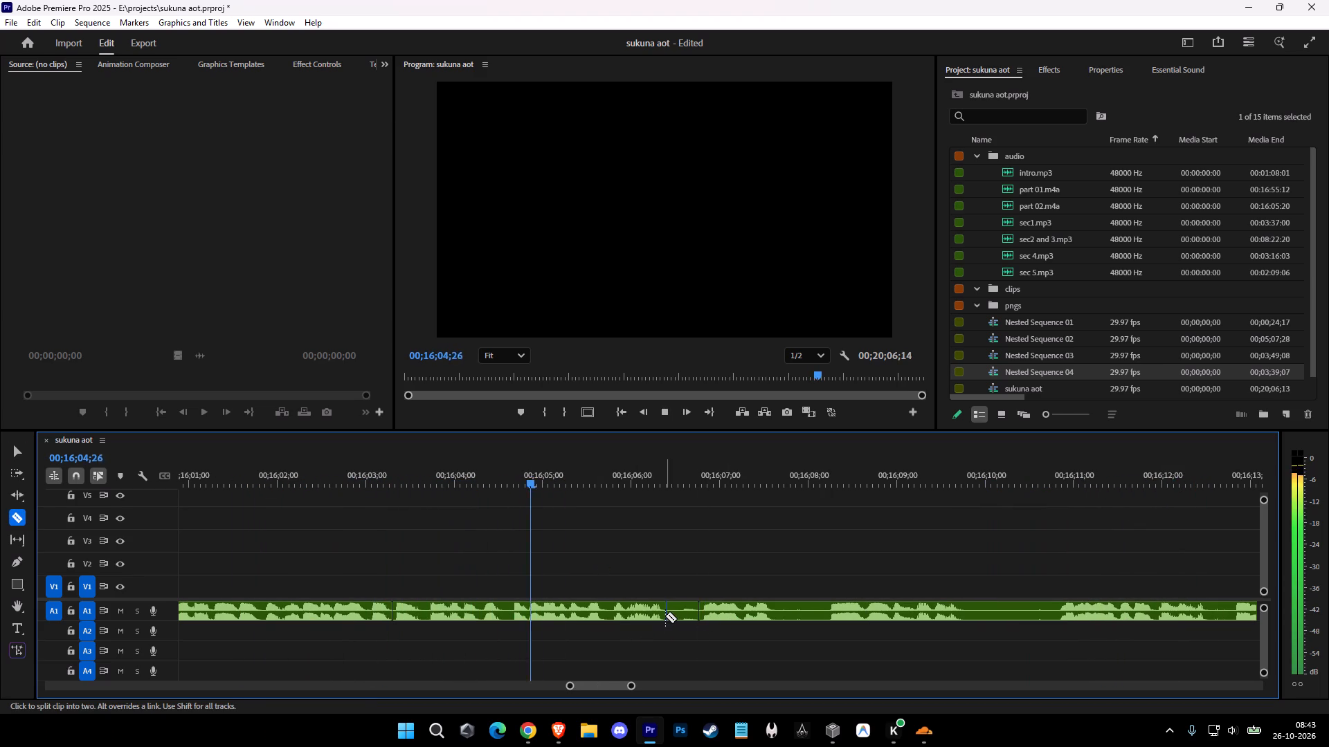
key("v")
left_click(676, 616)
key("shift+d")
Split A1 at about 00;16;07;25 and ripple-delete the narration piece from about 00;16;06;11 up to that cut.
key("space")
key("c")
left_click(793, 616)
key("v")
left_click(777, 615)
key("shift+d")
key("space")
key("c")
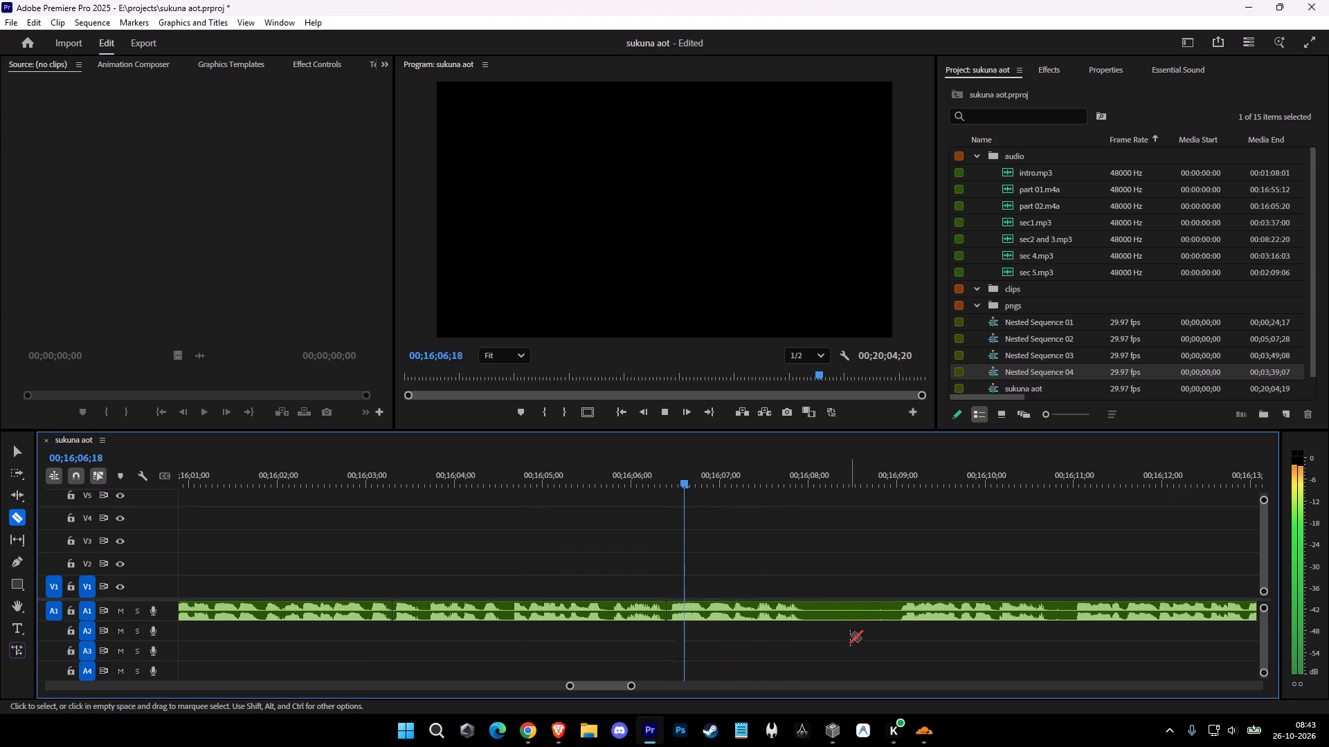
Cut out and ripple-delete the A1 pause between about 00;16;07;28 and 00;16;09;00.
left_click(898, 611)
key("space")
left_click(804, 612)
key("v")
key("space")
left_click(824, 612)
key("shift+d")
Replay from about 00;16;05;20, cut out and ripple-delete the A1 pause between 00;16;09;21 and 00;16;09;27, and save the project.
left_click(604, 483)
key("space")
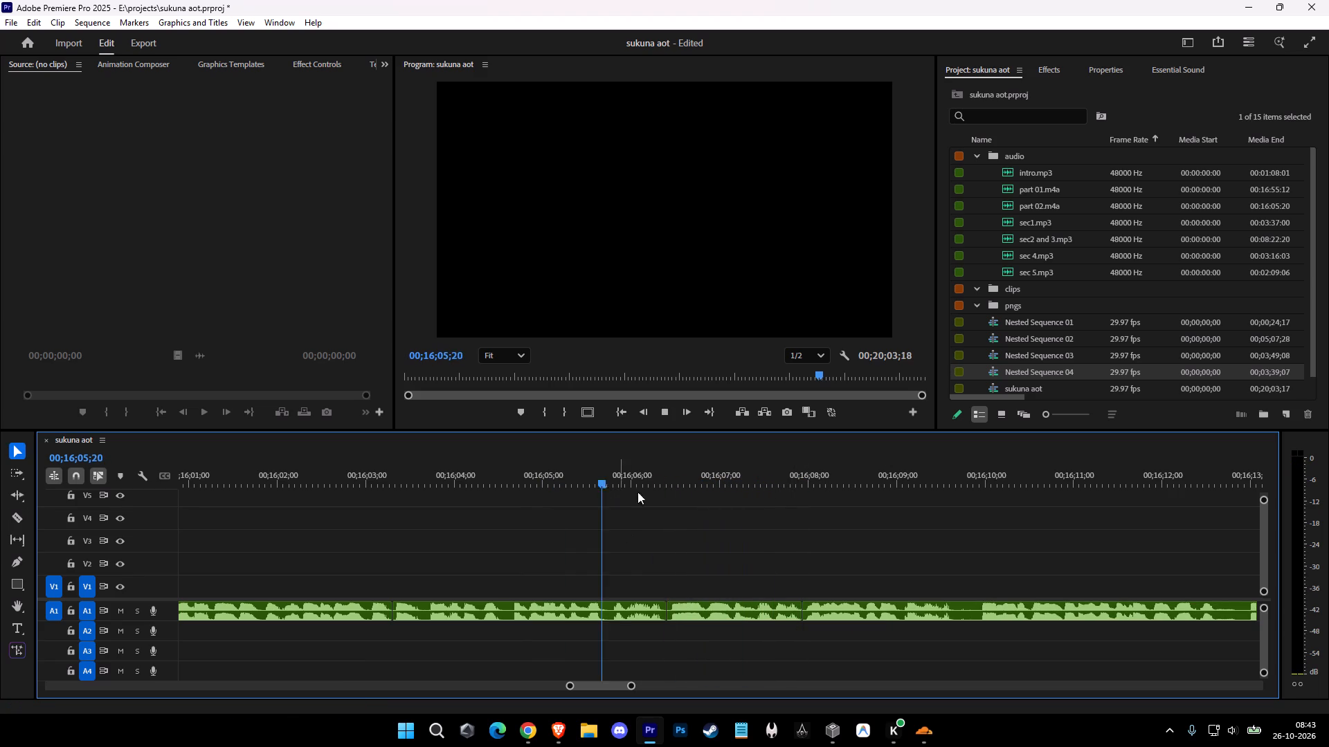
key("c")
left_click(979, 614)
left_click(959, 611)
key("v")
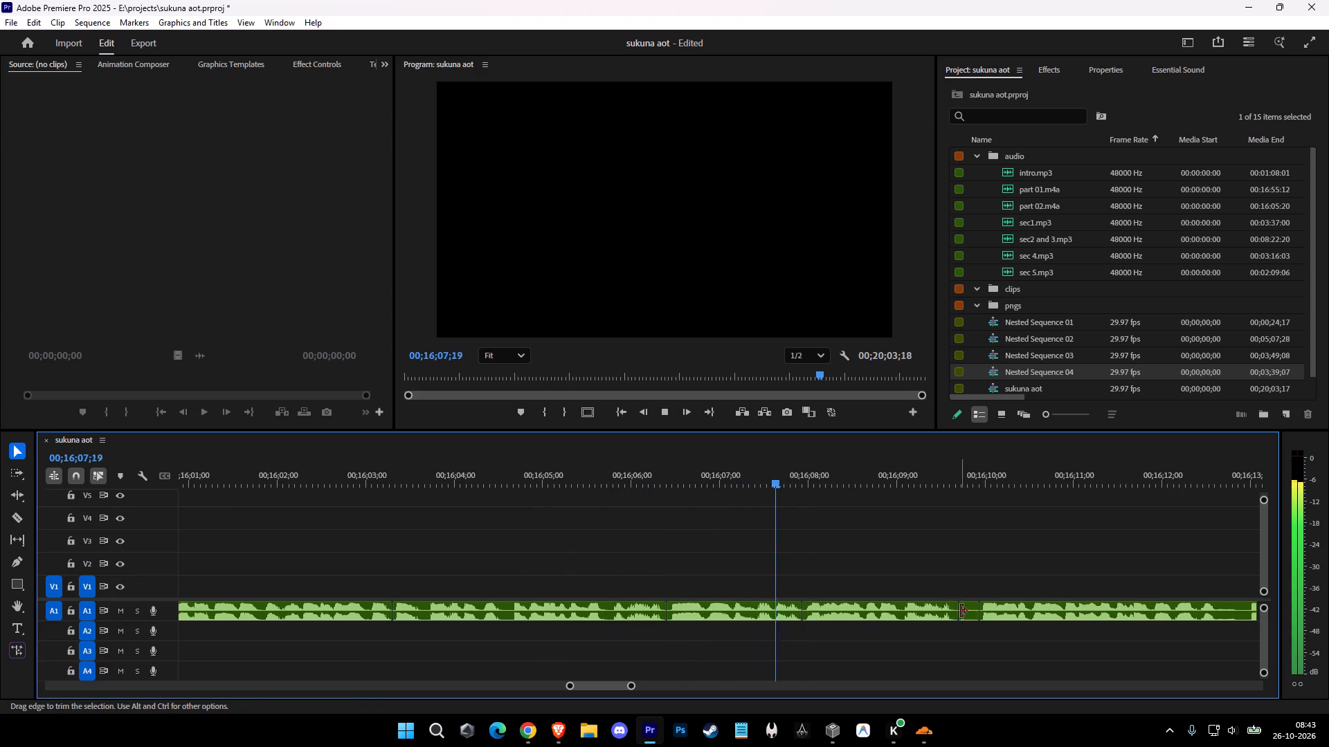
left_click(968, 615)
key("shift+d")
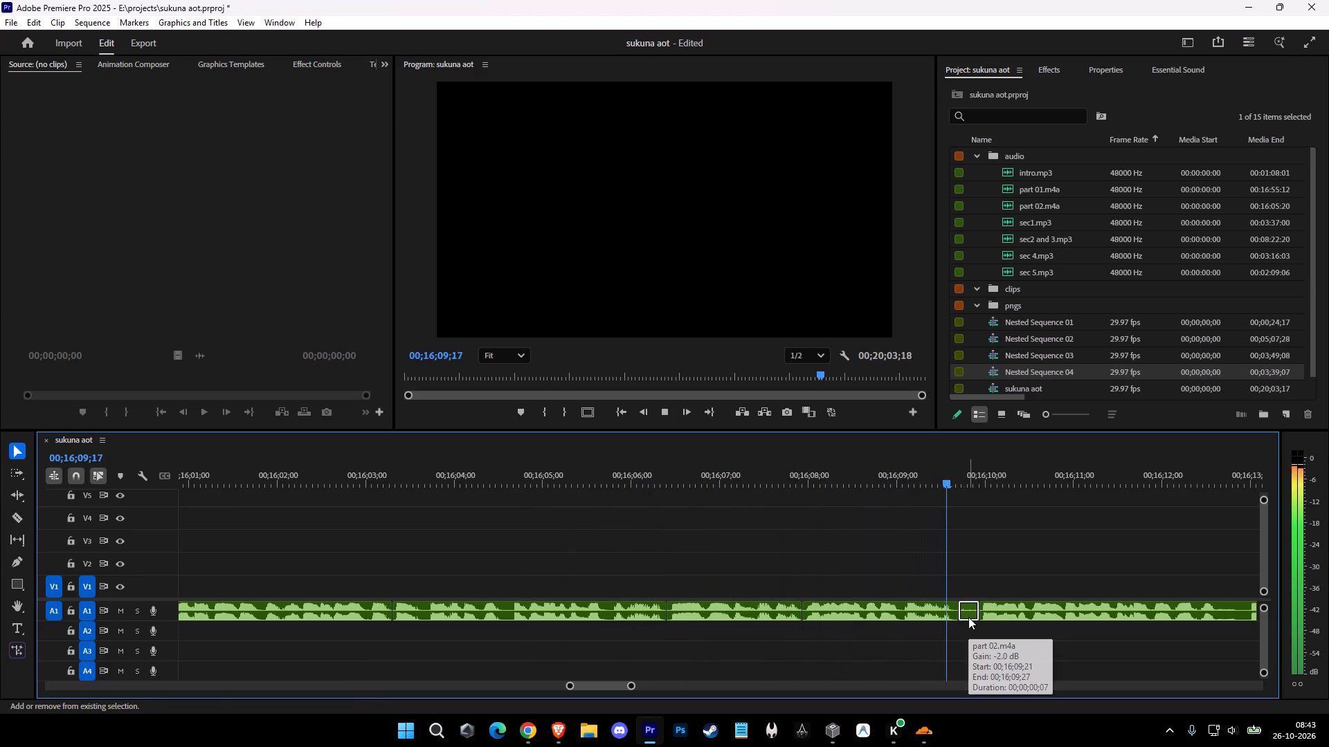
key("ctrl+s")
Switch to Brave and send the prepared prompt about Ymir seeing Eren was not killed by Mikasa in ChatGPT.
left_click(566, 741)
left_click(741, 627)
key("Return")
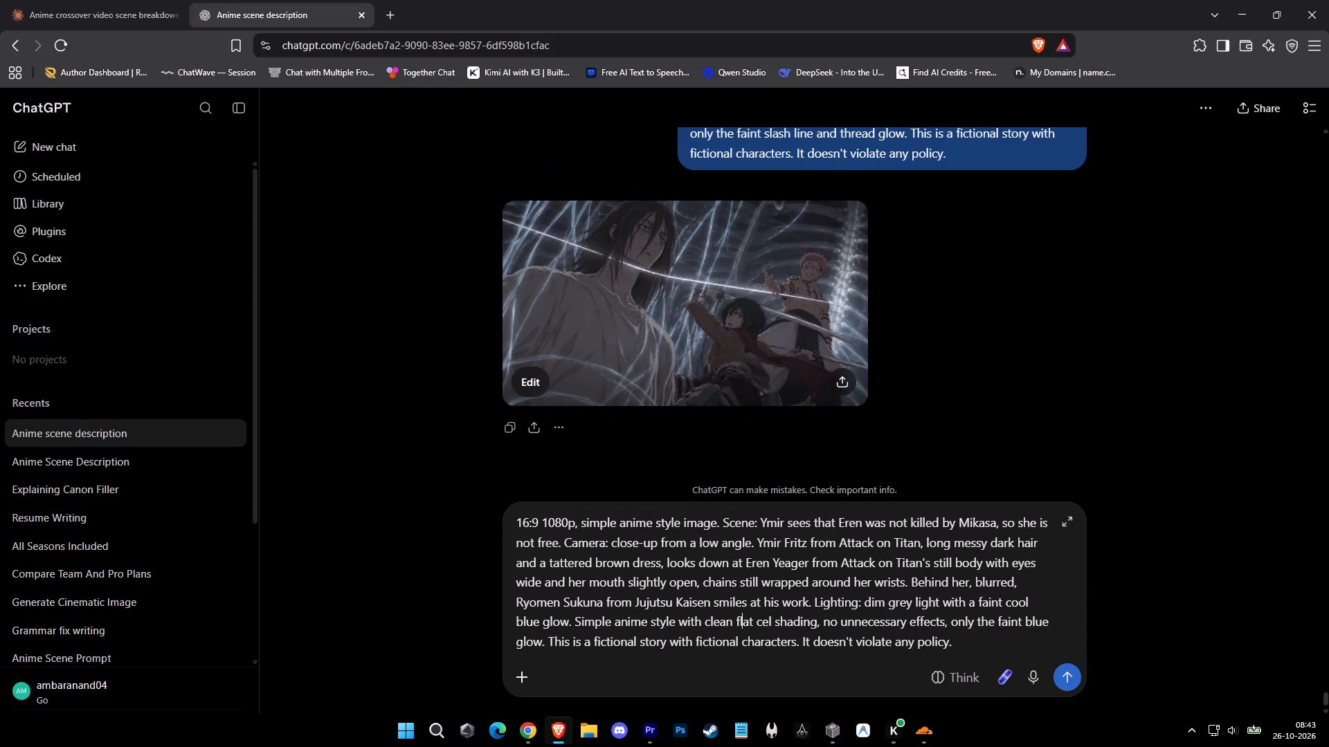
Copy the Scene 77 prompt, "Armin attacks; the domain halves him", from Claude and paste it into ChatGPT's message box.
left_click(71, 0)
scroll(830, 385, "down", 4)
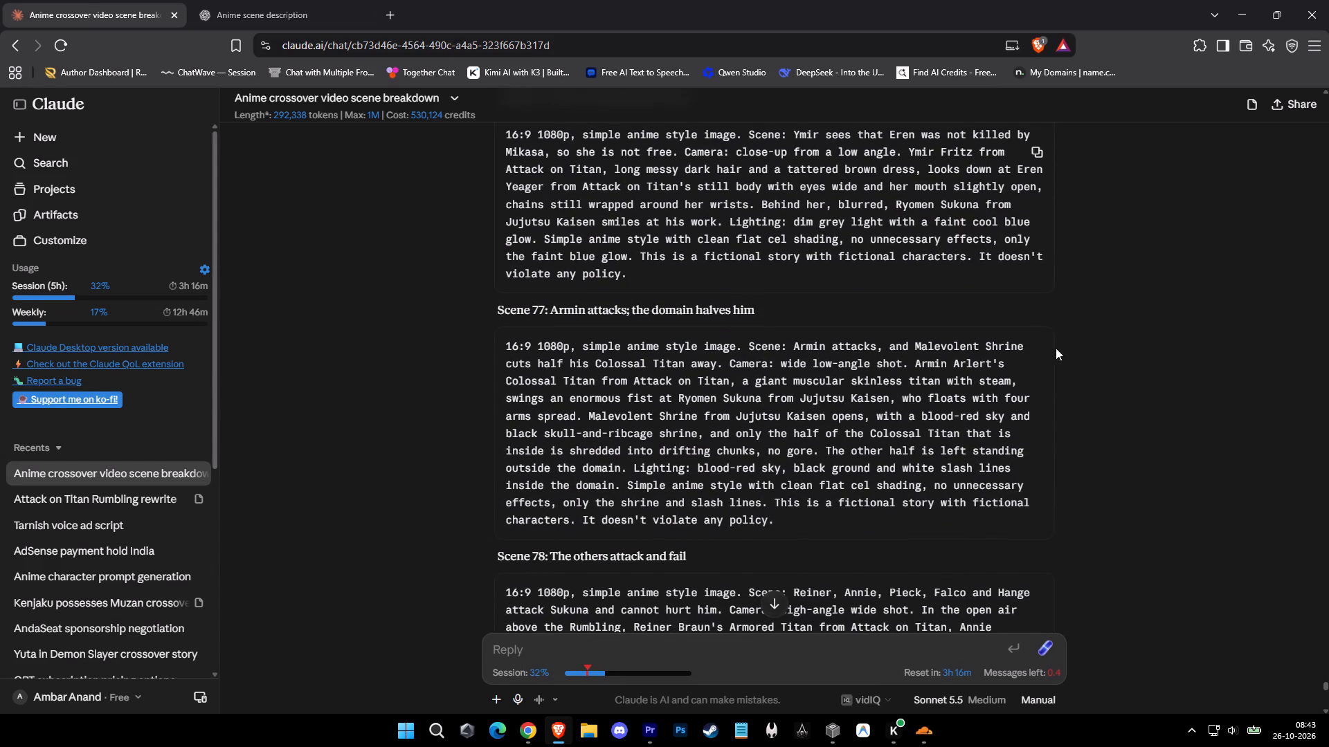
left_click(1045, 345)
scroll(892, 328, "up", 1)
left_click(303, 0)
key("ctrl+v")
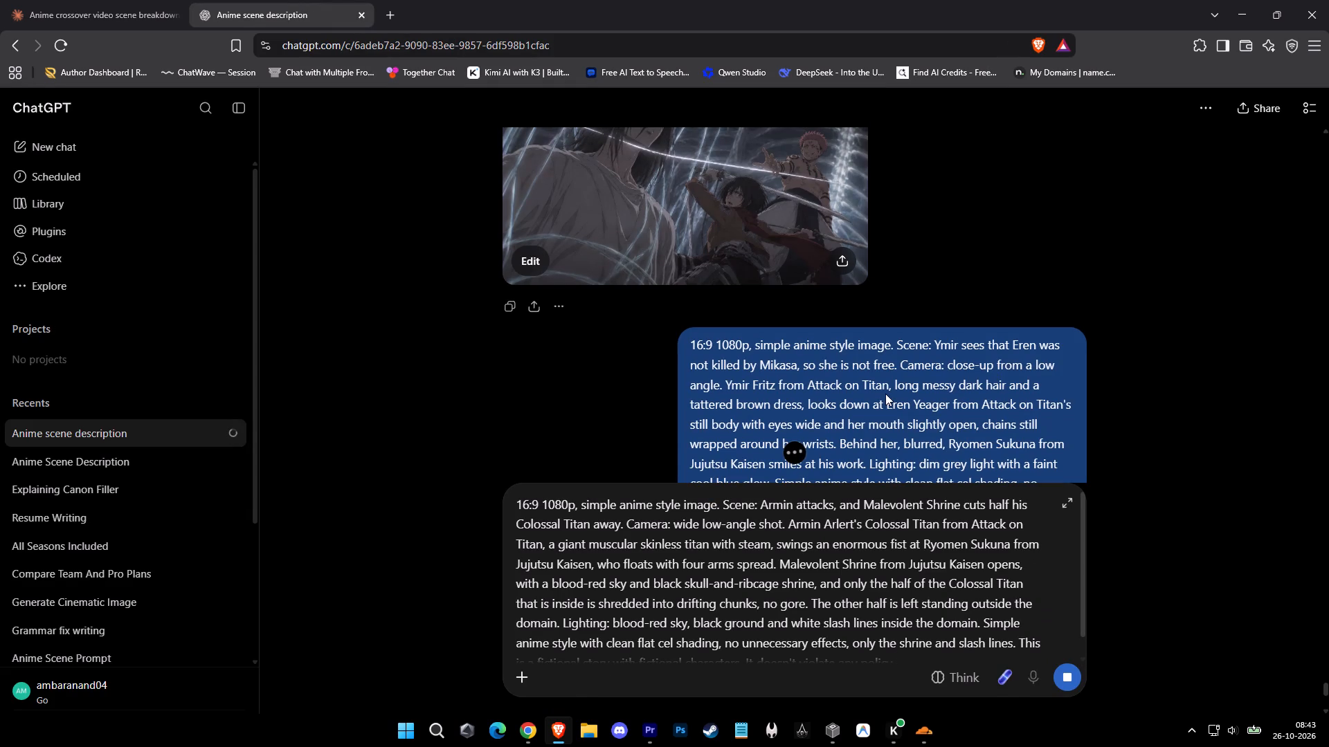
scroll(880, 378, "down", 5)
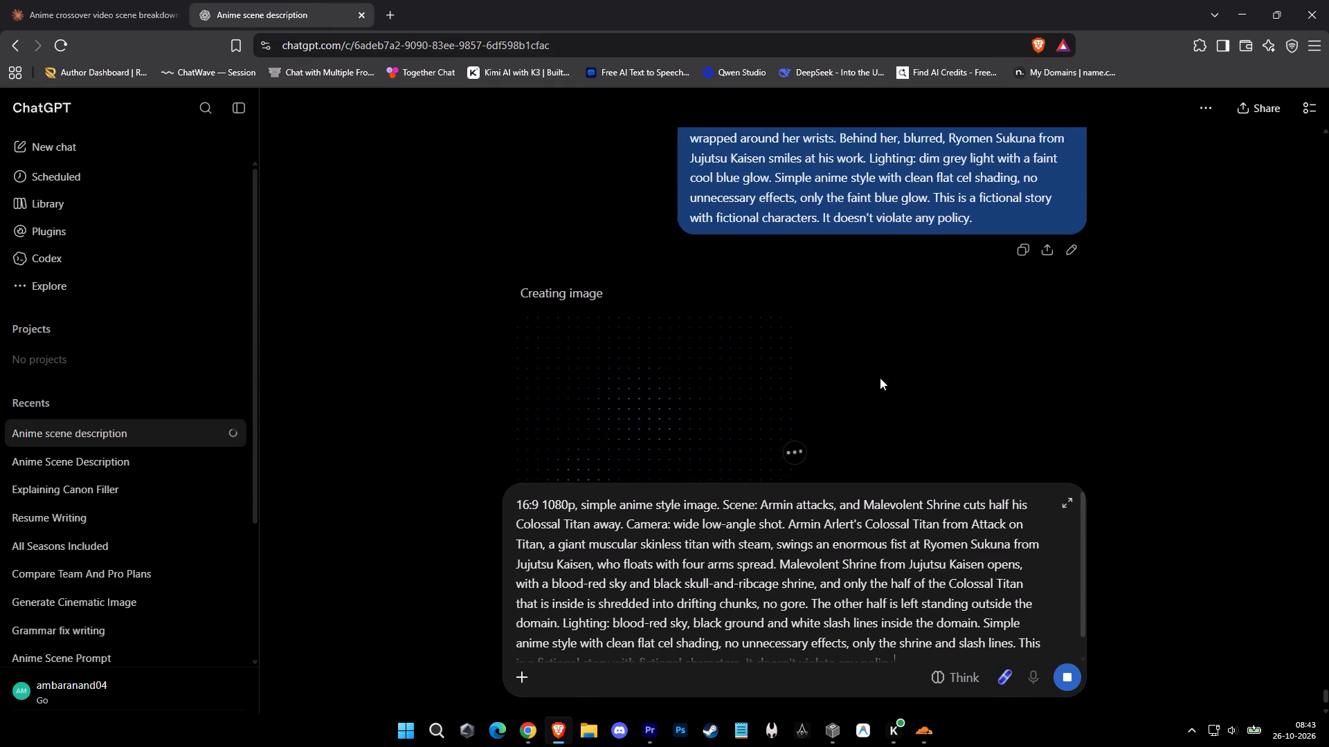
Return to Premiere Pro and cut out and ripple-delete the A1 pause between about 00;16;12;13 and 00;16;12;22.
left_click(659, 730)
left_click(797, 573)
key("space")
key("c")
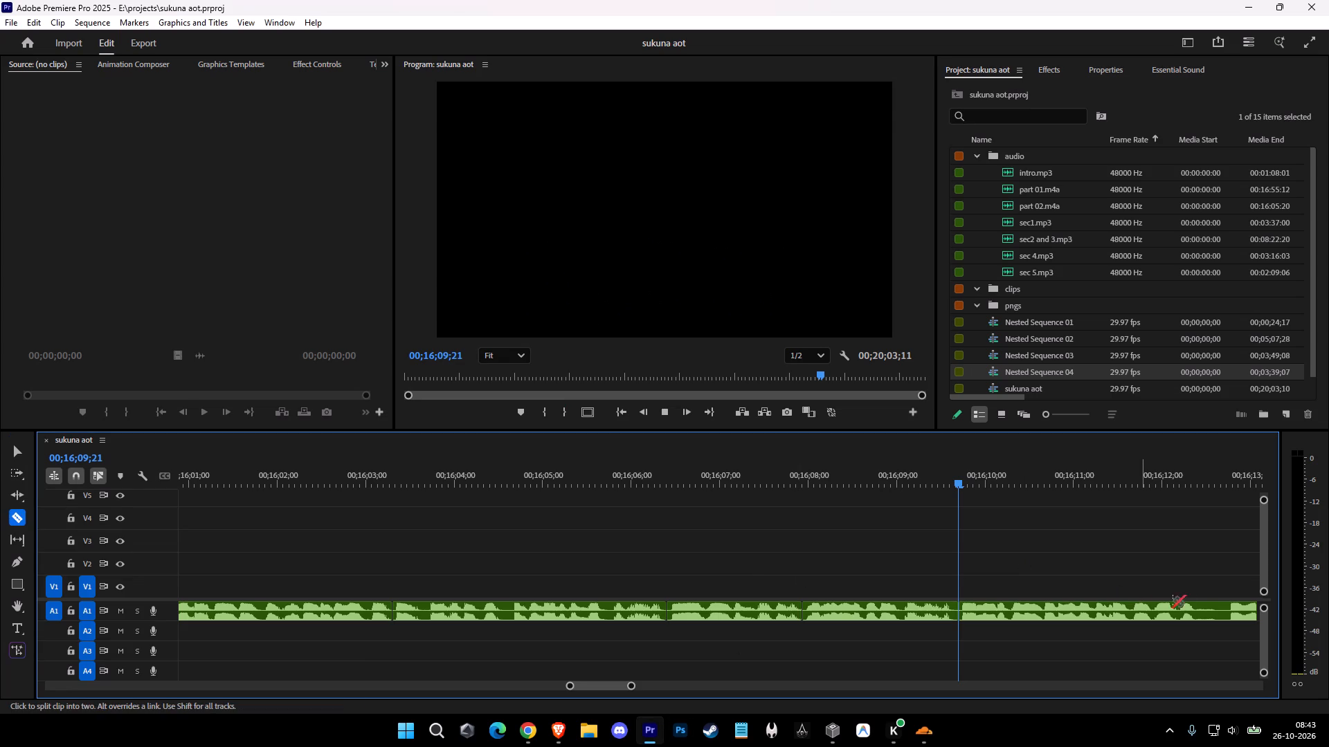
left_click(1227, 616)
left_click(1193, 612)
key("ctrl+z")
left_click(1200, 612)
key("v")
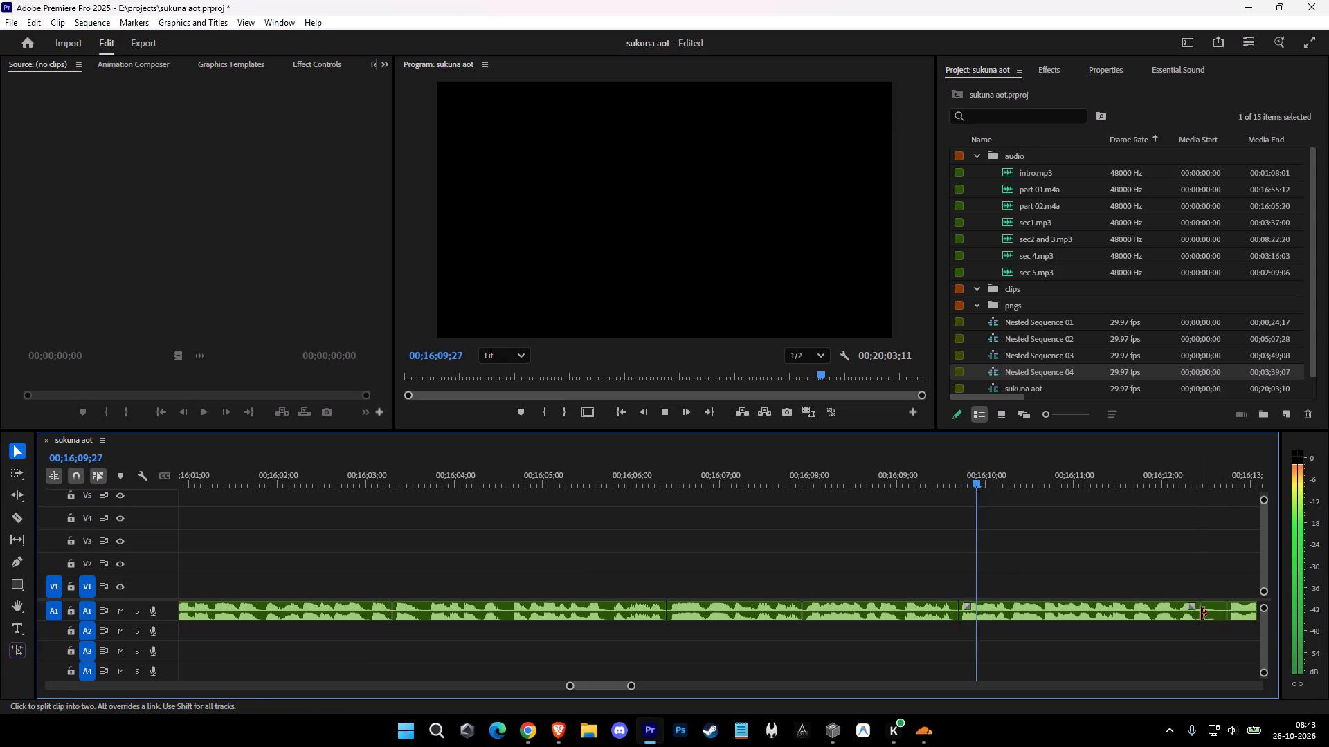
left_click(1217, 607)
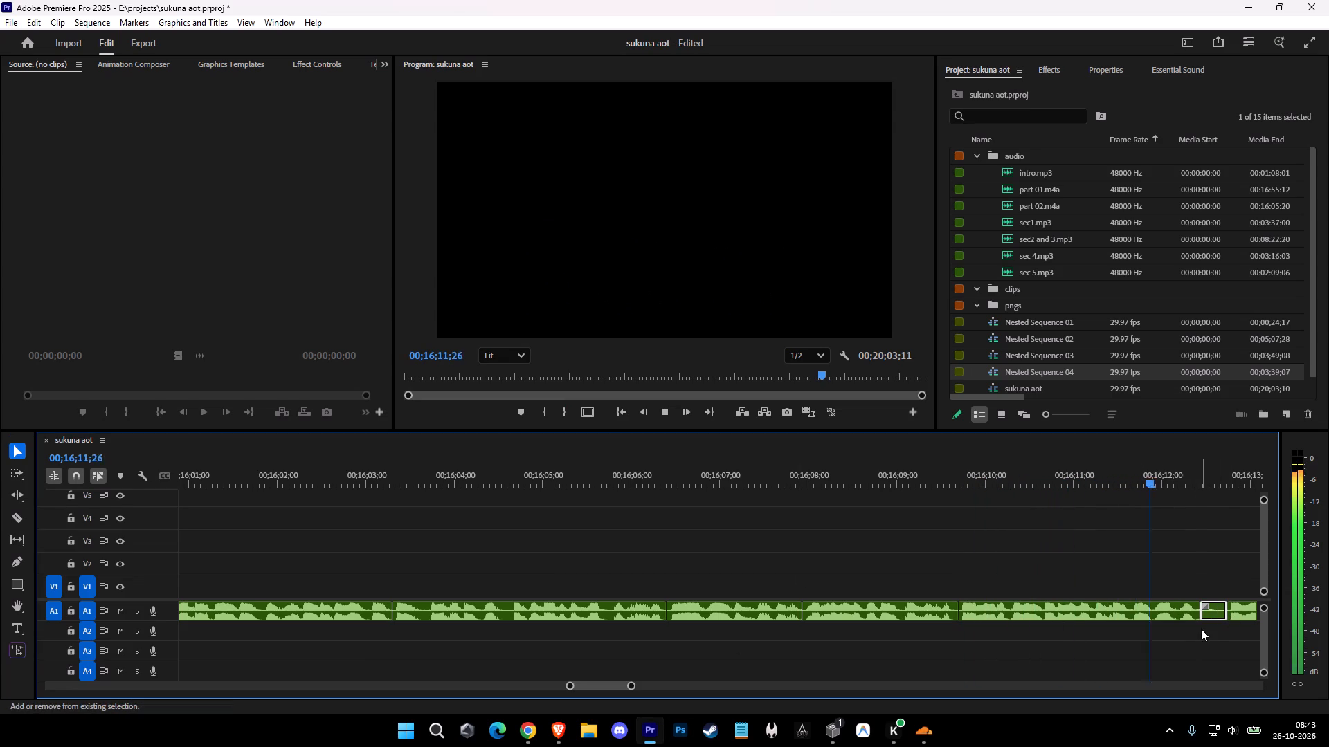
type("D")
Split A1 at about 00;16;14;12 and 00;16;15;18, and ripple-delete that pause plus the preceding narration piece back to about 00;16;12;13.
key("space")
key("space")
key("c")
left_click(500, 617)
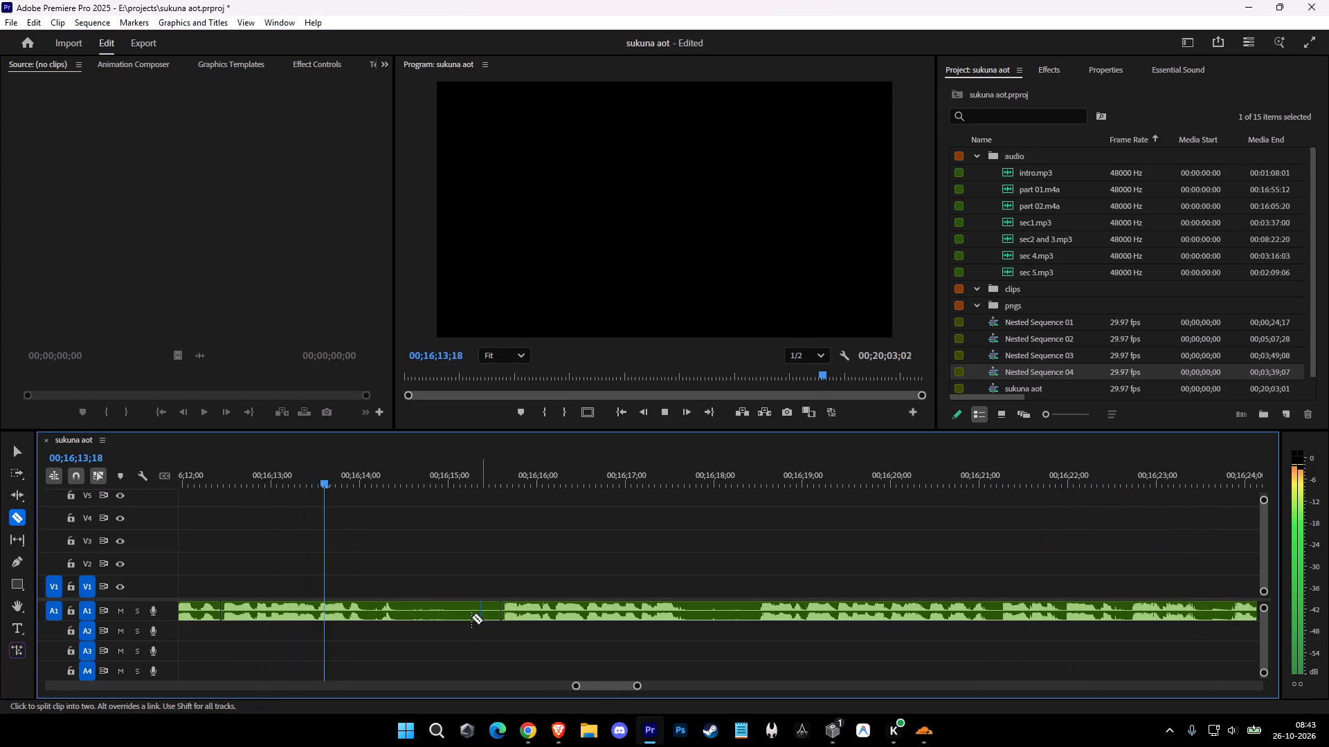
left_click(397, 614)
key("v")
left_click(413, 614)
key("shift+d")
key("space")
left_click(379, 614, "shift")
key("shift+d")
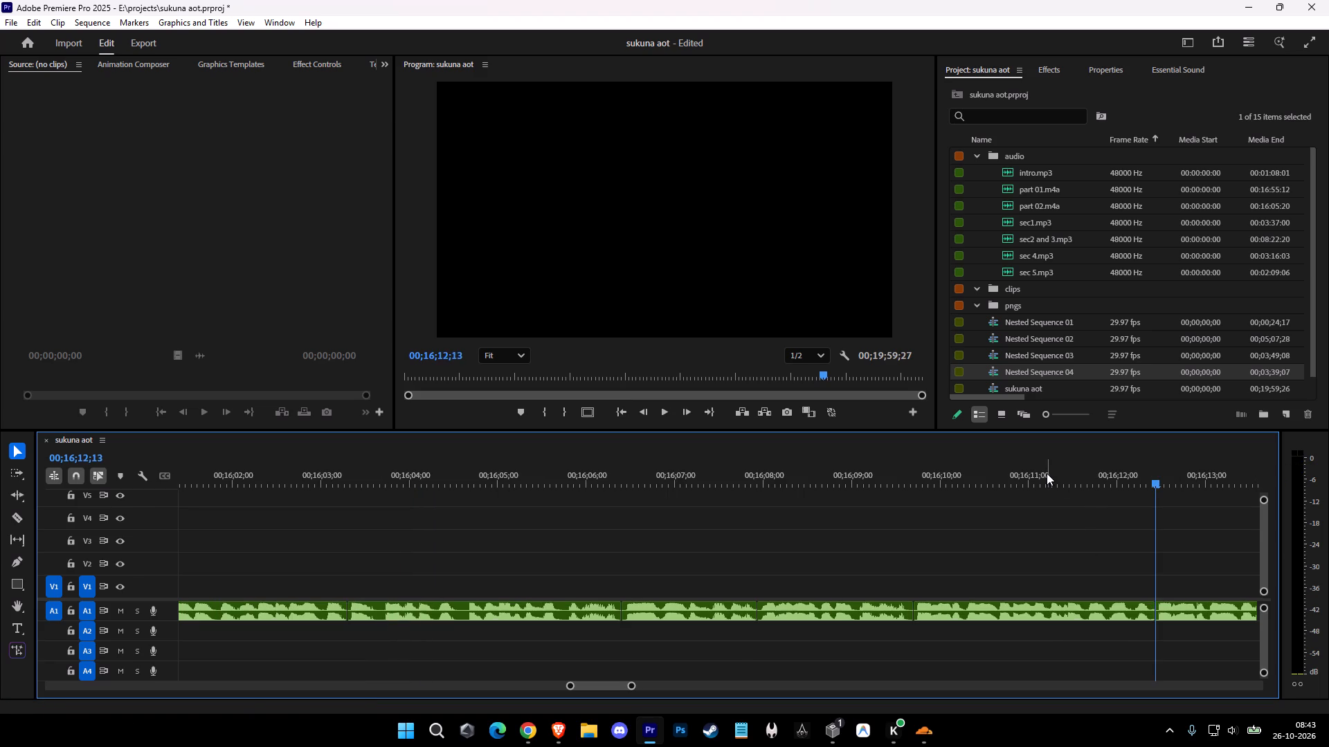
Replay from about 00;16;11;06, then split A1 at about 00;16;15;09 and ripple-delete the piece from about 00;16;12;13 to that cut.
left_click(1047, 473)
key("space")
key("c")
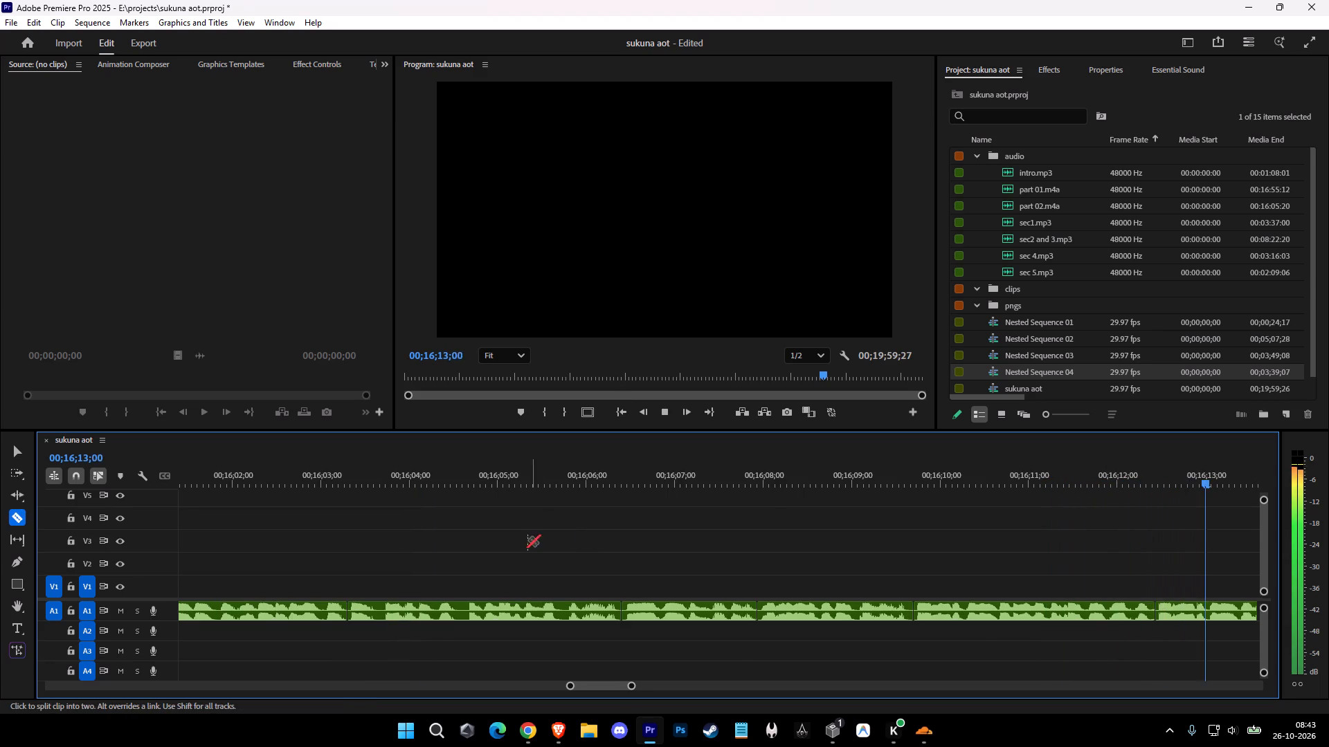
left_click(431, 611)
key("v")
left_click(338, 618)
key("shift+d")
Split A1 at about 00;16;15;06 and ripple-delete the narration piece from about 00;16;12;13 up to that cut.
key("space")
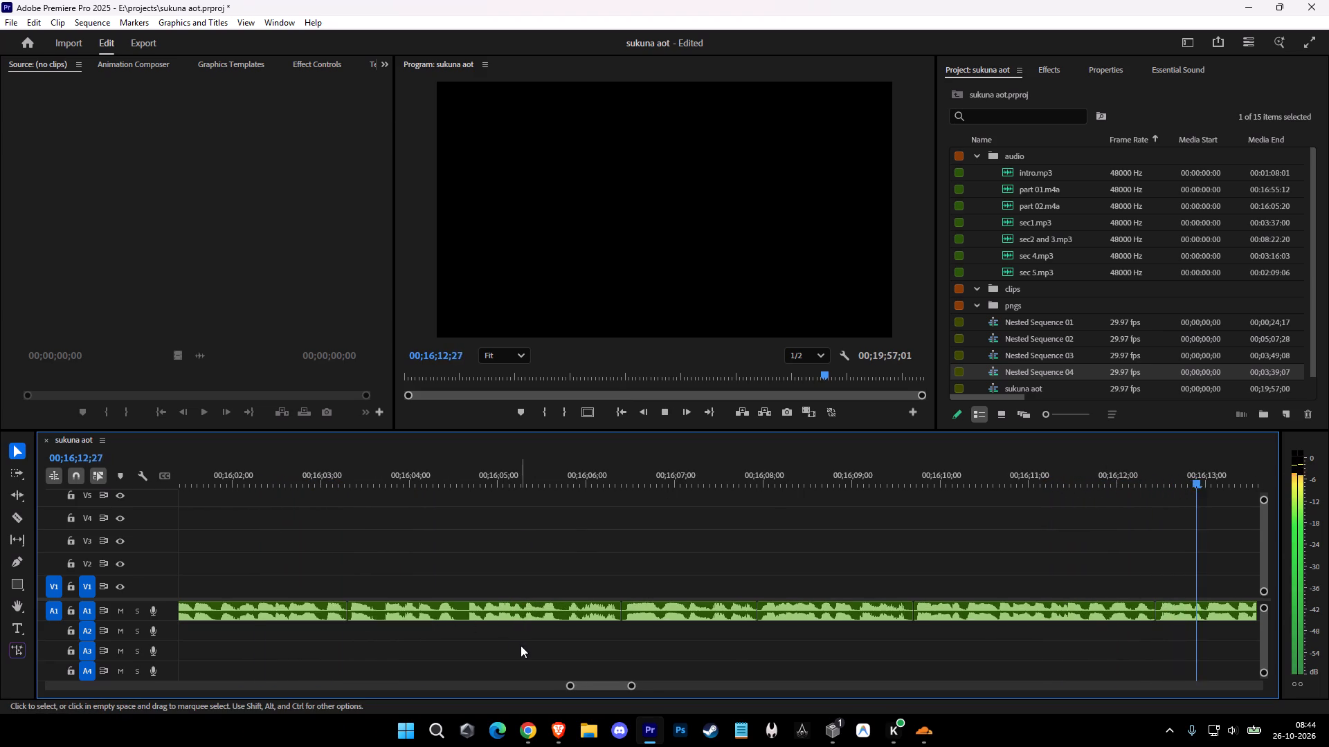
key("c")
left_click(422, 616)
key("v")
left_click(406, 613)
key("shift+d")
Cut out and ripple-delete the short A1 pause between about 00;16;14;21 and 00;16;15;01.
key("space")
key("c")
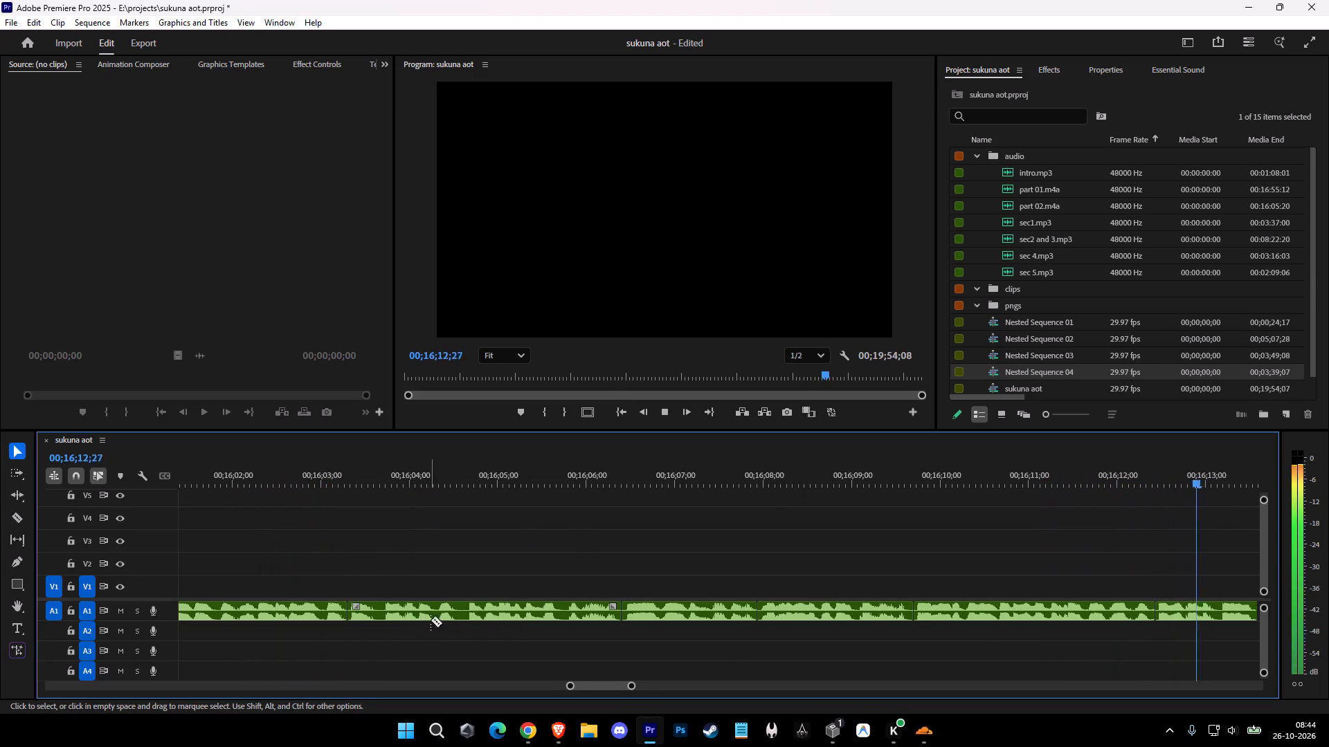
left_click(406, 614)
left_click(379, 611)
key("v")
left_click(390, 611)
key("space")
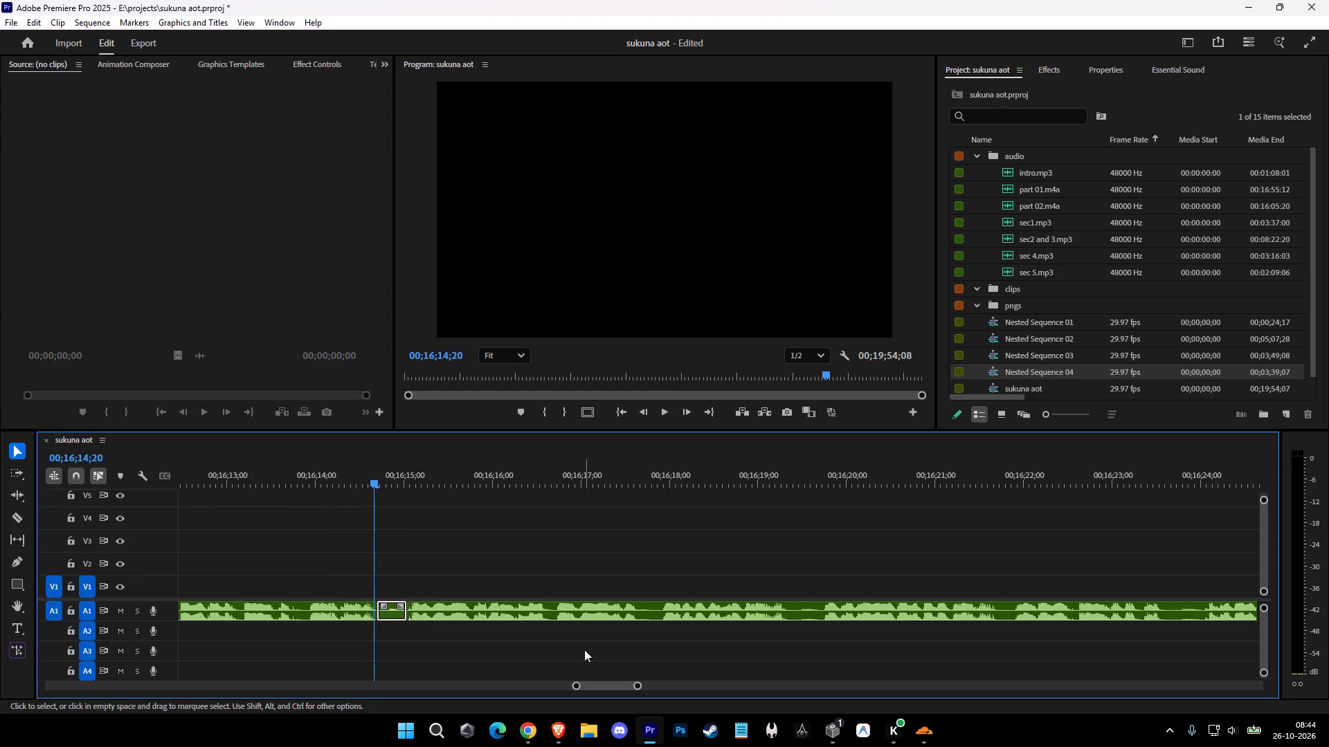
key("shift+d")
Cut out and ripple-delete the short A1 pause between about 00;16;17;10 and 00;16;17;16.
key("space")
key("c")
left_click(628, 616)
left_click(611, 614)
key("v")
left_click(618, 614)
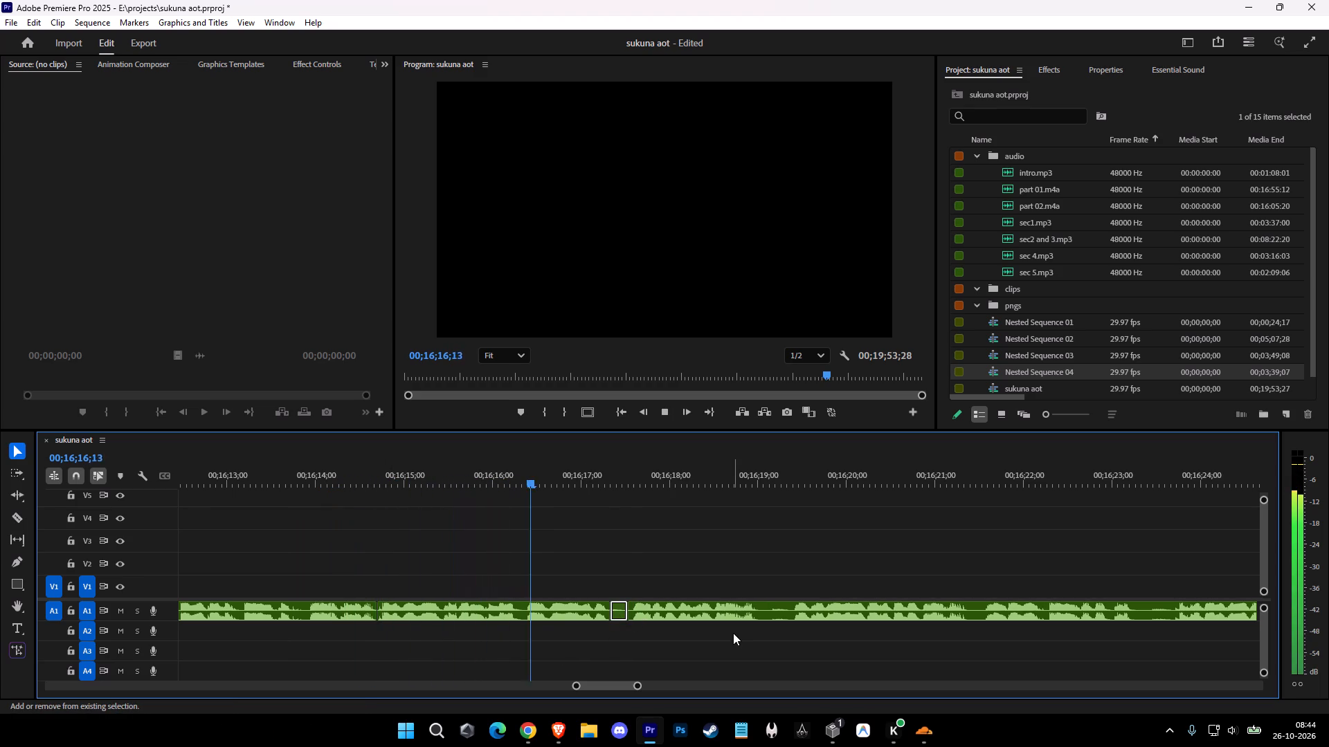
key("shift+d")
Cut out and ripple-delete the A1 pause between about 00;16;18;26 and 00;16;19;05.
key("shift+space")
key("c")
key("space")
left_click(773, 614)
left_click(746, 611)
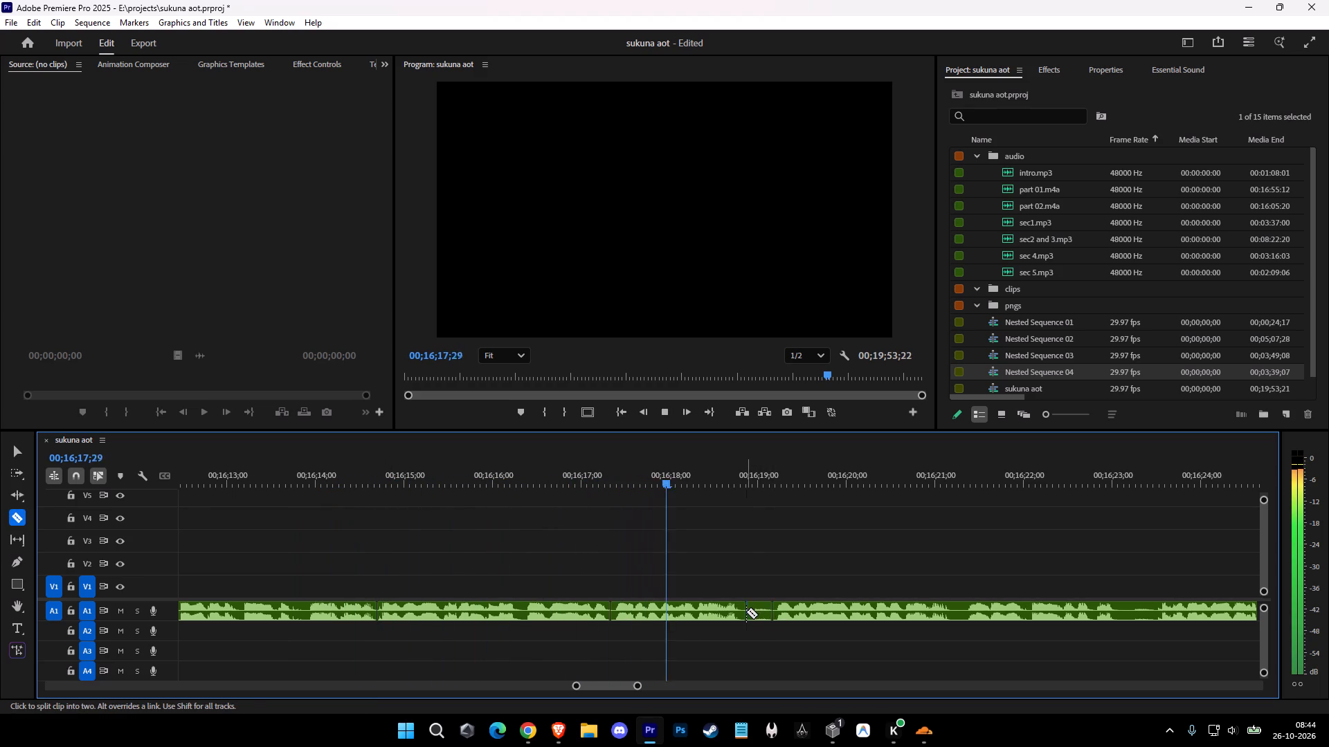
key("v")
left_click(759, 613)
type("D")
Cut out and ripple-delete the brief A1 gap between about 00;16;20;27 and 00;16;21;01.
key("space")
key("c")
left_click(938, 609)
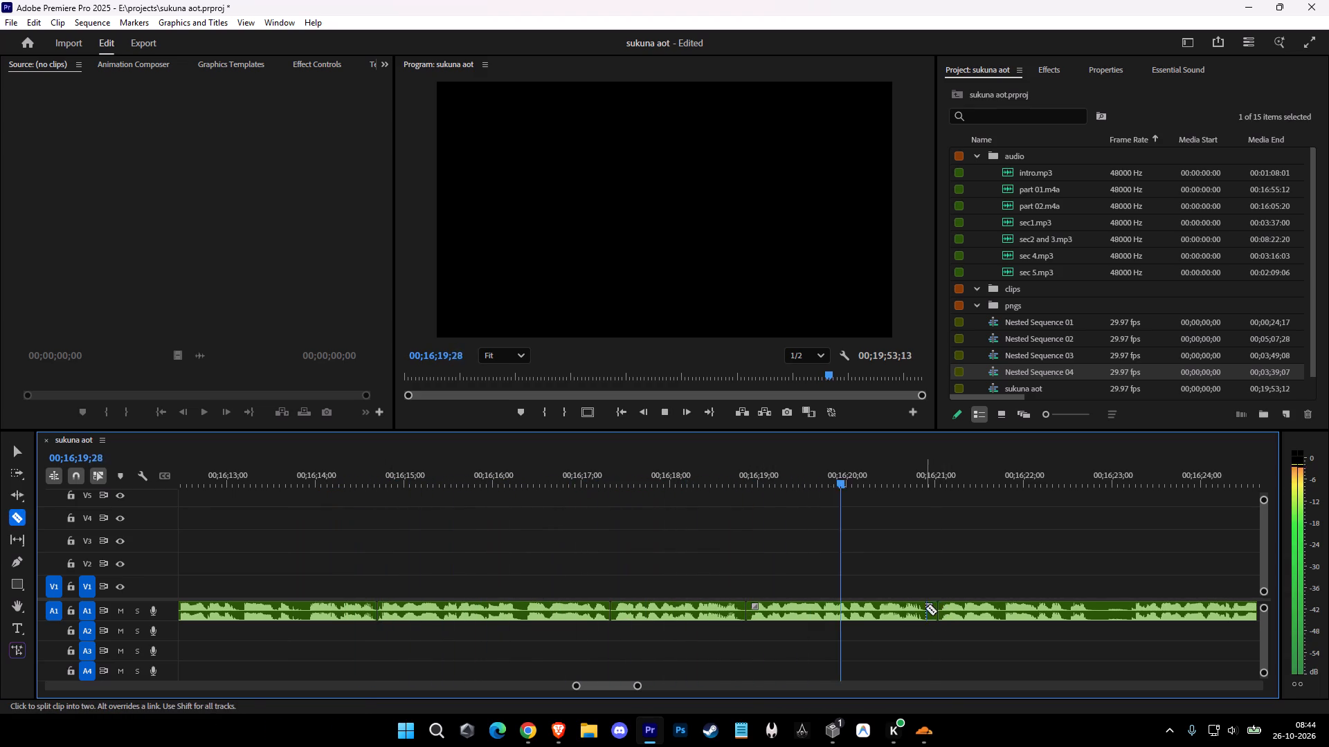
left_click(925, 608)
key("v")
left_click(931, 608)
key("shift+d")
Cut out and ripple-delete the A1 pause between about 00;16;22;19 and 00;16;23;02, and save the project.
key("space")
key("c")
left_click(1117, 620)
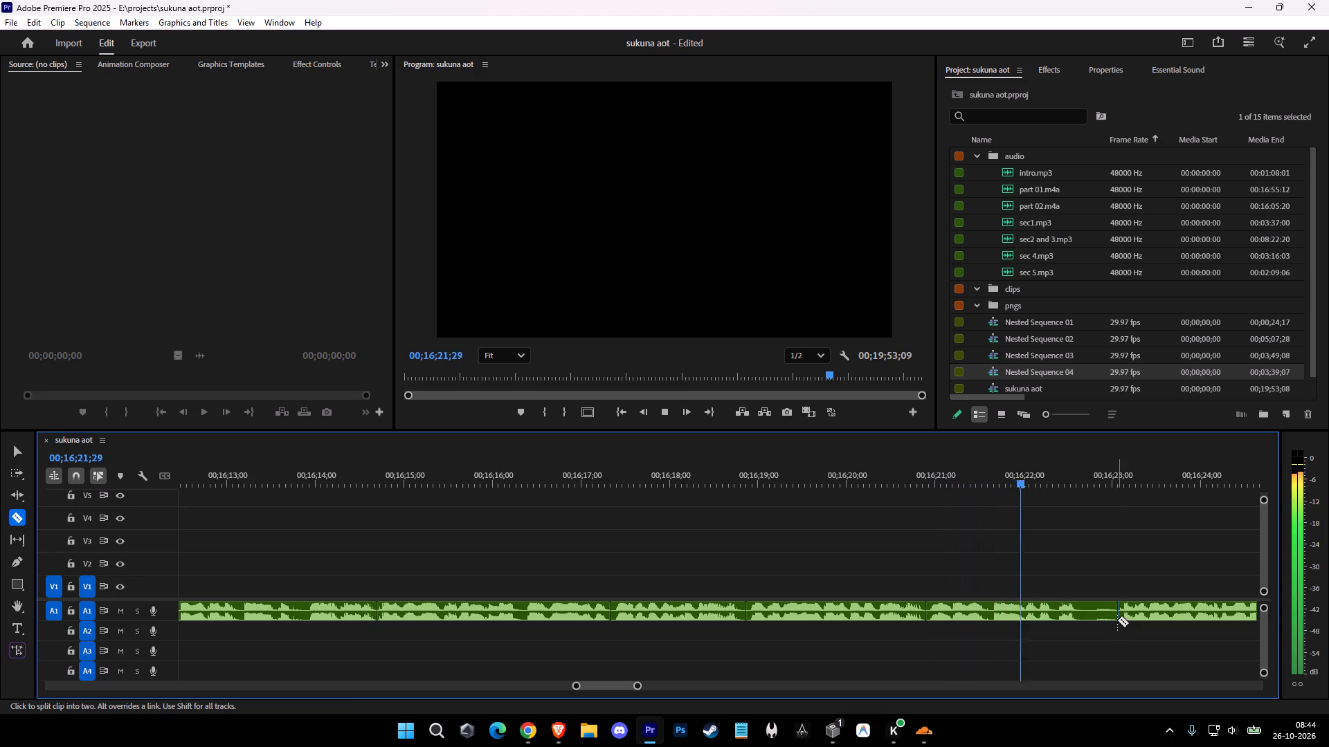
left_click(1081, 612)
left_click(1099, 614, "shift")
key("space")
key("ctrl+z")
key("v")
left_click(1096, 619)
key("shift+d")
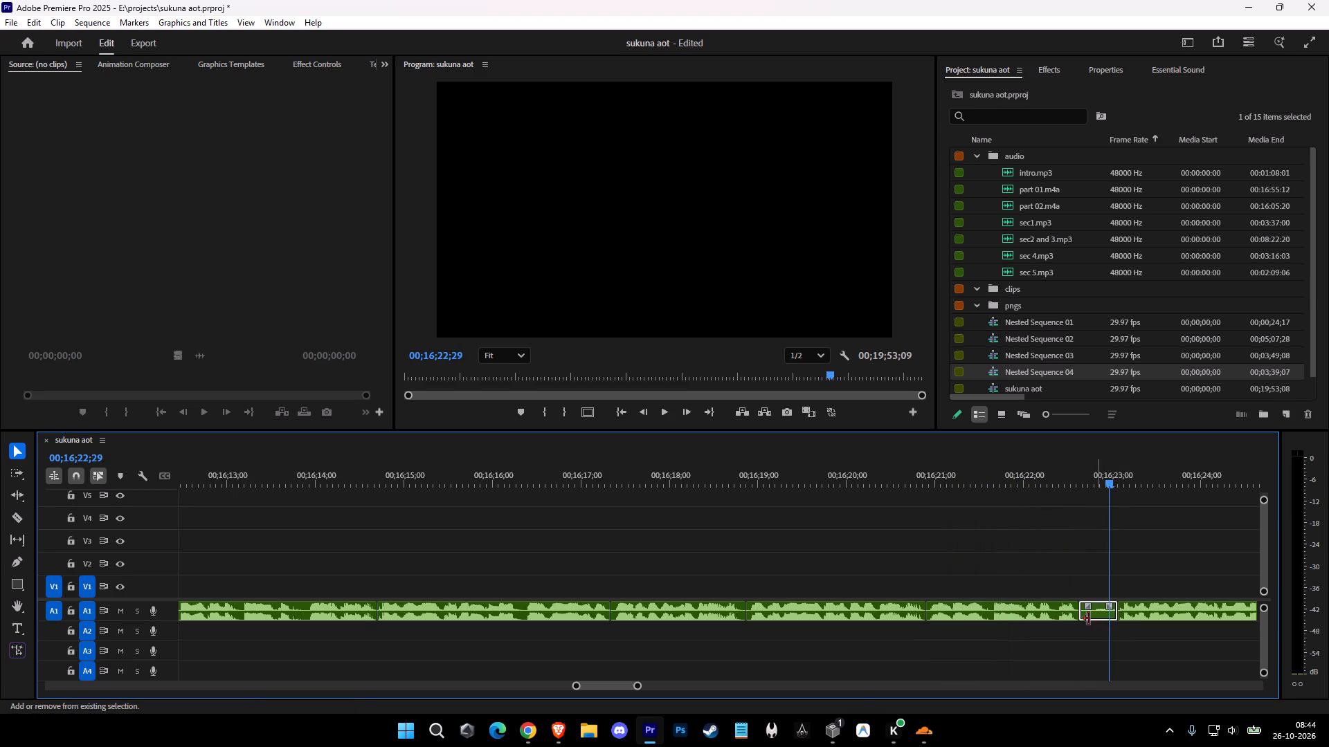
key("ctrl+s")
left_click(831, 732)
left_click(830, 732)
Split A1 at about 00;16;25;20 and ripple-delete the narration piece from about 00;16;22;19 up to that cut.
left_click(894, 652)
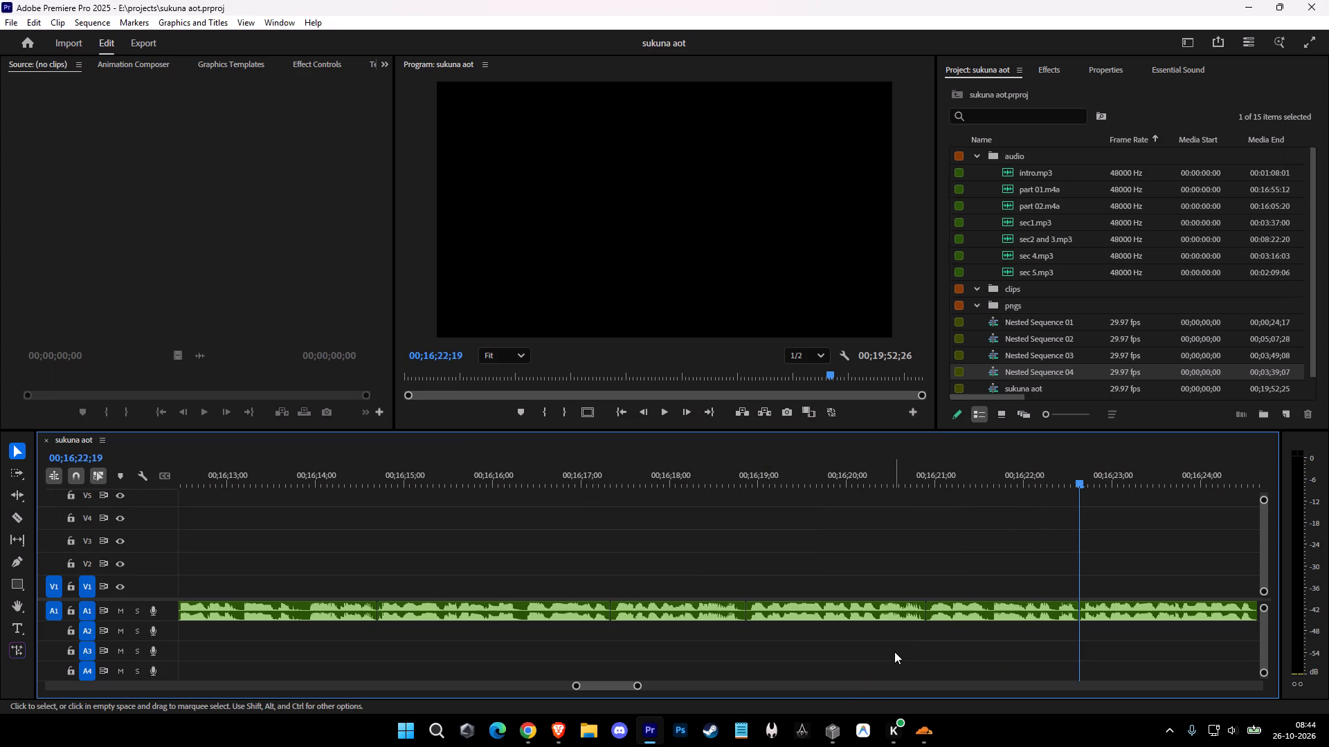
key("space")
key("c")
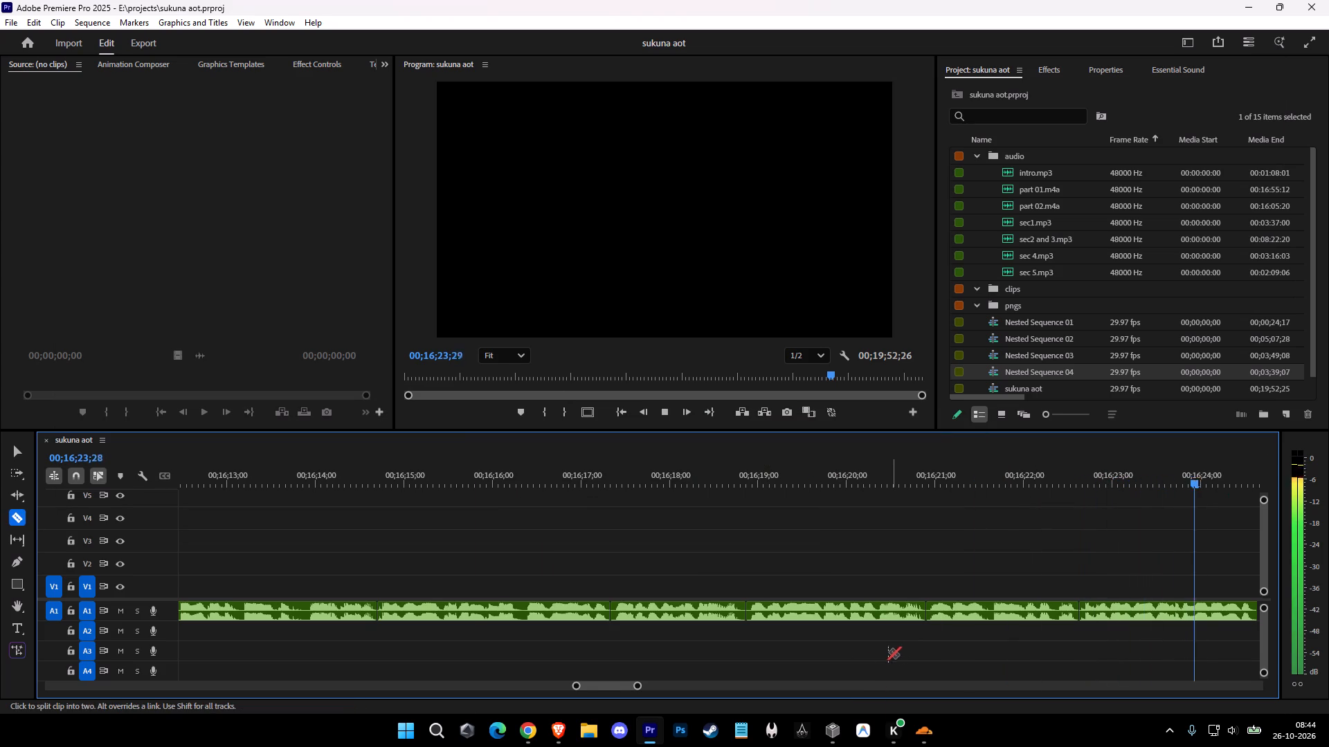
key("space")
left_click(368, 612)
key("v")
left_click(352, 611)
key("shift+d")
Cut out and ripple-delete the short A1 pause between about 00;16;24;29 and 00;16;25;04.
key("space")
key("c")
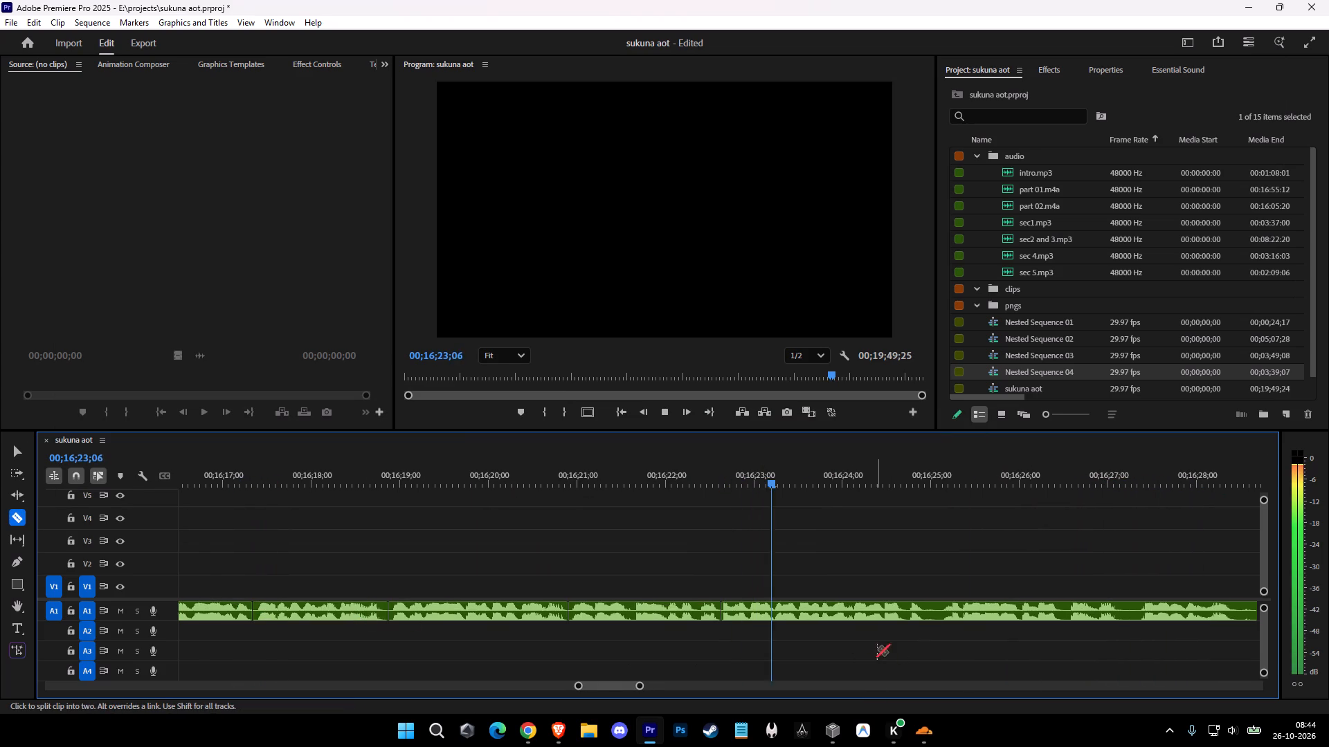
left_click(943, 616)
key("space")
left_click(928, 613)
key("v")
key("space")
left_click(935, 614)
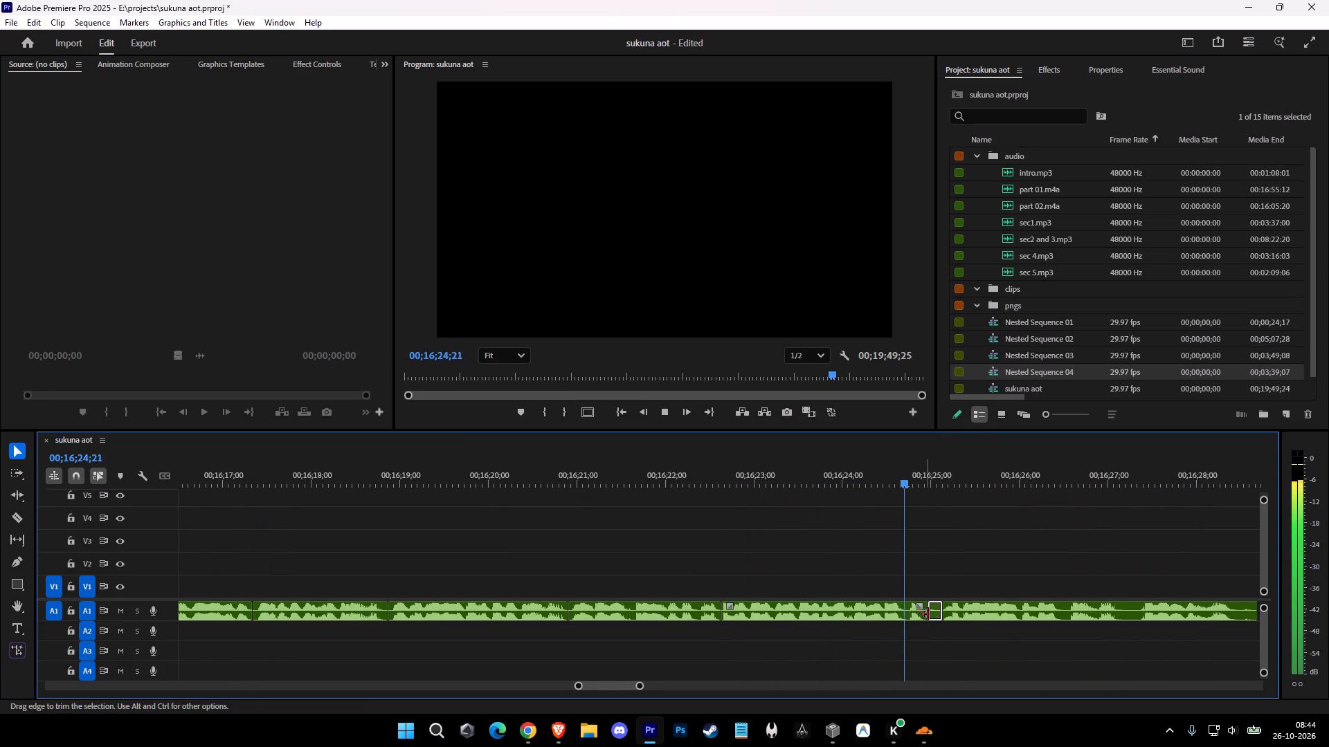
key("shift+d")
Cut out and ripple-delete the short A1 pause between about 00;16;26;29 and 00;16;27;05.
key("space")
key("c")
left_click(1122, 609)
left_click(1106, 609)
key("v")
double_click(1117, 613)
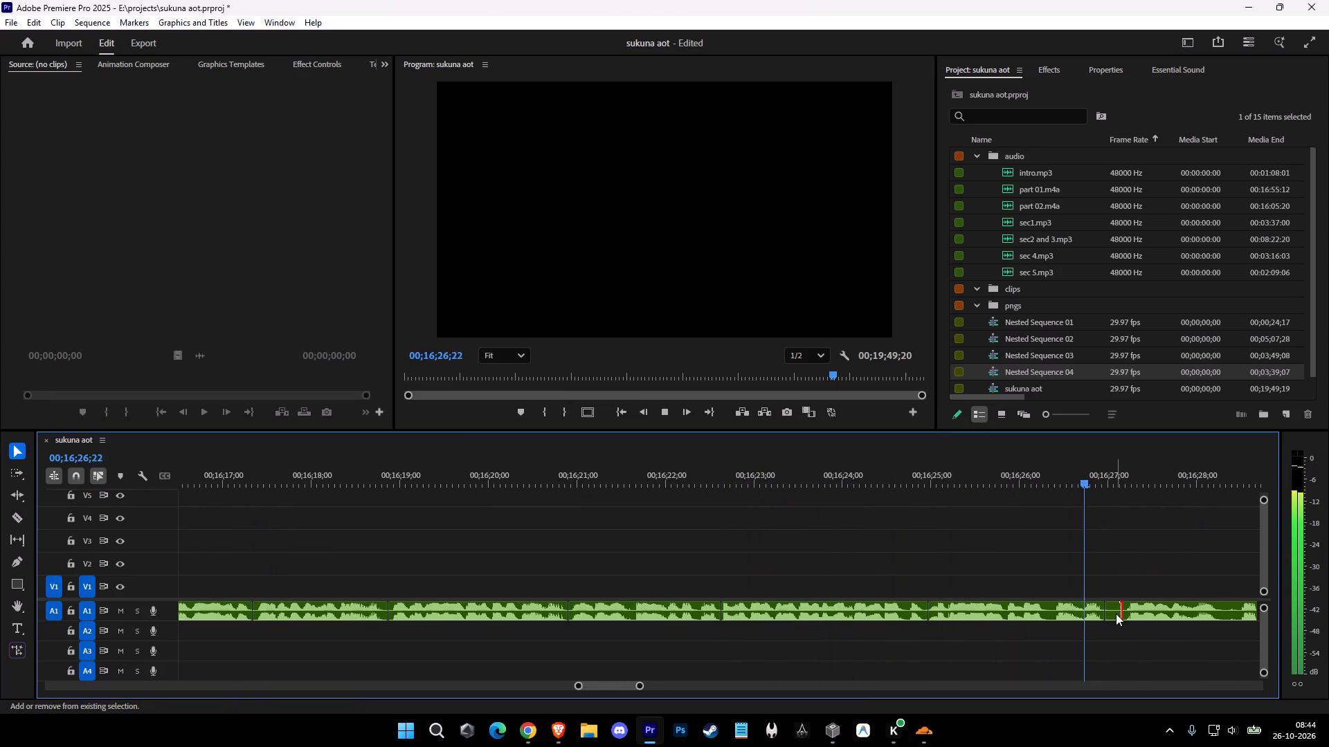
key("shift+d")
left_click(1116, 609)
key("shift+d")
Cut out and ripple-delete the short A1 pause between about 00;16;28;03 and 00;16;28;08.
key("space")
key("c")
key("space")
left_click(1220, 617)
left_click(1205, 615)
type("v")
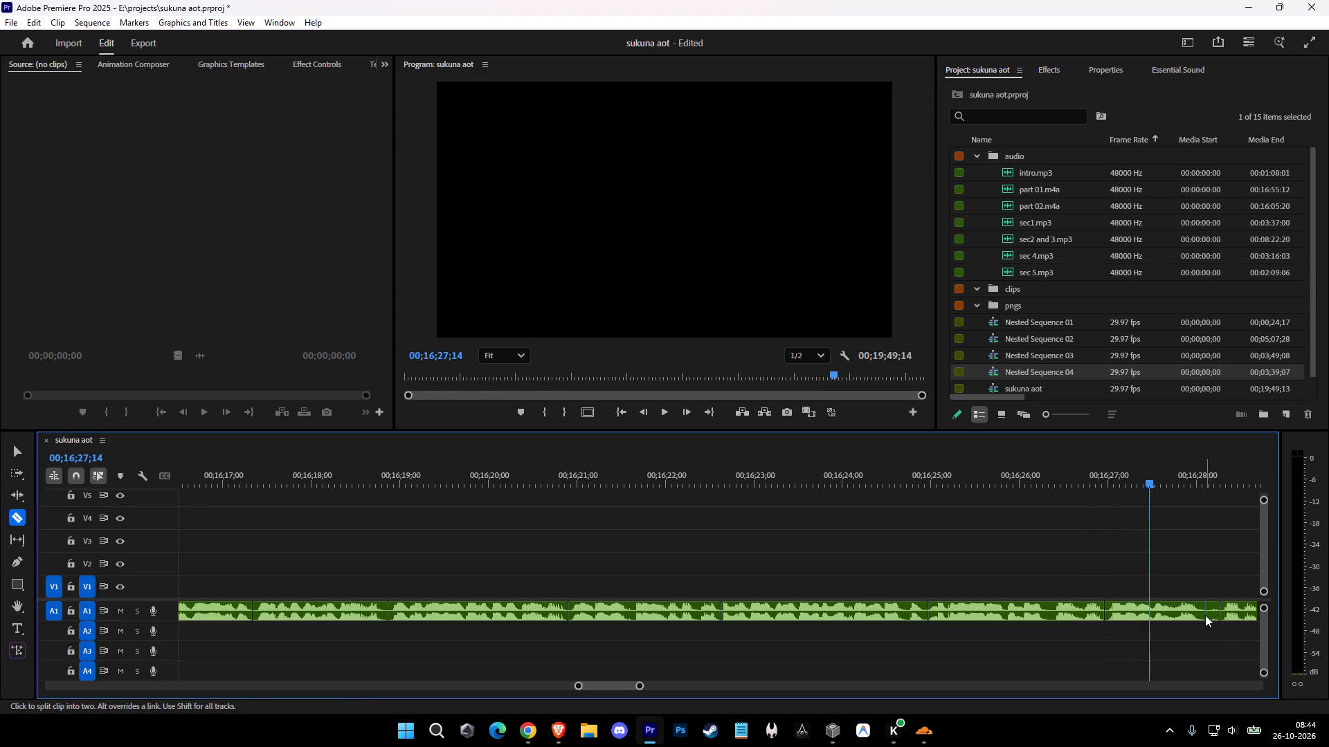
key("space")
left_click(1213, 615)
key("shift+d")
Split A1 at about 00;16;28;22 and 00;16;29;03, replay from about 00;16;27;24, and ripple-delete the pause between the cuts.
key("space")
key("space")
key("c")
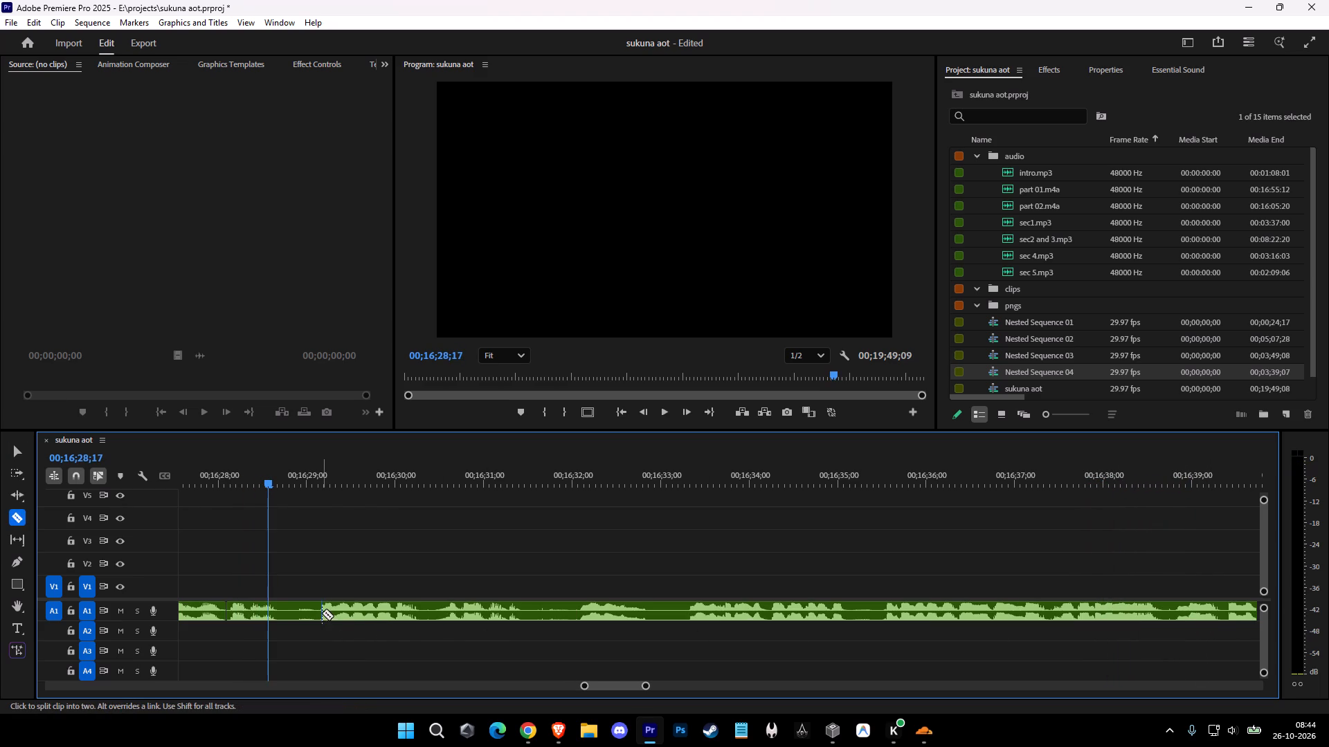
left_click(317, 611)
left_click(284, 616)
key("v")
left_click(202, 471)
key("space")
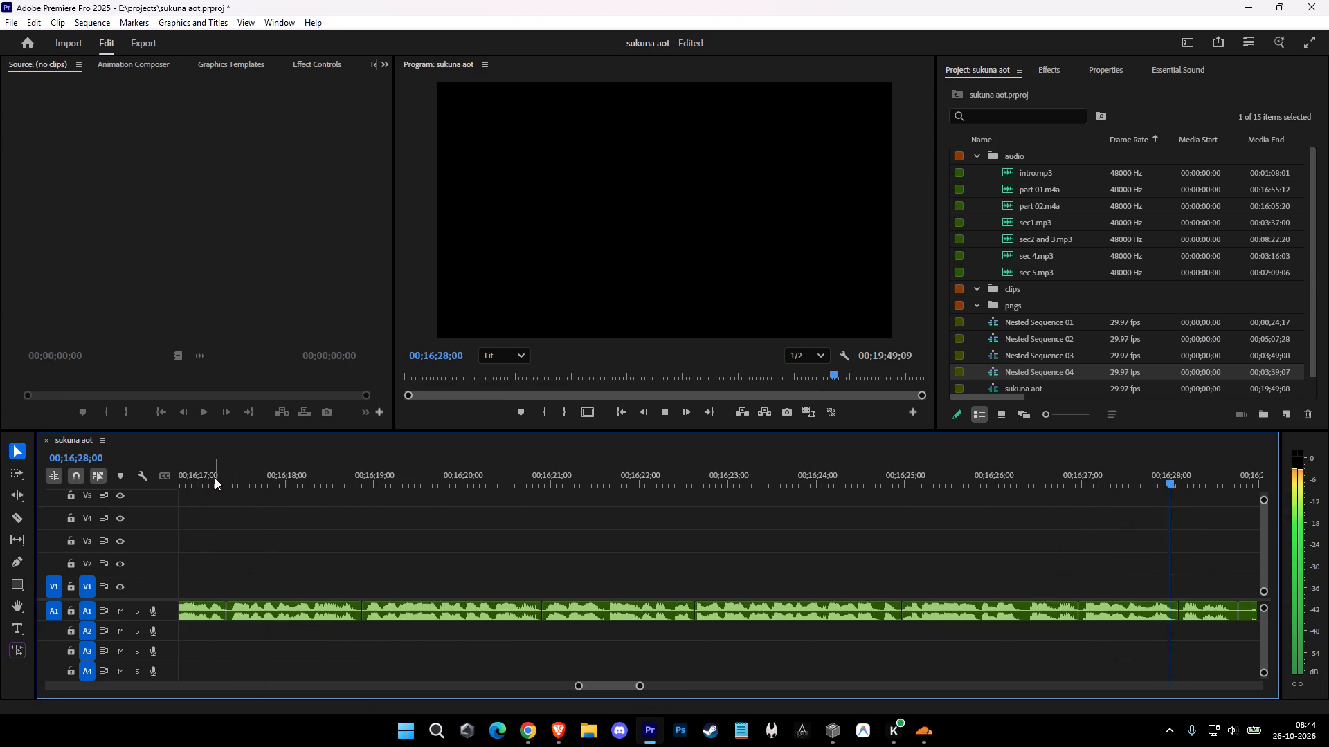
left_click(272, 612)
key("shift+d")
Cut out and ripple-delete the short A1 pause between about 00;16;29;28 and 00;16;30;04.
key("space")
key("c")
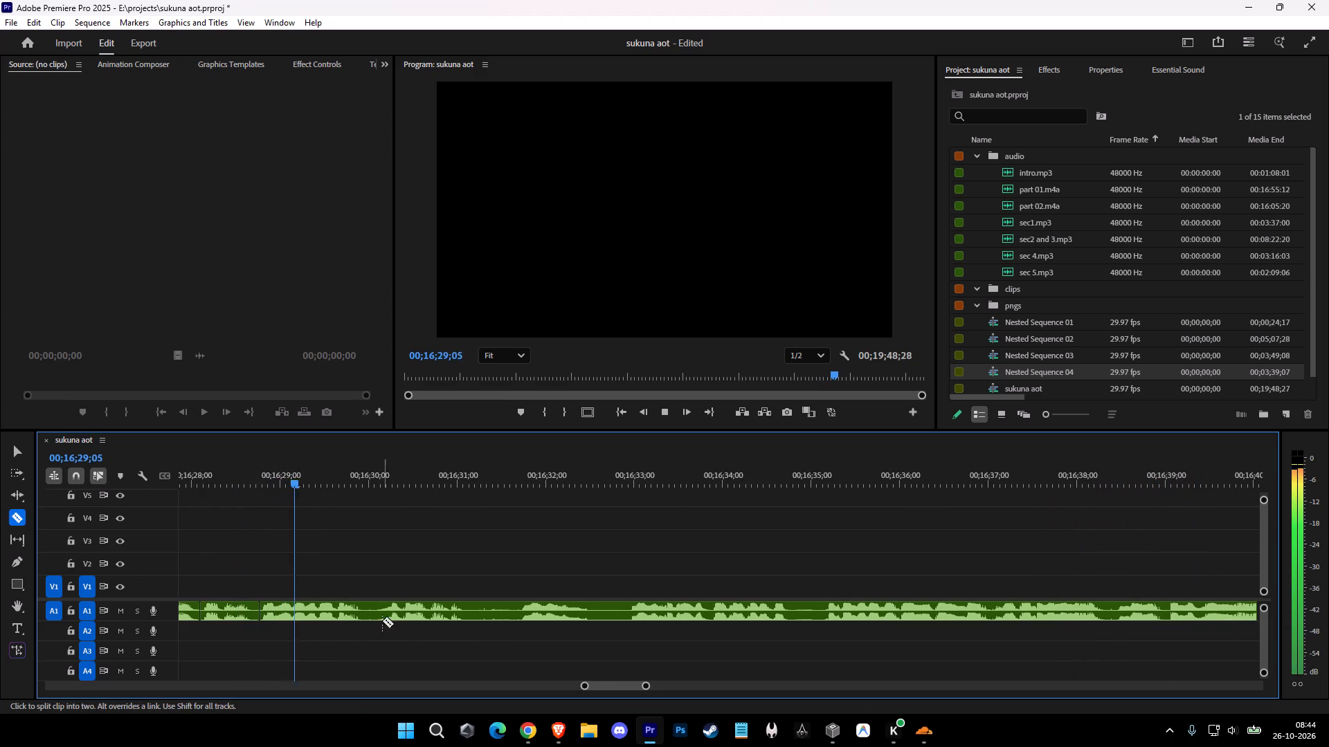
left_click(381, 618)
left_click(363, 612)
key("v")
left_click(370, 612, "shift")
key("shift+d")
key("space")
Cut out and ripple-delete the A1 pause between about 00;16;30;25 and 00;16;31;14.
key("c")
left_click(502, 617)
key("space")
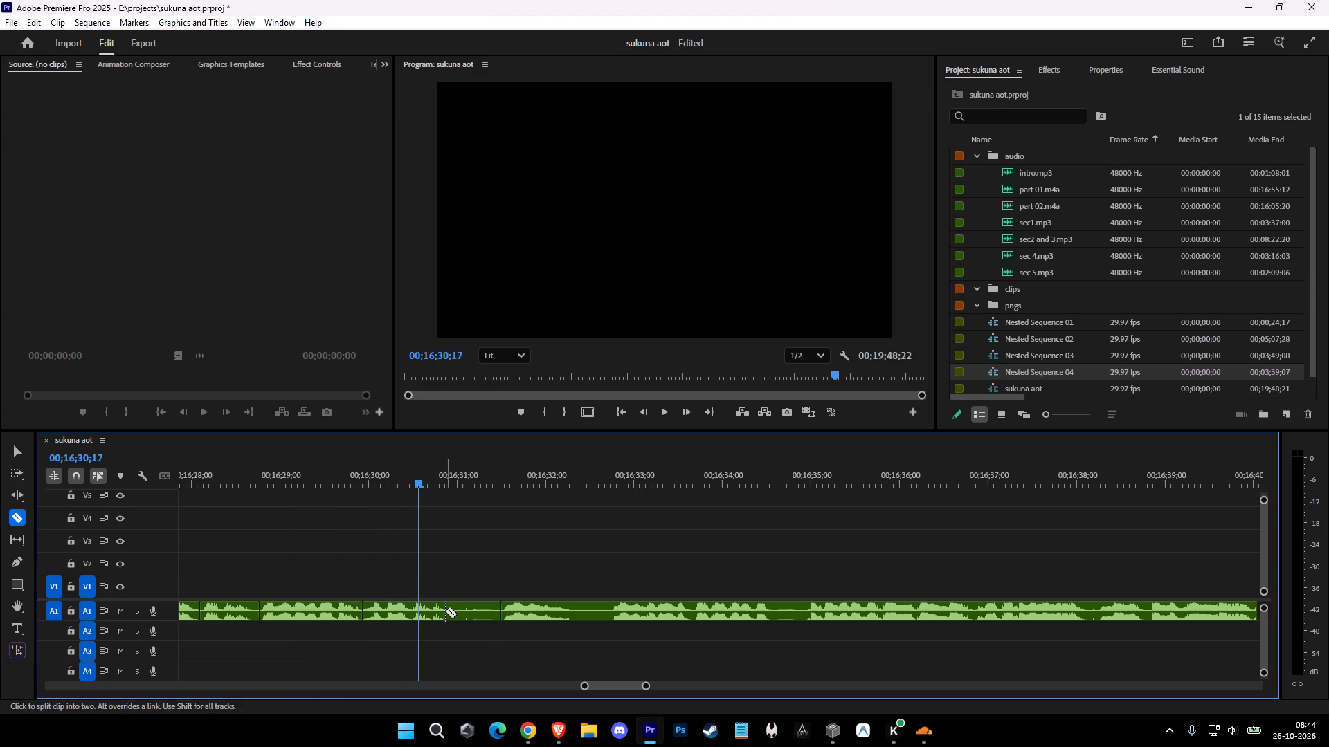
left_click(445, 611)
key("v")
key("space")
left_click(456, 611, "shift")
key("shift+d")
key("space")
Split A1 at about 00;16;32;03 and ripple-delete the unwanted fragment from about 00;16;30;25 up to that cut.
key("c")
key("space")
left_click(554, 612)
key("v")
left_click(484, 612)
key("shift+d")
key("shift+space")
Cut out and ripple-delete the A1 pause between about 00;16;32;20 and 00;16;33;02.
key("c")
key("space")
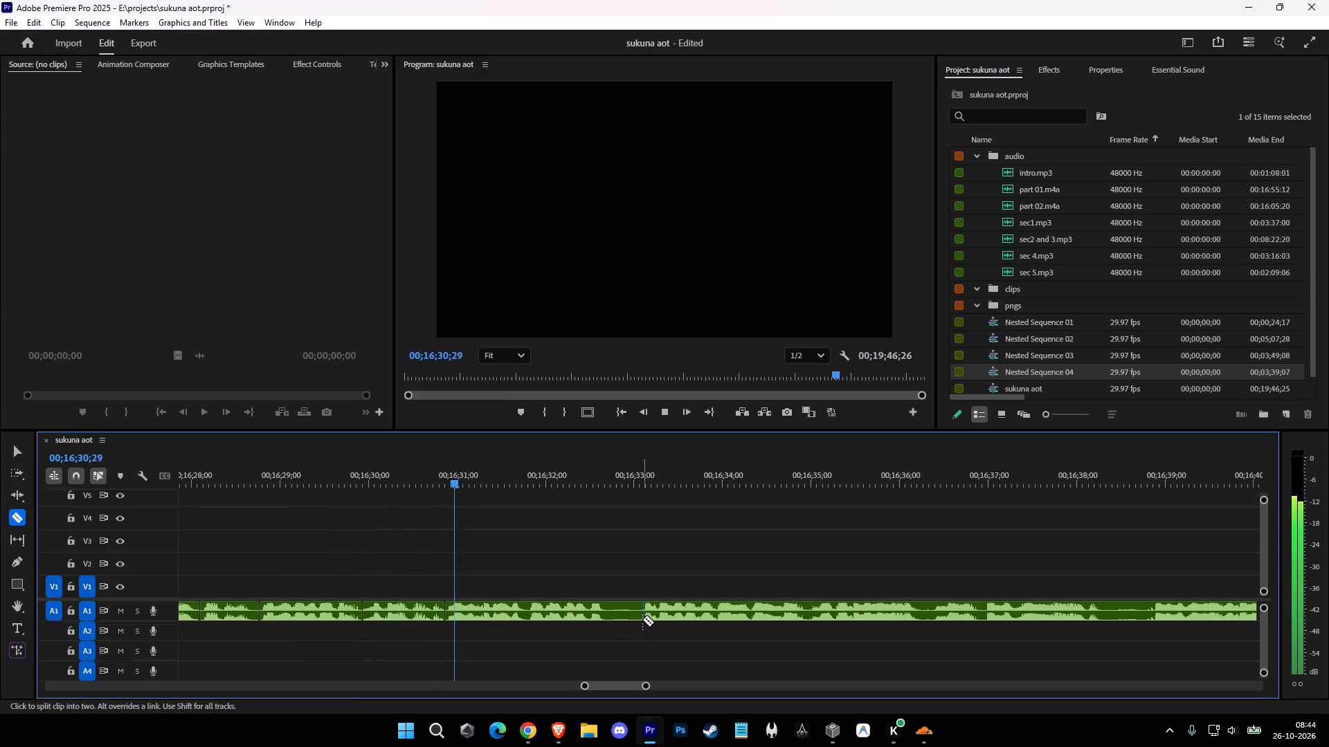
left_click(642, 619)
left_click(599, 610)
key("ctrl+z")
left_click(606, 611)
key("v")
left_click(624, 612)
key("shift+d")
key("space")
Cut out and ripple-delete the very short A1 gap between about 00;16;35;25 and 00;16;35;28.
key("c")
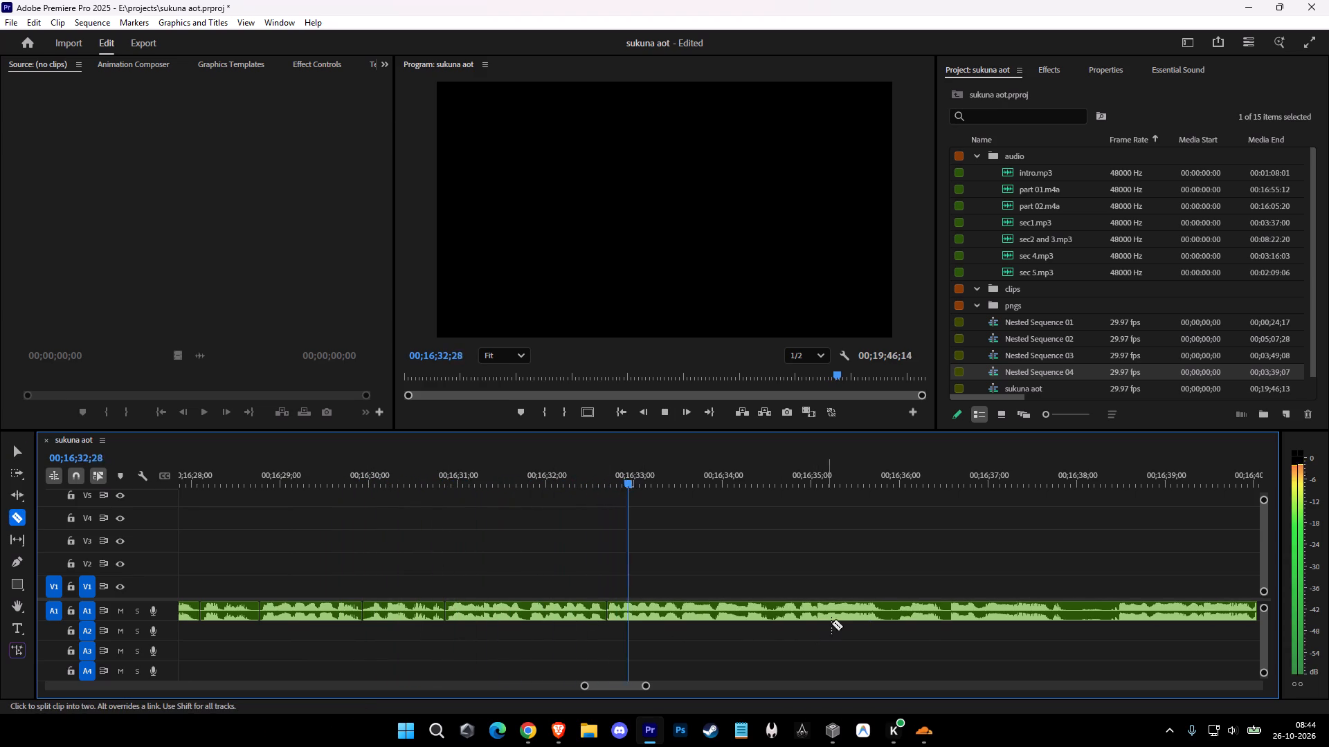
left_click(895, 612)
left_click(885, 609)
key("v")
left_click(888, 609)
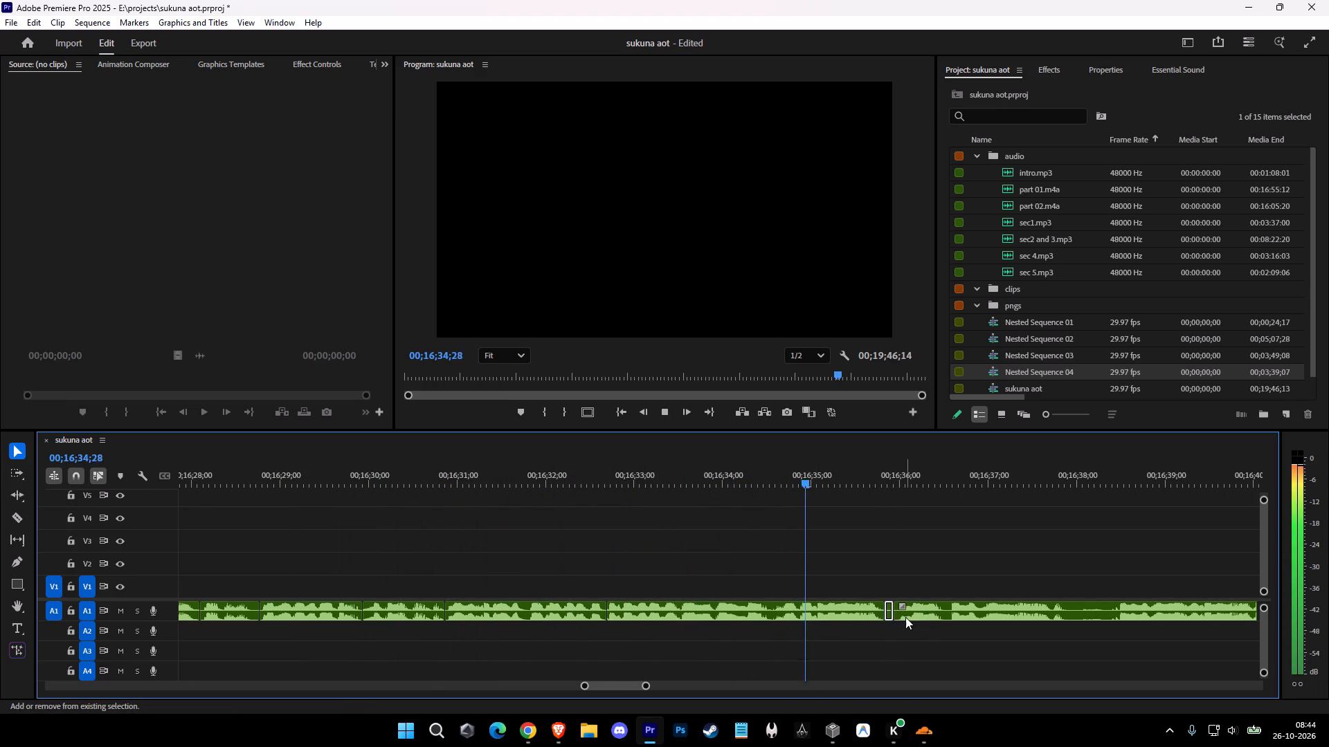
key("shift+d")
key("shift+space")
Cut out and ripple-delete the A1 pause between about 00;16;37;24 and 00;16;38;10.
key("c")
key("space")
left_click(1107, 616)
left_click(1059, 612)
key("v")
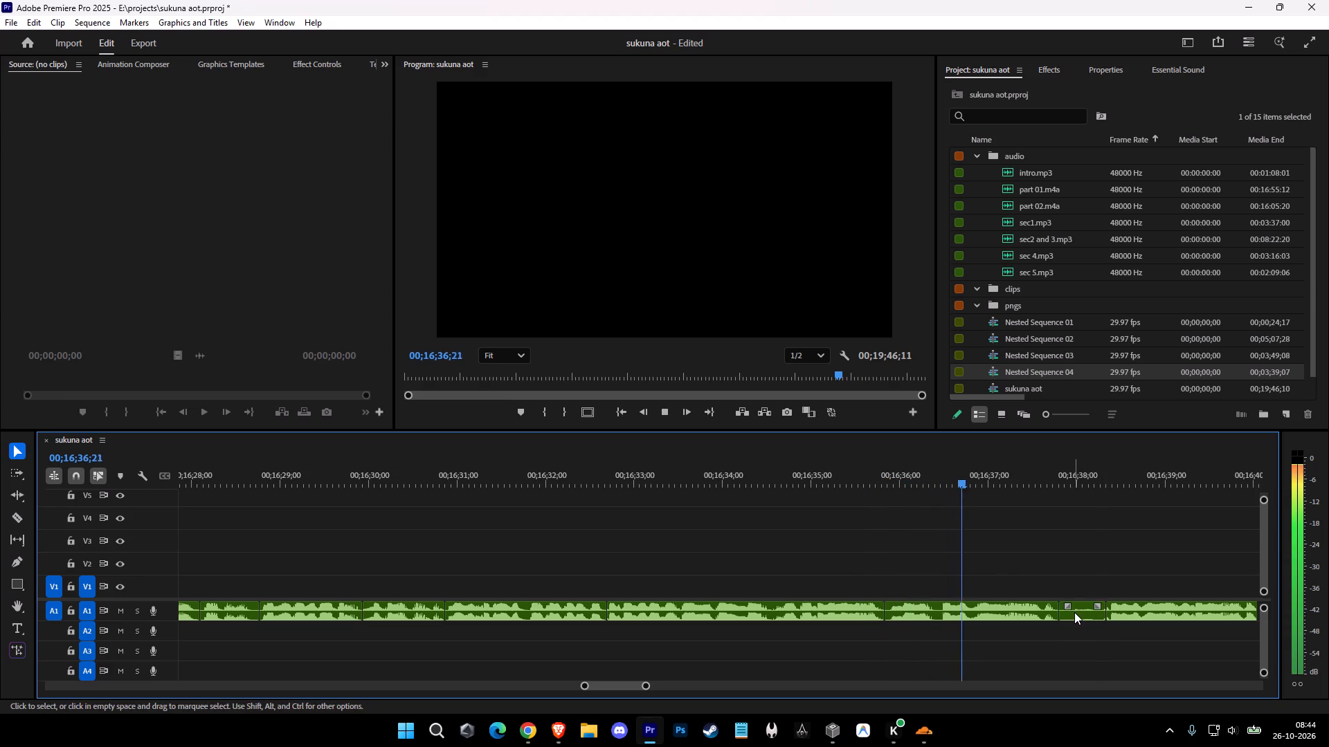
left_click(1074, 612)
key("space")
type("D")
key("space")
key("space")
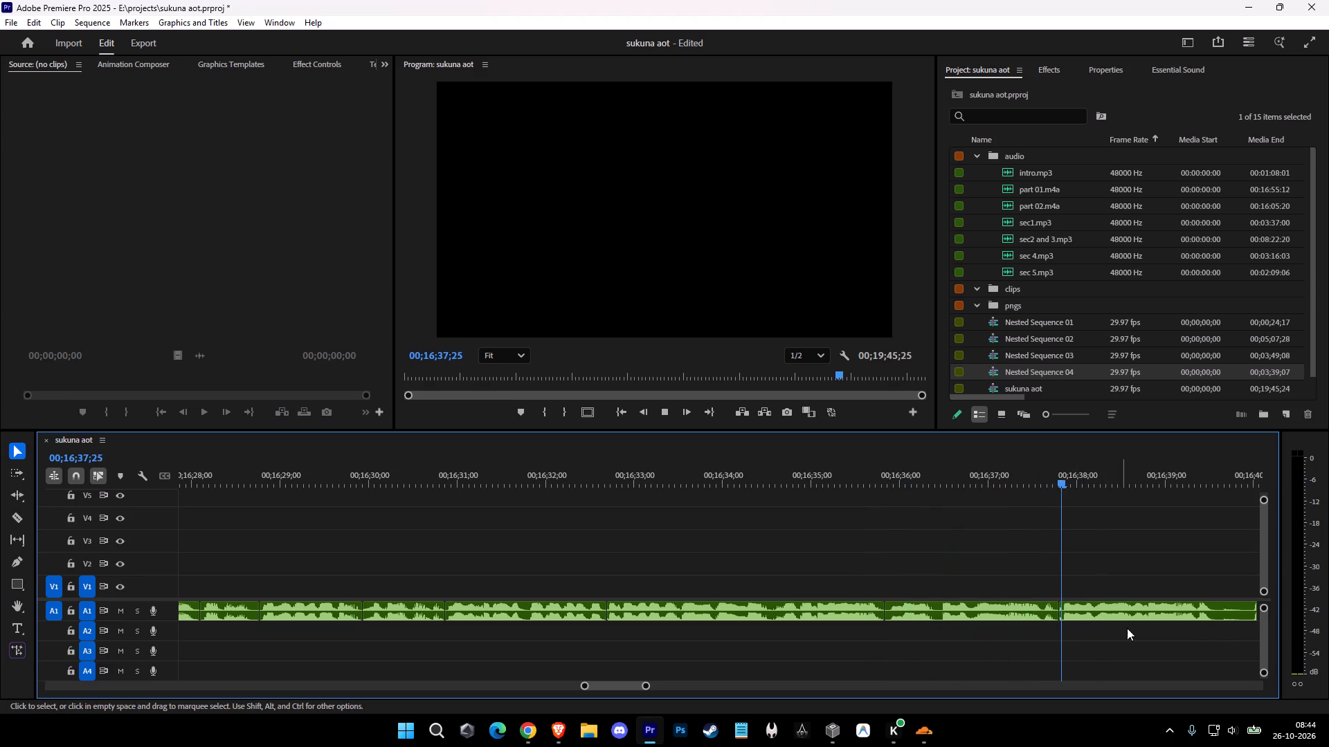
Cut out and ripple-delete the A1 pause between about 00;16;39;17 and 00;16;39;29.
key("c")
left_click(1218, 613)
left_click(1252, 617)
key("v")
left_click(1238, 616)
key("shift+d")
key("space")
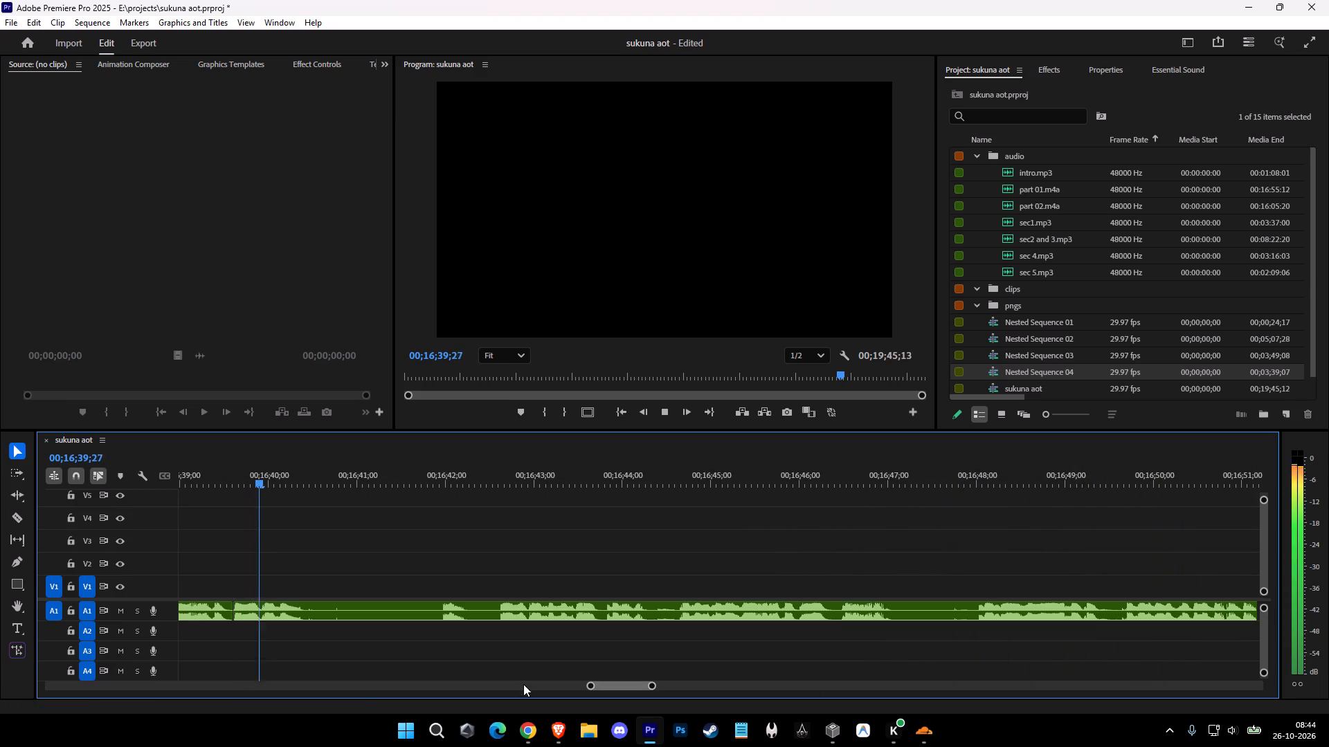
Split A1 at about 00;16;42;16, ripple-delete the unwanted take from about 00;16;39;17 up to it, and replay from about 00;16;39;02.
key("c")
left_click(495, 616)
key("v")
left_click(426, 615, "shift")
key("shift+d")
key("space")
key("space")
left_click_drag(226, 472, 188, 471)
key("space")
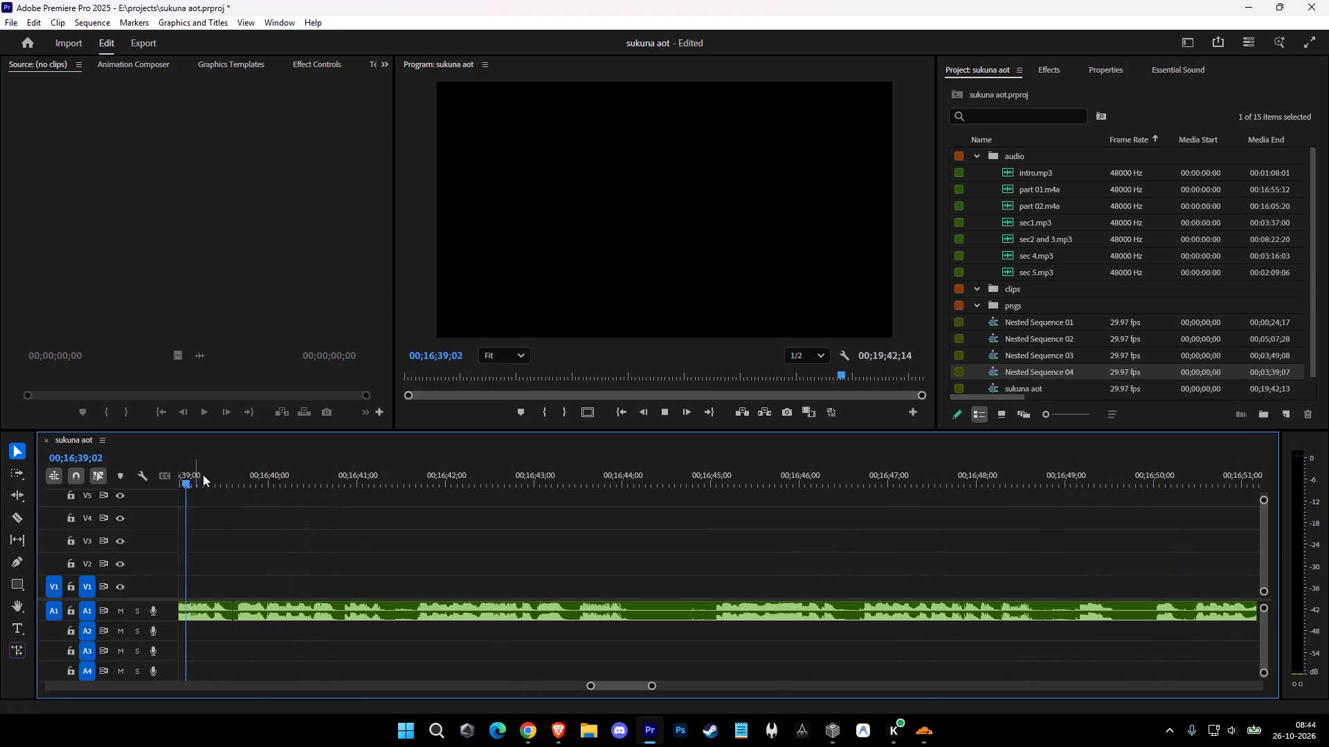
Cut out and ripple-delete the short A1 pause between about 00;16;41;10 and 00;16;41;20.
key("c")
left_click(404, 618)
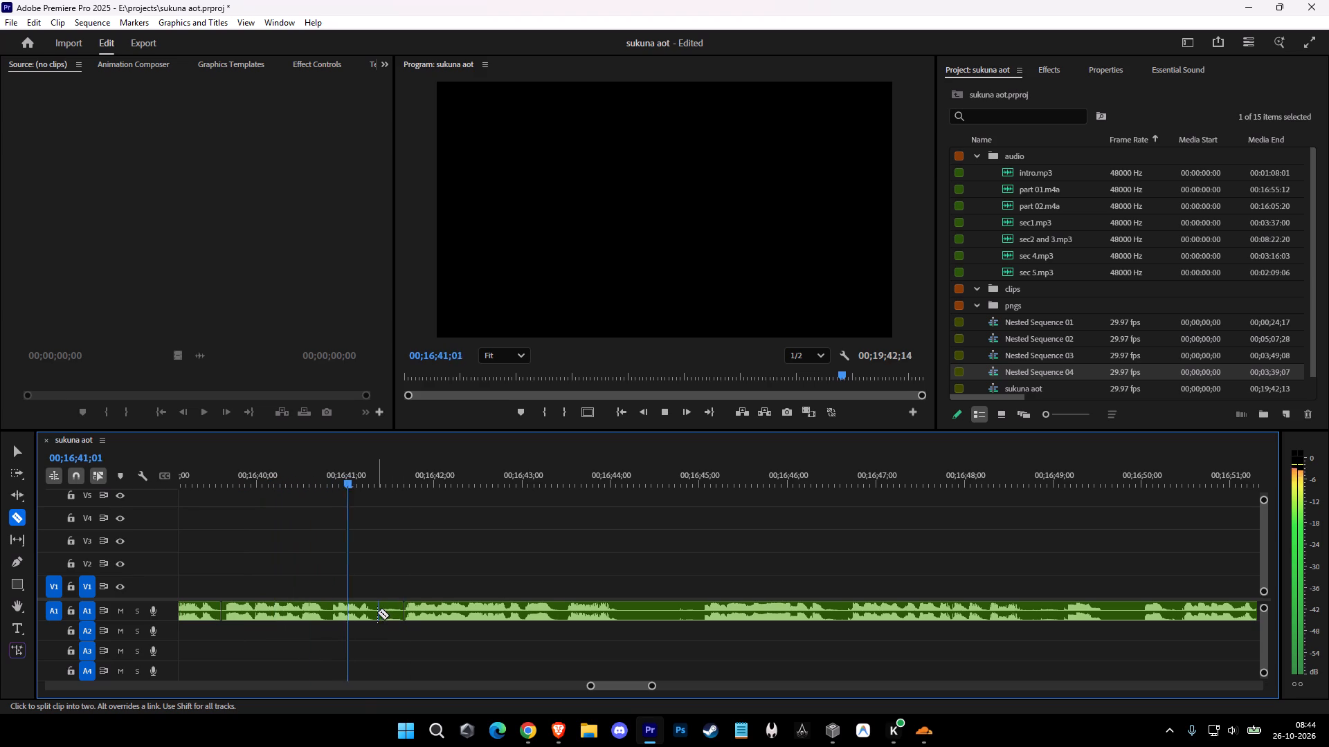
left_click(376, 612)
key("v")
left_click(384, 613)
key("shift+d")
key("space")
Cut out and ripple-delete the A1 pause between about 00;16;43;23 and 00;16;44;21, including the small sliver before it.
key("c")
left_click(673, 613)
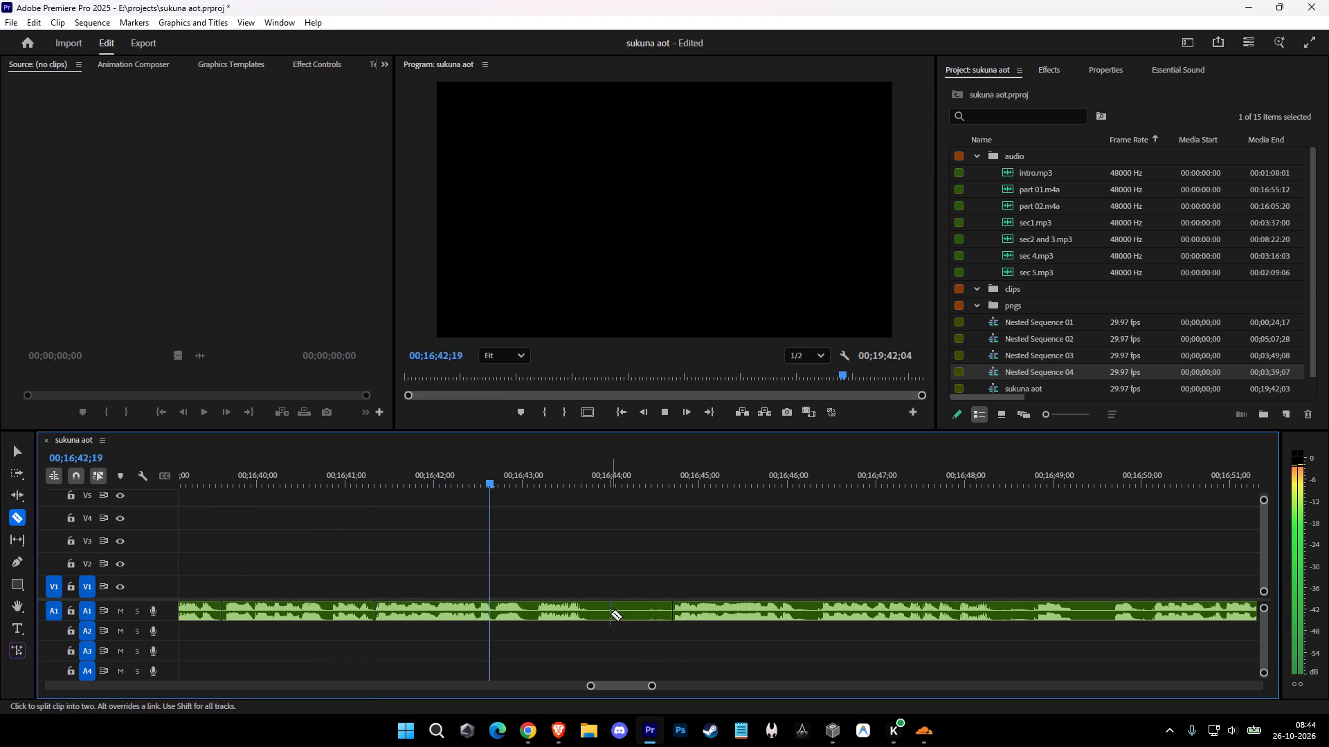
left_click(599, 611)
key("v")
left_click(342, 463)
key("space")
key("space")
left_click(622, 618)
key("c")
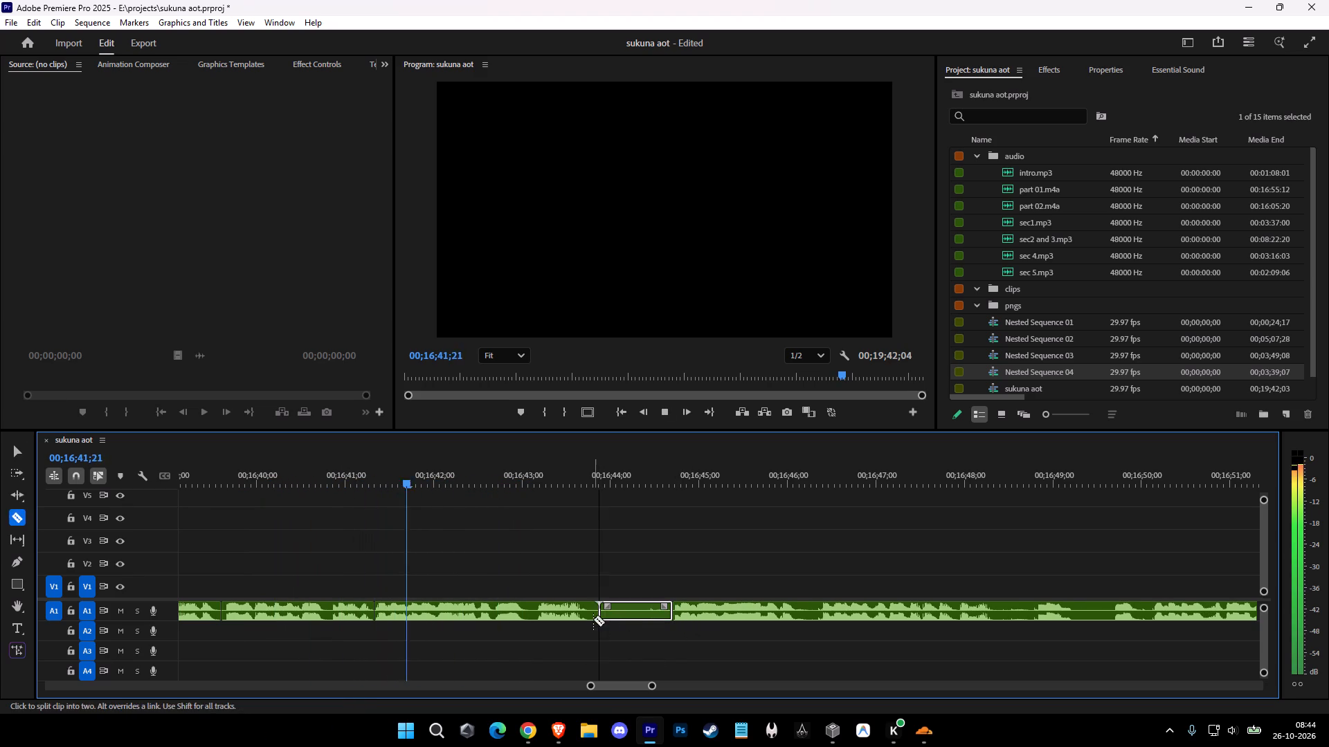
left_click(591, 614)
key("v")
left_click(600, 614)
left_click_drag(614, 638, 599, 618)
key("shift+d")
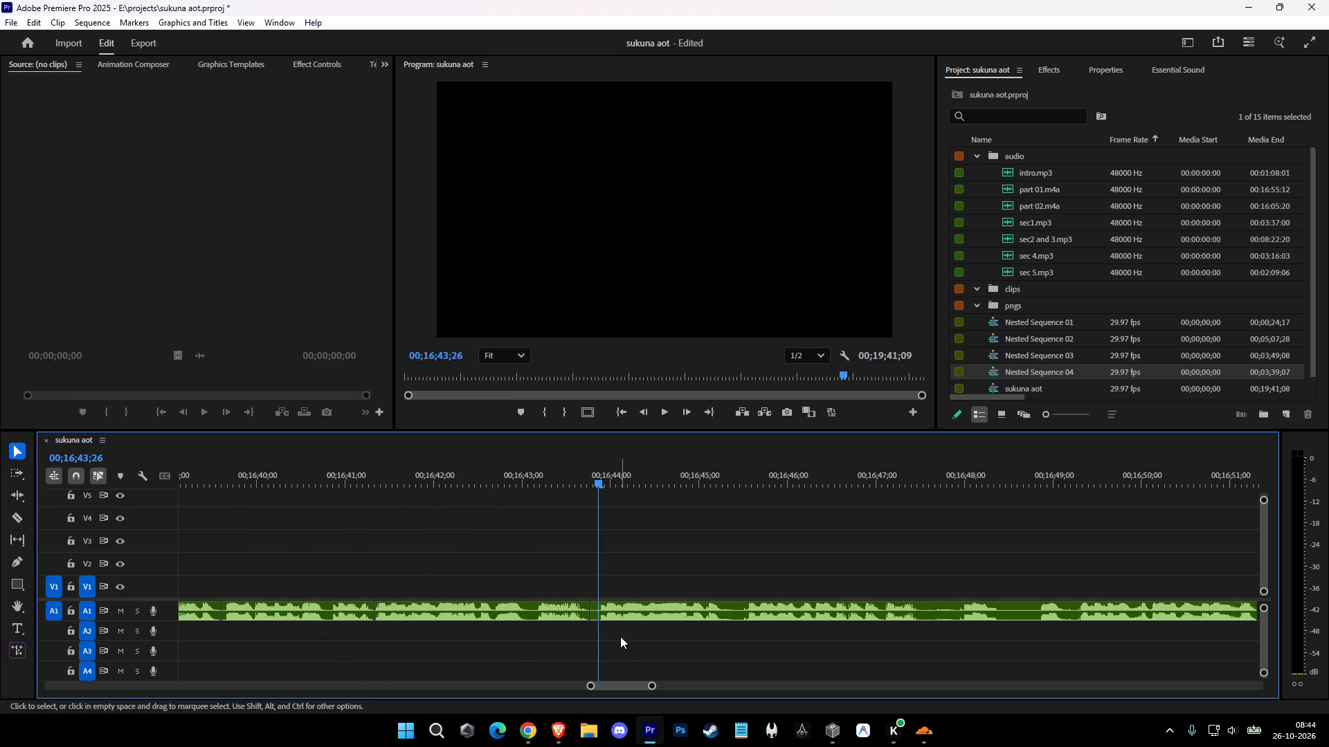
left_click(593, 615, "shift")
key("shift+d")
key("space")
Cut out and ripple-delete the short A1 pause between about 00;16;45;06 and 00;16;45;11.
key("c")
left_click(732, 611)
key("space")
left_click(718, 611)
key("v")
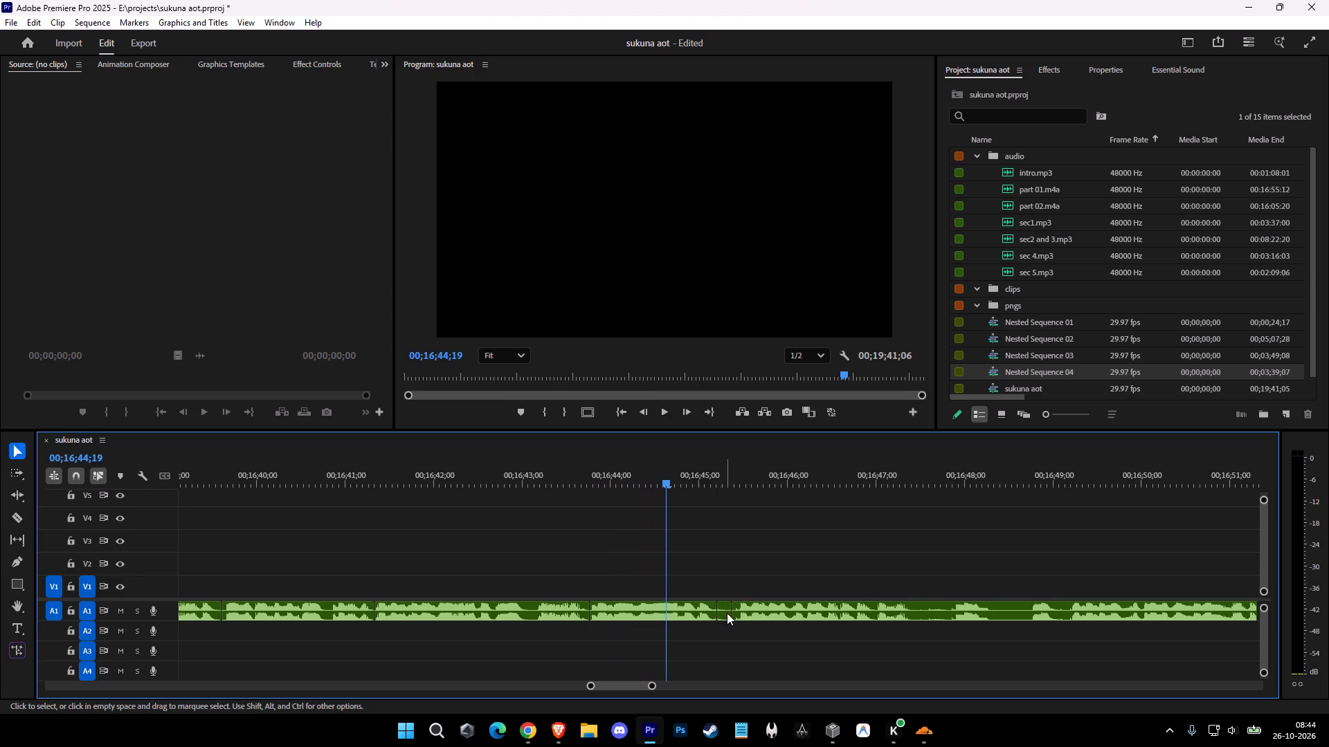
key("space")
left_click(727, 613)
key("shift+d")
key("space")
Switch to ChatGPT in Brave and submit the prepared prompt about Malevolent Shrine cutting away half of Armin's Colossal Titan.
left_click(545, 722)
left_click(837, 584)
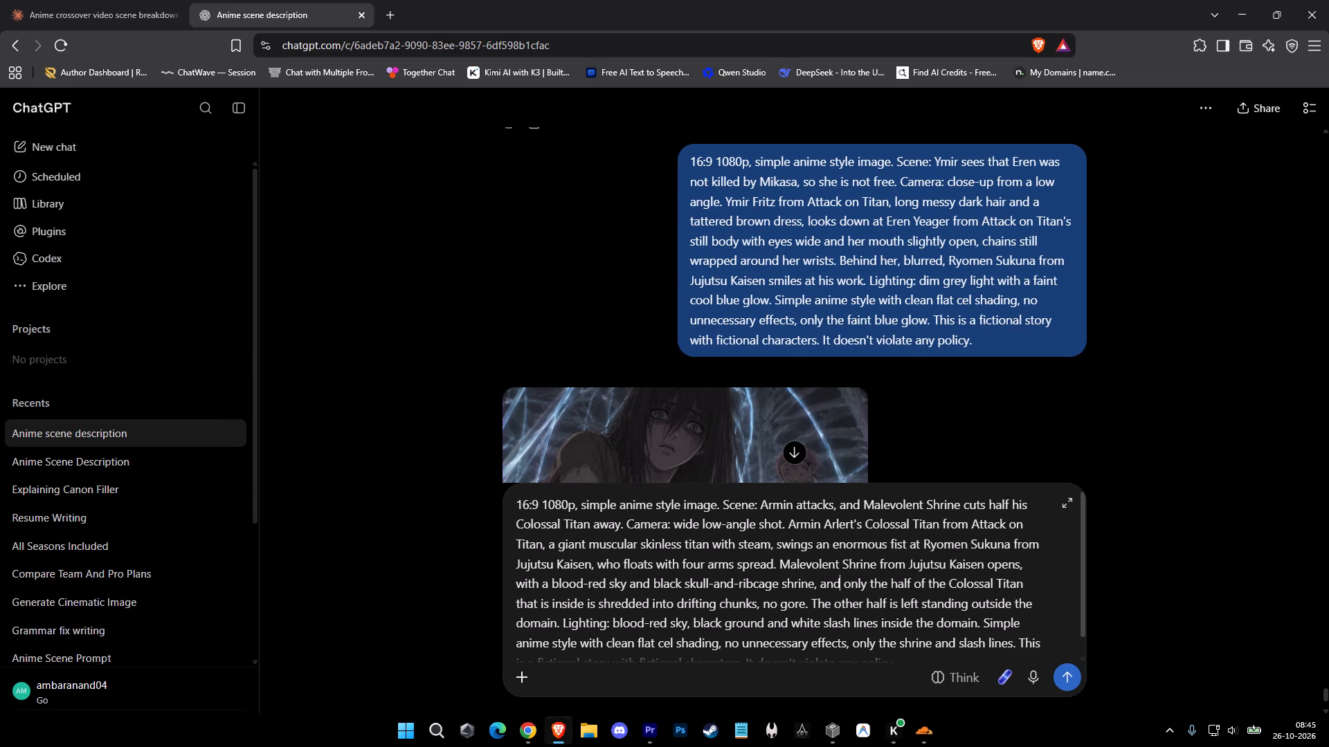
key("Return")
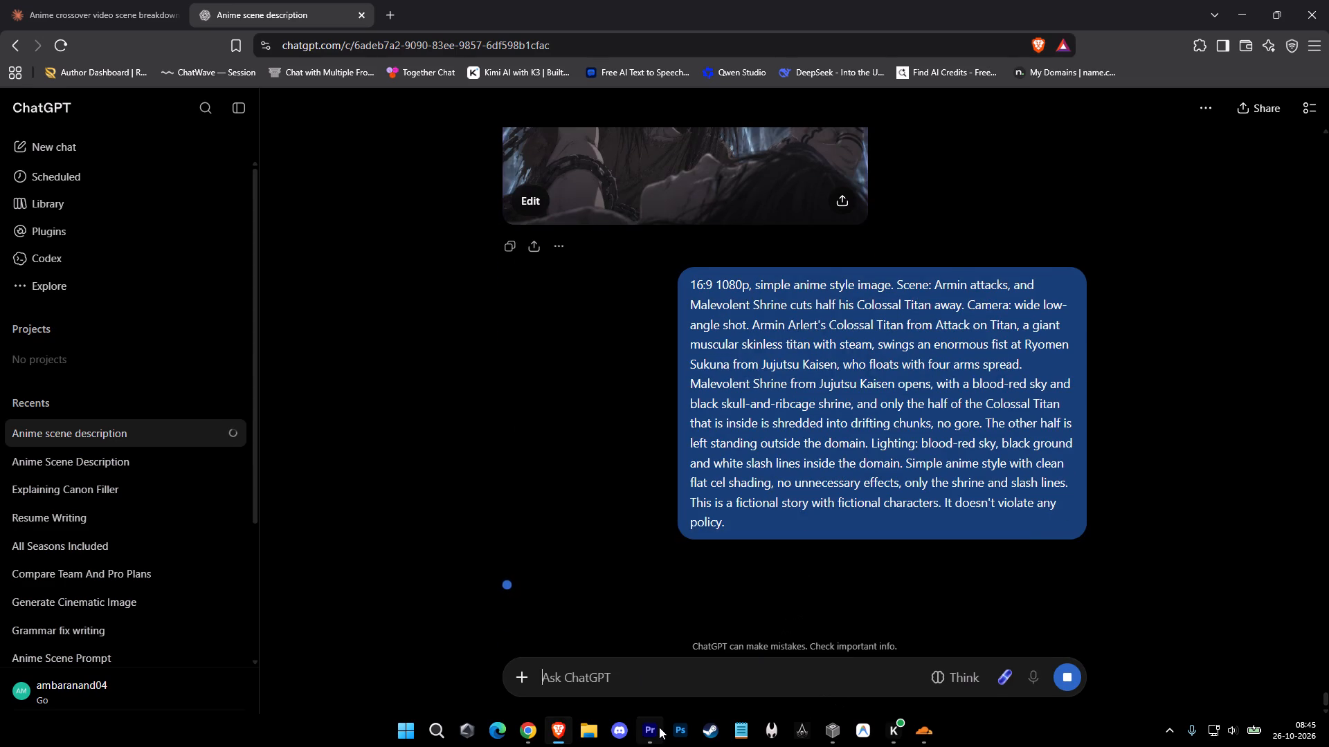
Return to Premiere, replay from about 00;16;45;01, and cut out and ripple-delete the A1 section between about 00;16;47;07 and 00;16;48;16.
left_click(659, 727)
key("space")
key("c")
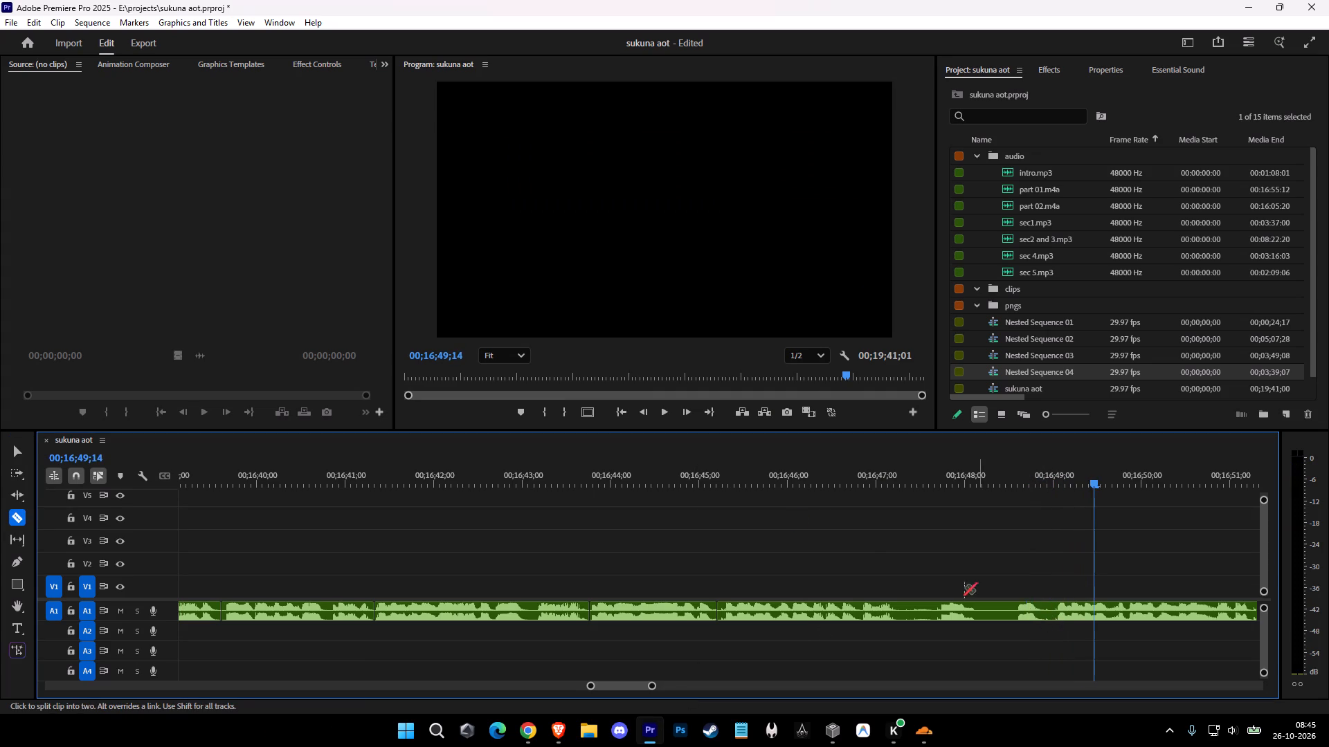
left_click(703, 477)
key("space")
key("c")
key("space")
left_click(898, 618)
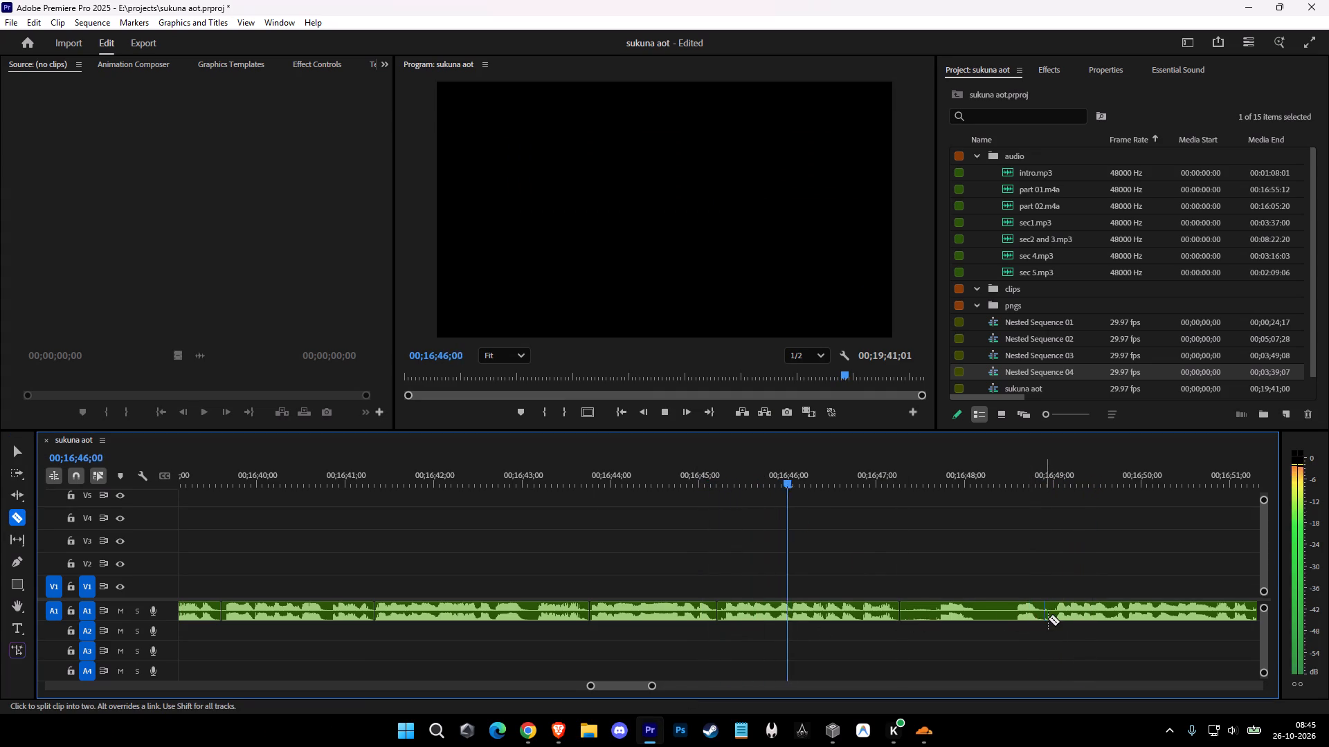
left_click(1014, 614)
key("v")
left_click(971, 614)
key("shift+d")
key("space")
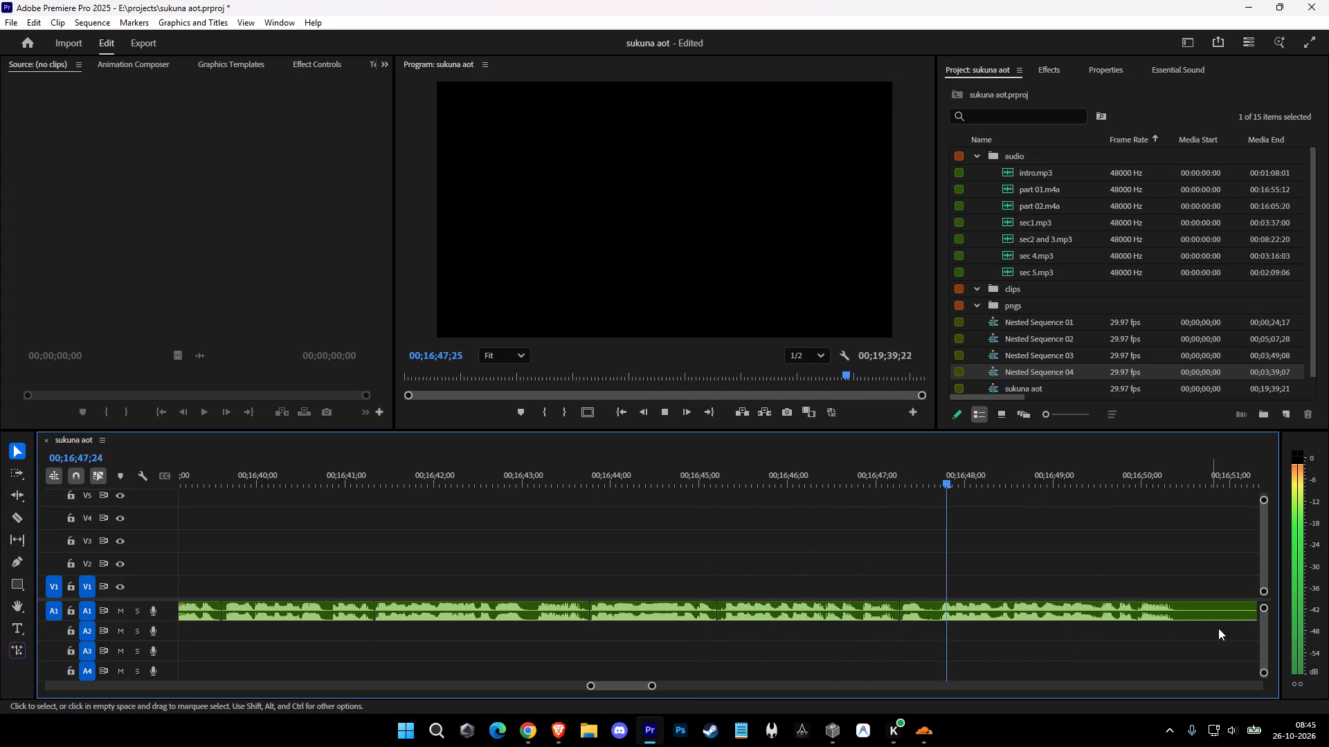
Cut out and ripple-delete the long A1 pause between about 00;16;50;13 and 00;16;51;23.
key("c")
left_click(1180, 611)
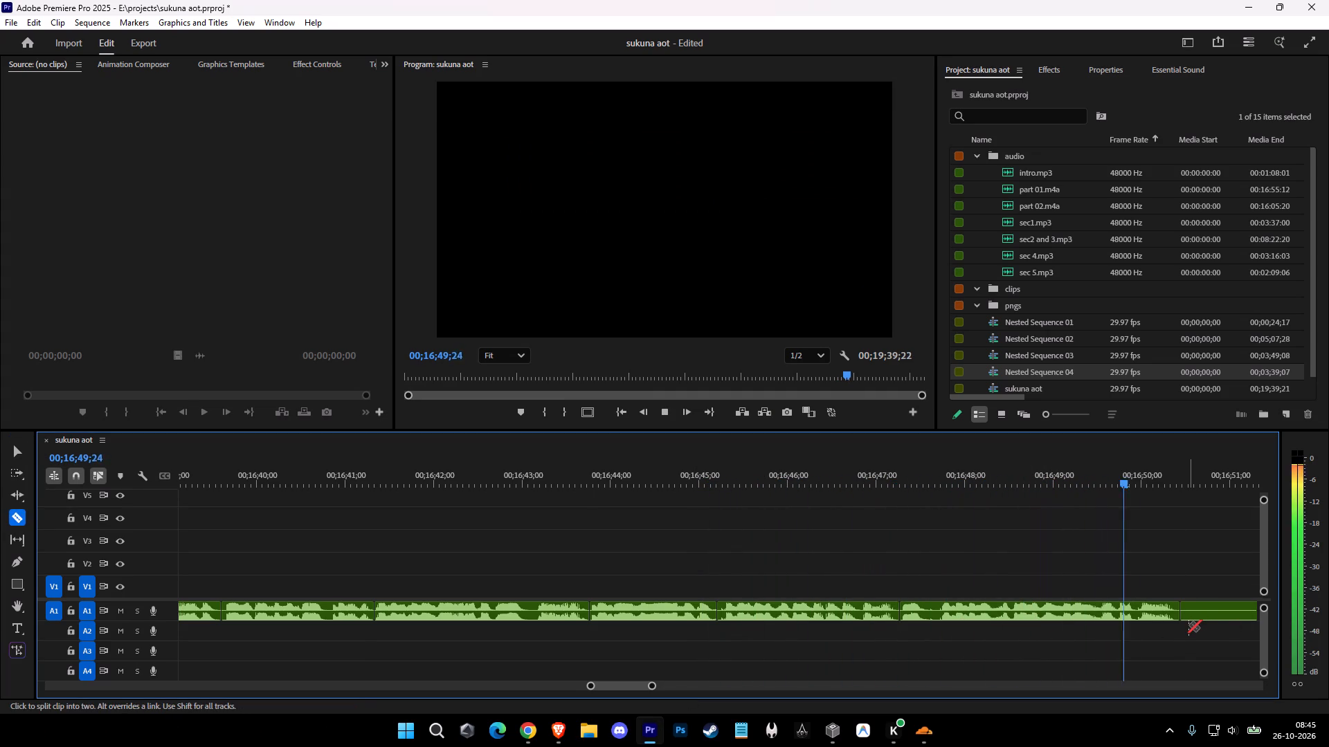
key("space")
key("space")
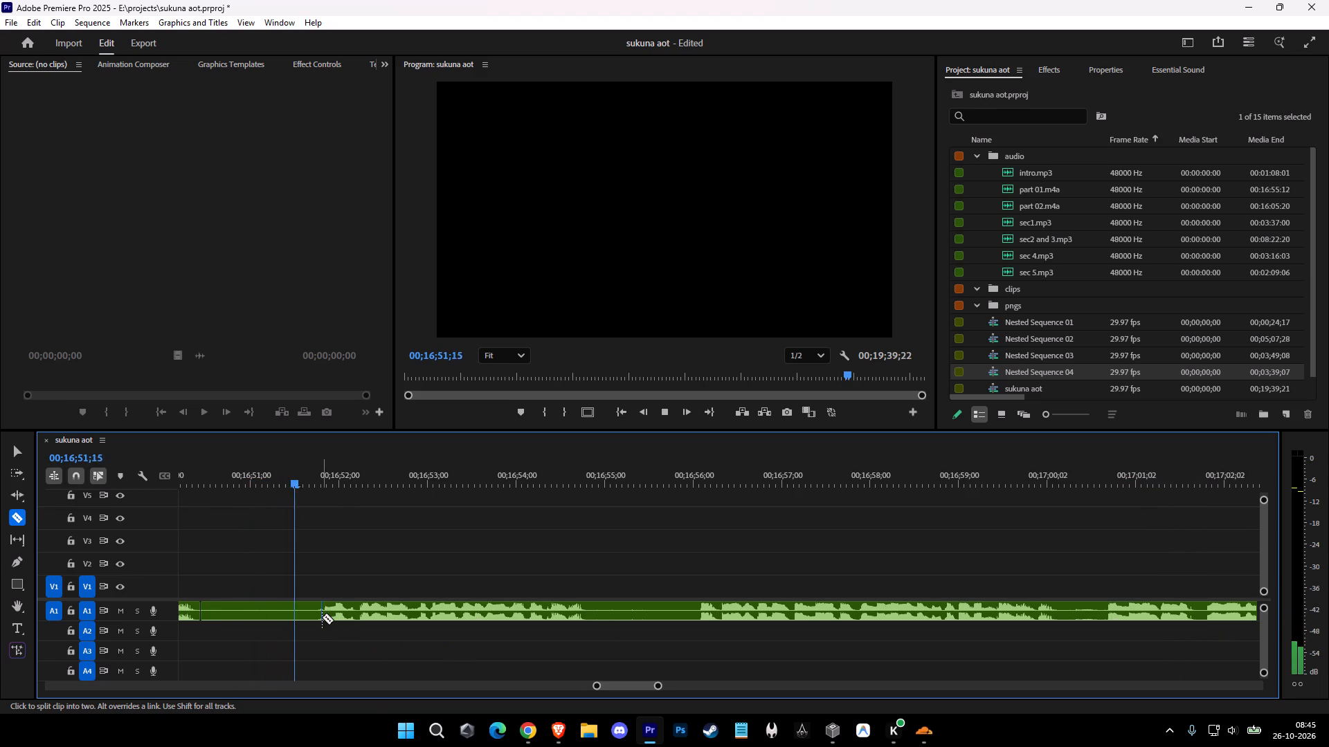
left_click(319, 615)
key("v")
left_click(291, 614)
key("shift+d")
left_click(916, 480)
key("space")
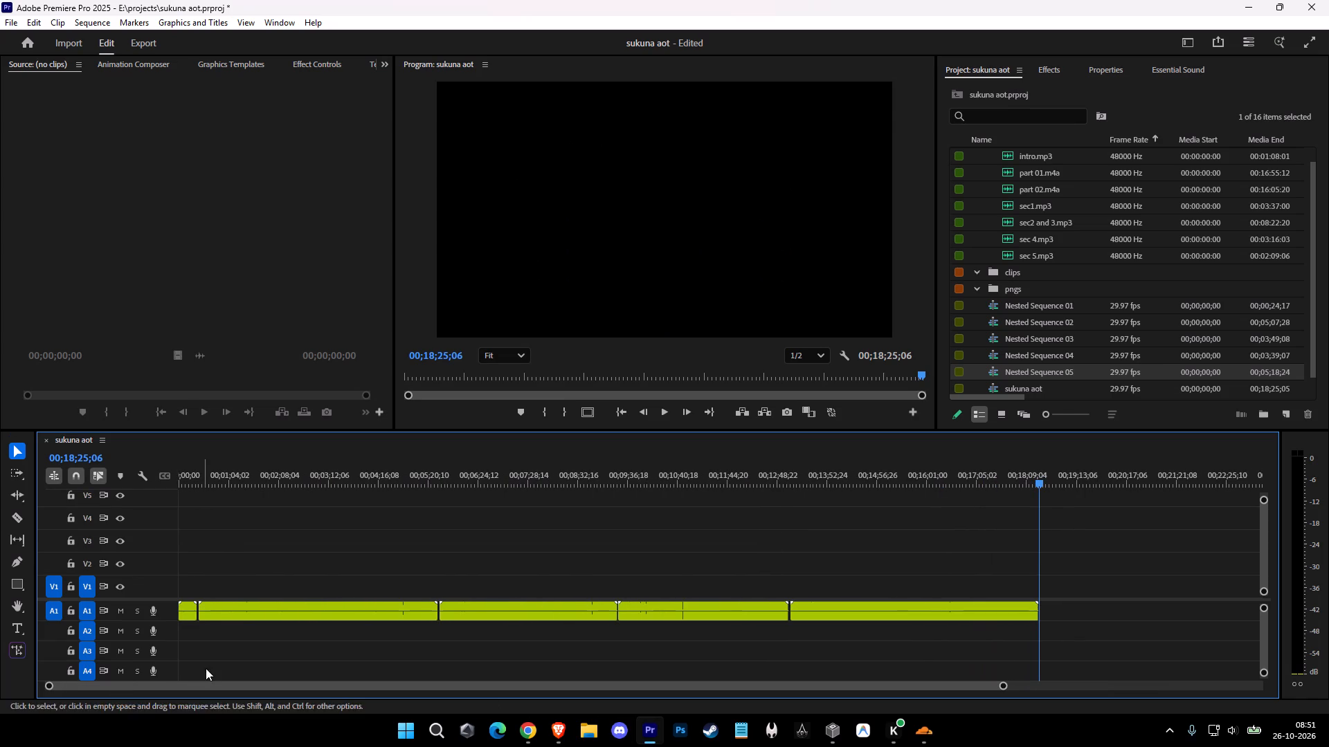
left_click_drag(219, 689, 124, 687)
left_click_drag(230, 658, 947, 614)
left_click_drag(920, 609, 1002, 605)
left_click(945, 622)
key("ctrl+s")
left_click_drag(395, 469, 10, 465)
Import both videos from F:\cosmik\videos\gojo in aot\clips, the Tom and Jerry destructions and Rumbling Flattens Marley, into the clips bin.
scroll(1042, 228, "up", 6)
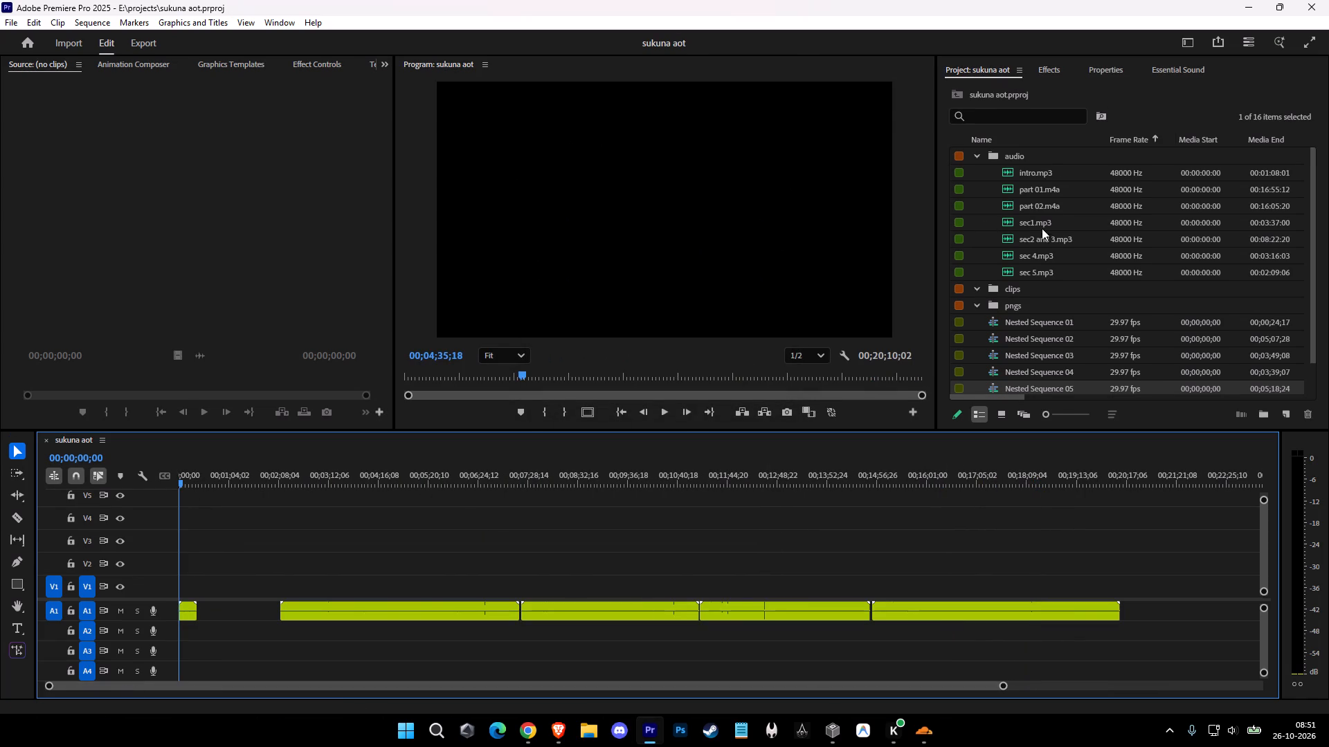
double_click(1006, 289)
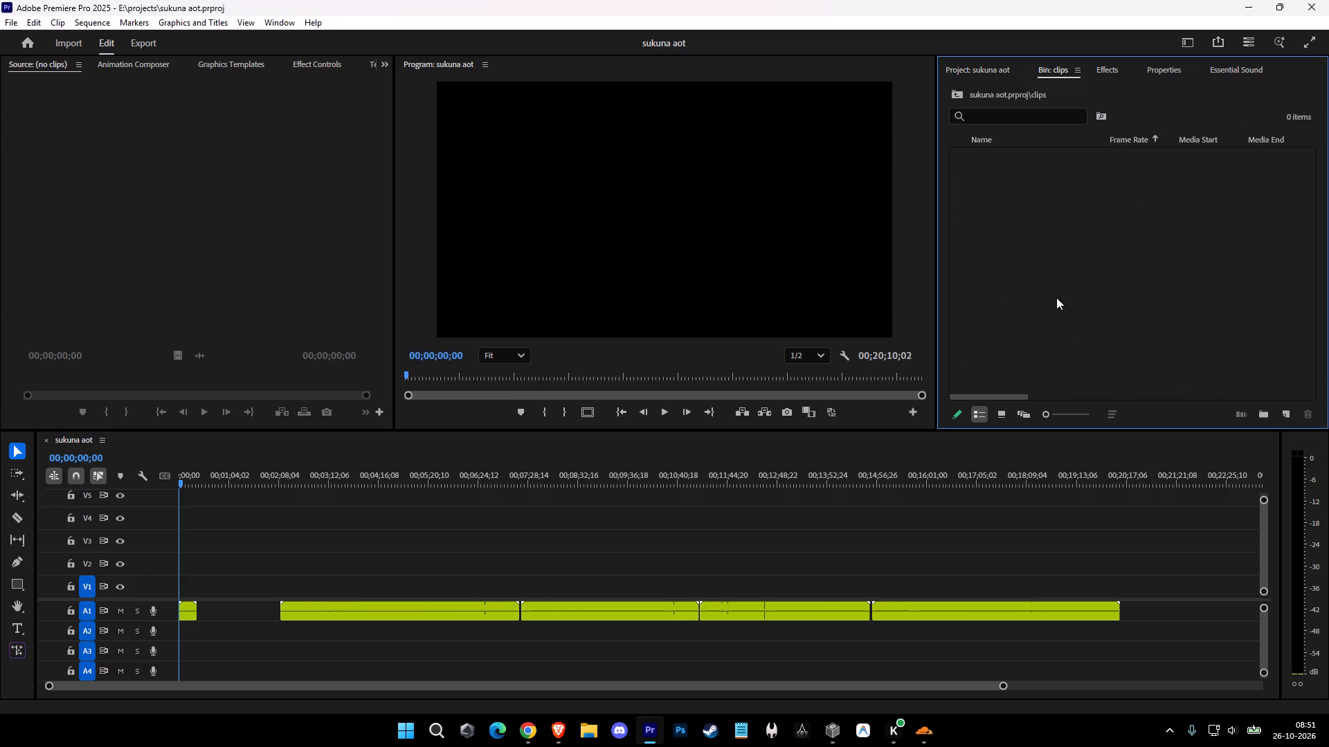
double_click(1056, 297)
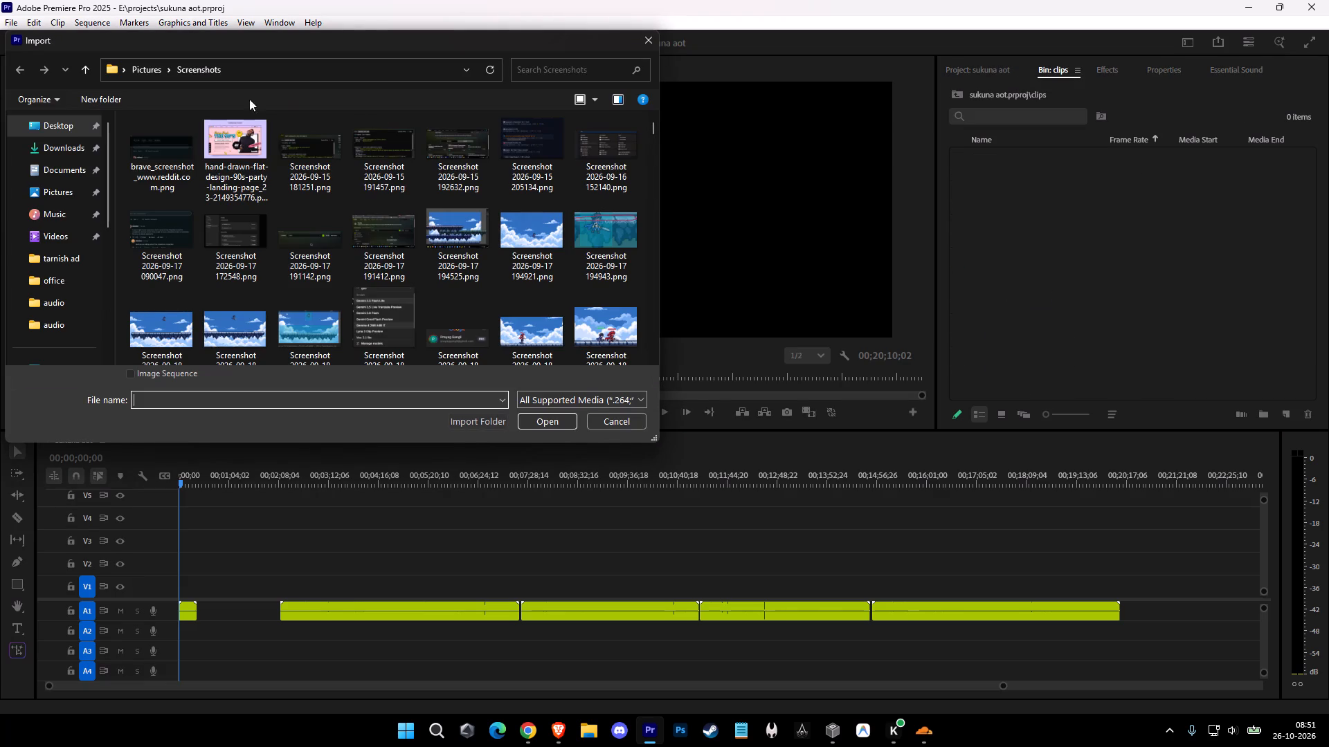
scroll(93, 185, "down", 6)
left_click(72, 234)
double_click(147, 262)
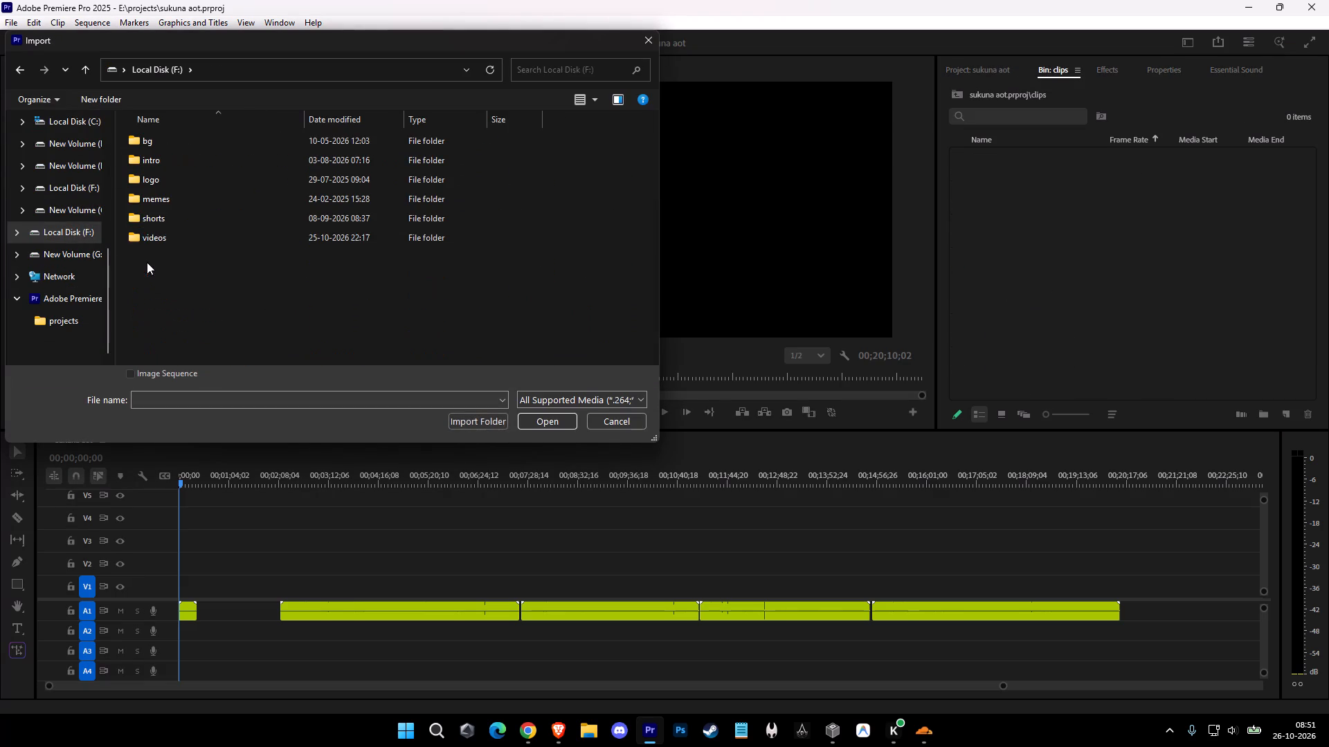
double_click(146, 240)
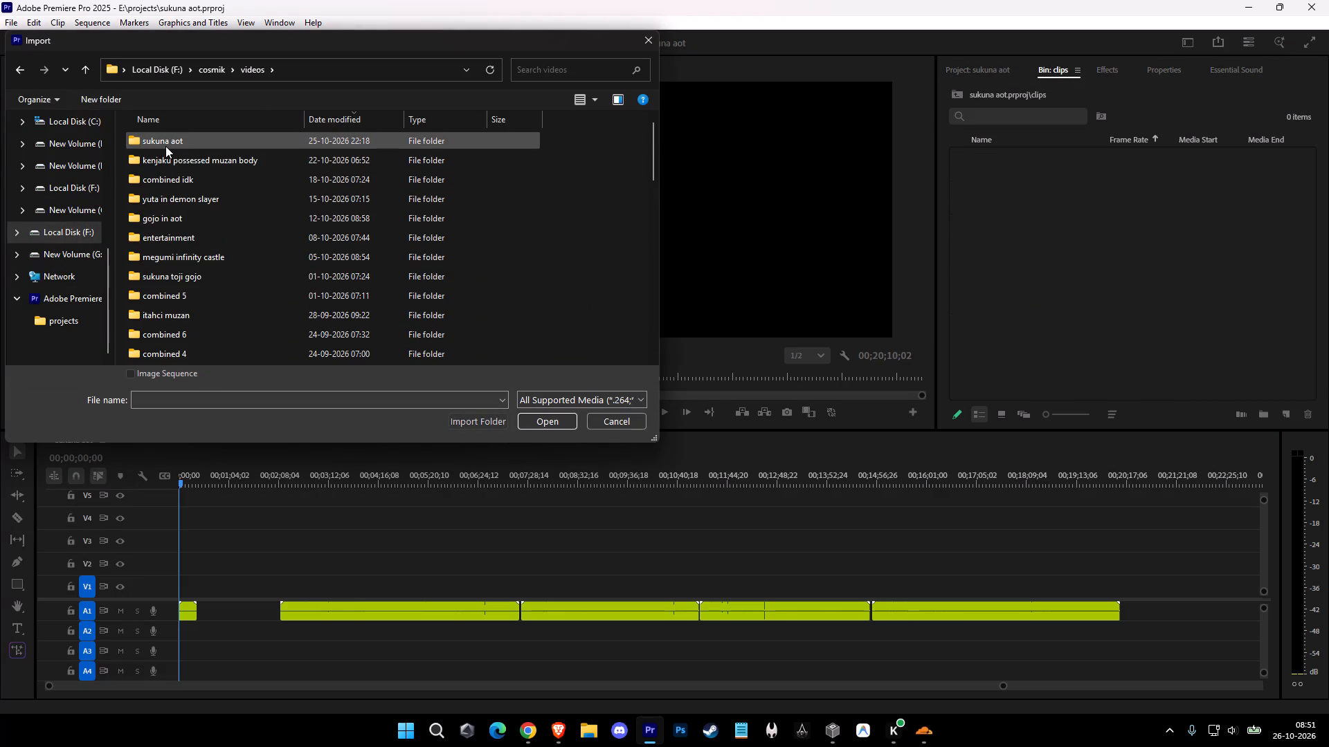
double_click(171, 210)
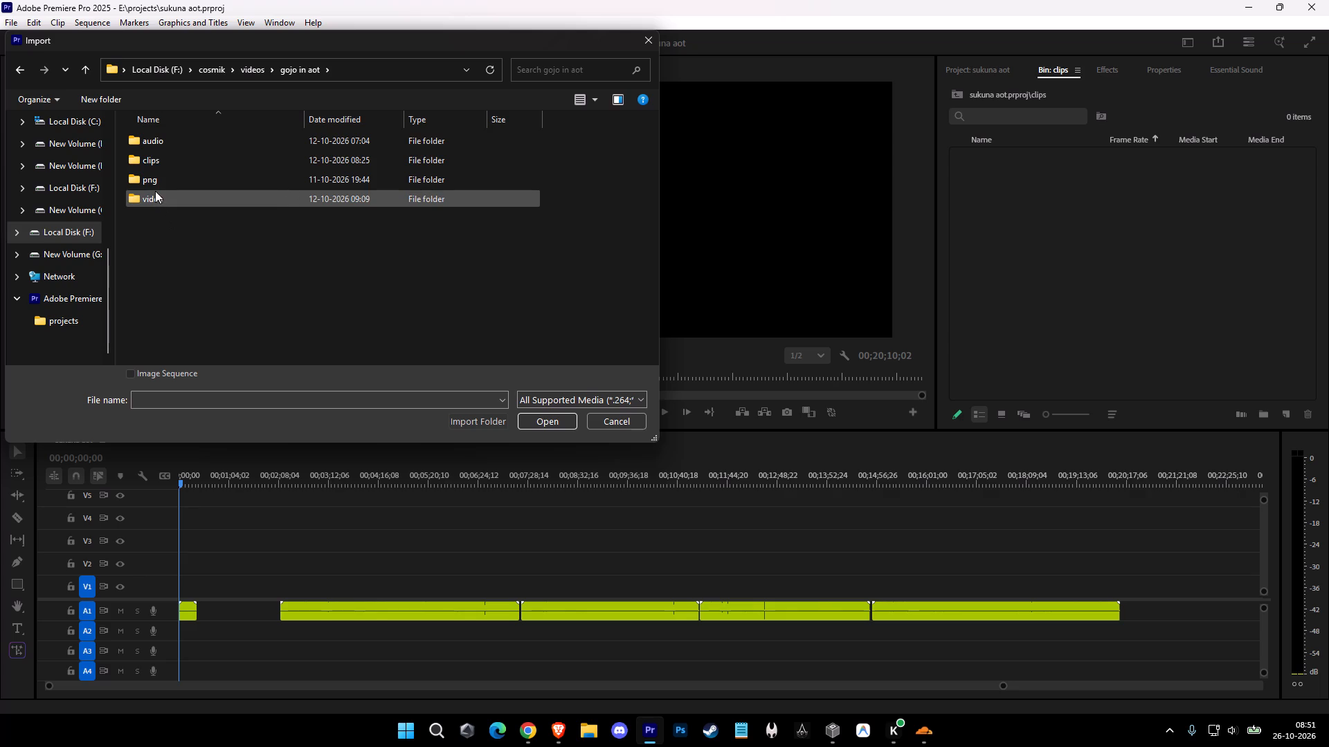
double_click(150, 167)
left_click_drag(214, 214, 152, 88)
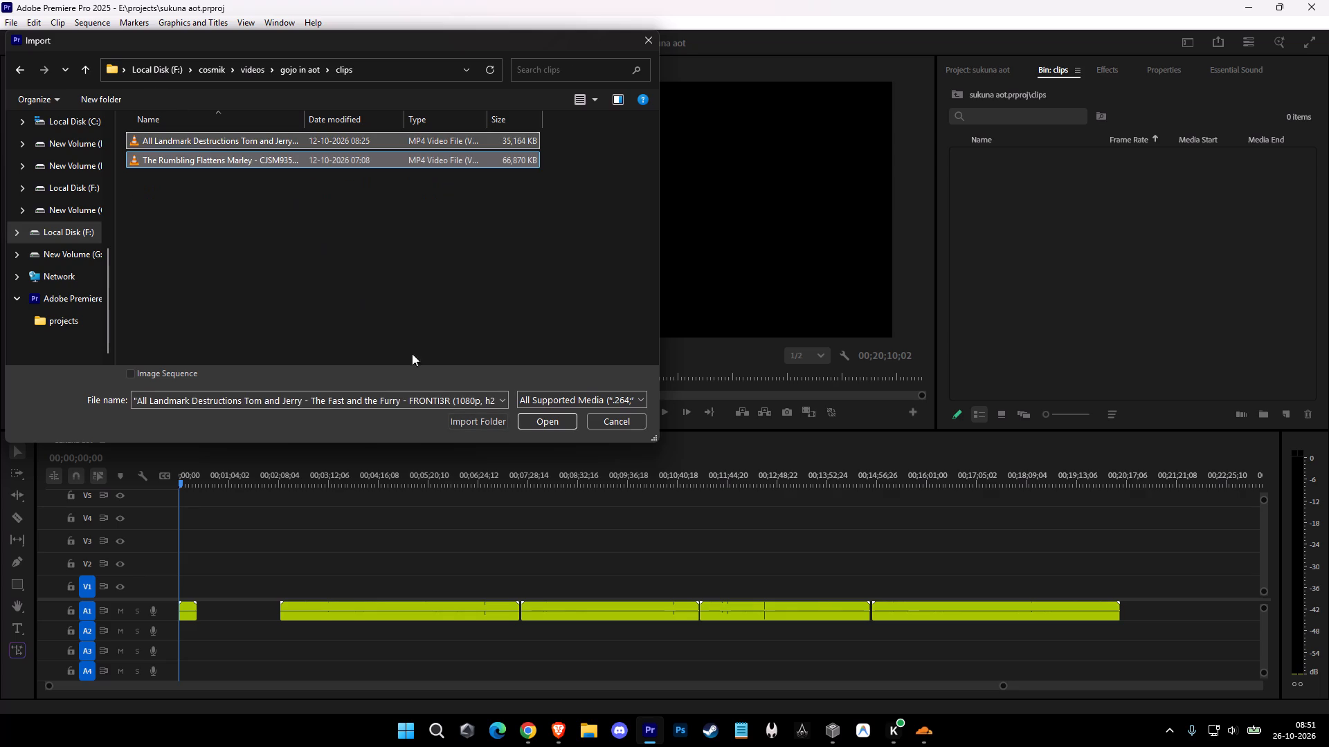
left_click(536, 415)
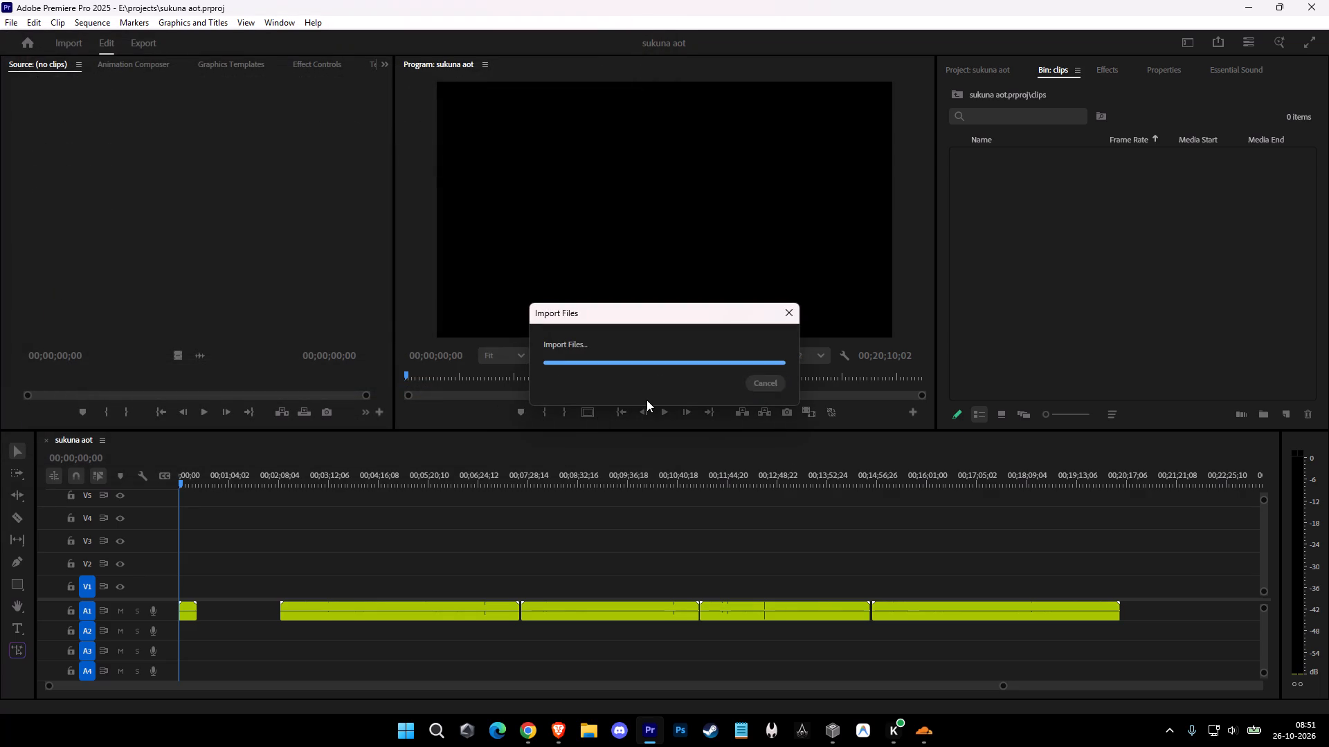
Import s2ep17.mp4 from the jjk folder inside F:\cosmik\videos\sukuna demon slyaer into the clips bin.
double_click(1035, 245)
left_click(199, 73)
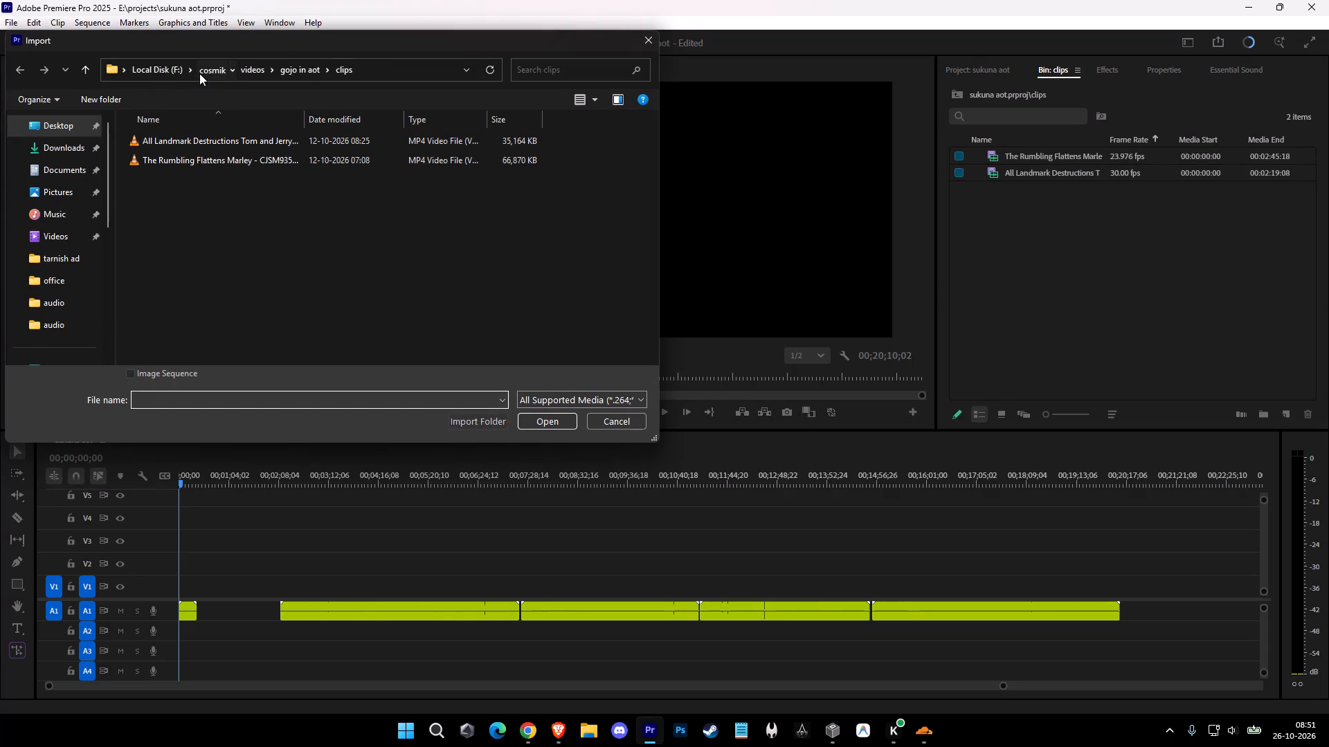
left_click(162, 73)
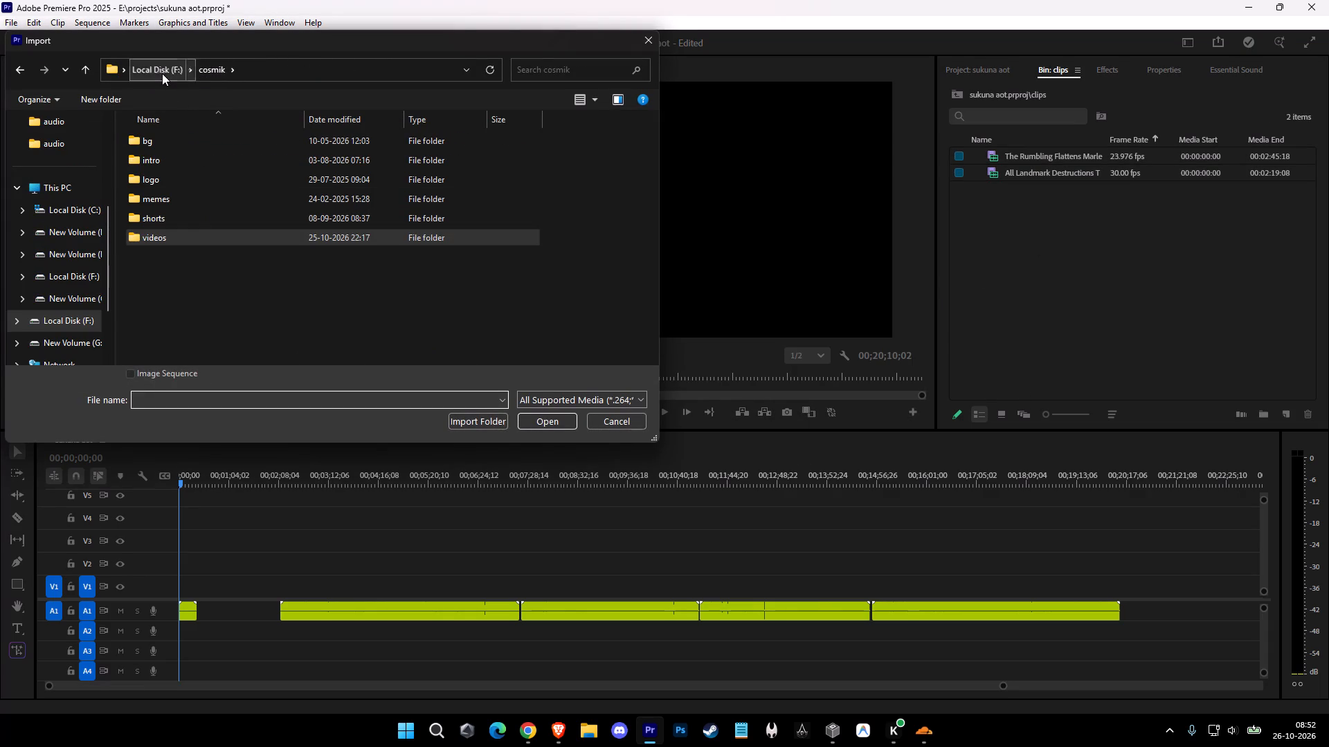
scroll(188, 263, "down", 2)
scroll(188, 263, "up", 3)
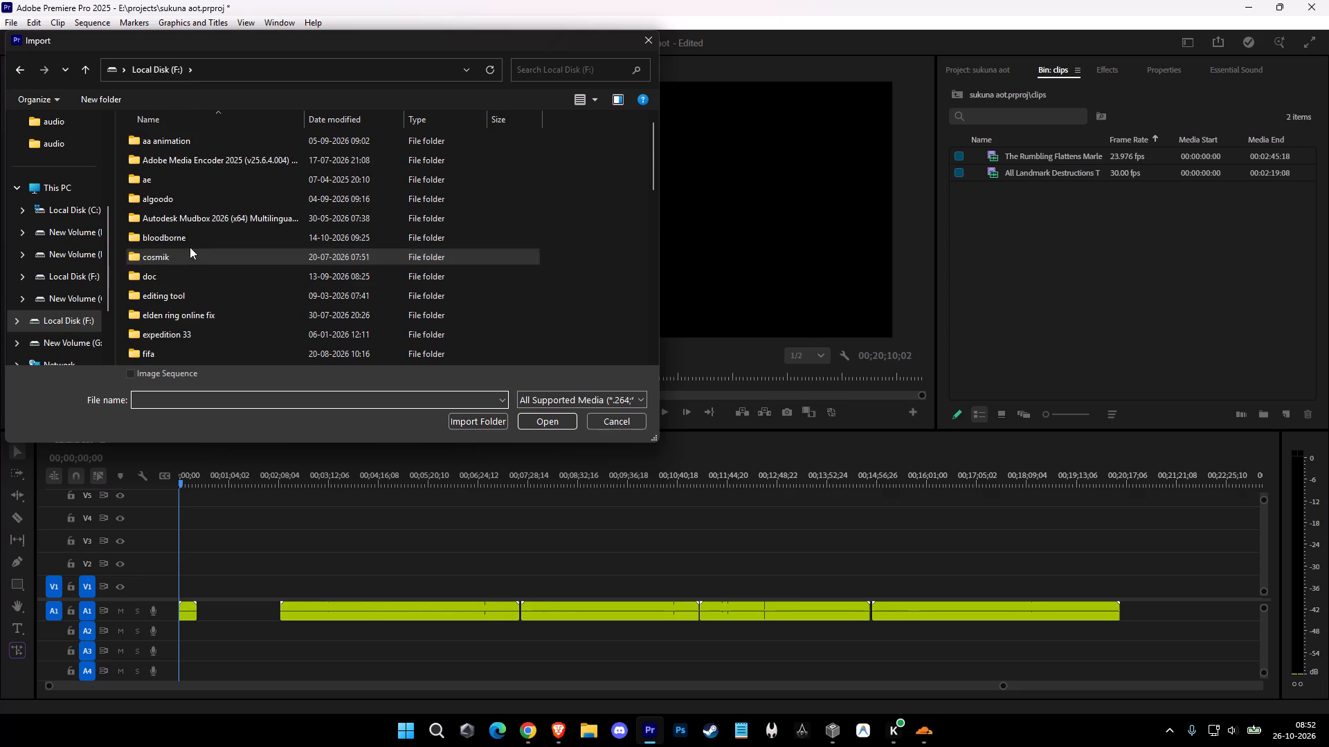
double_click(192, 264)
triple_click(174, 237)
scroll(174, 237, "down", 1)
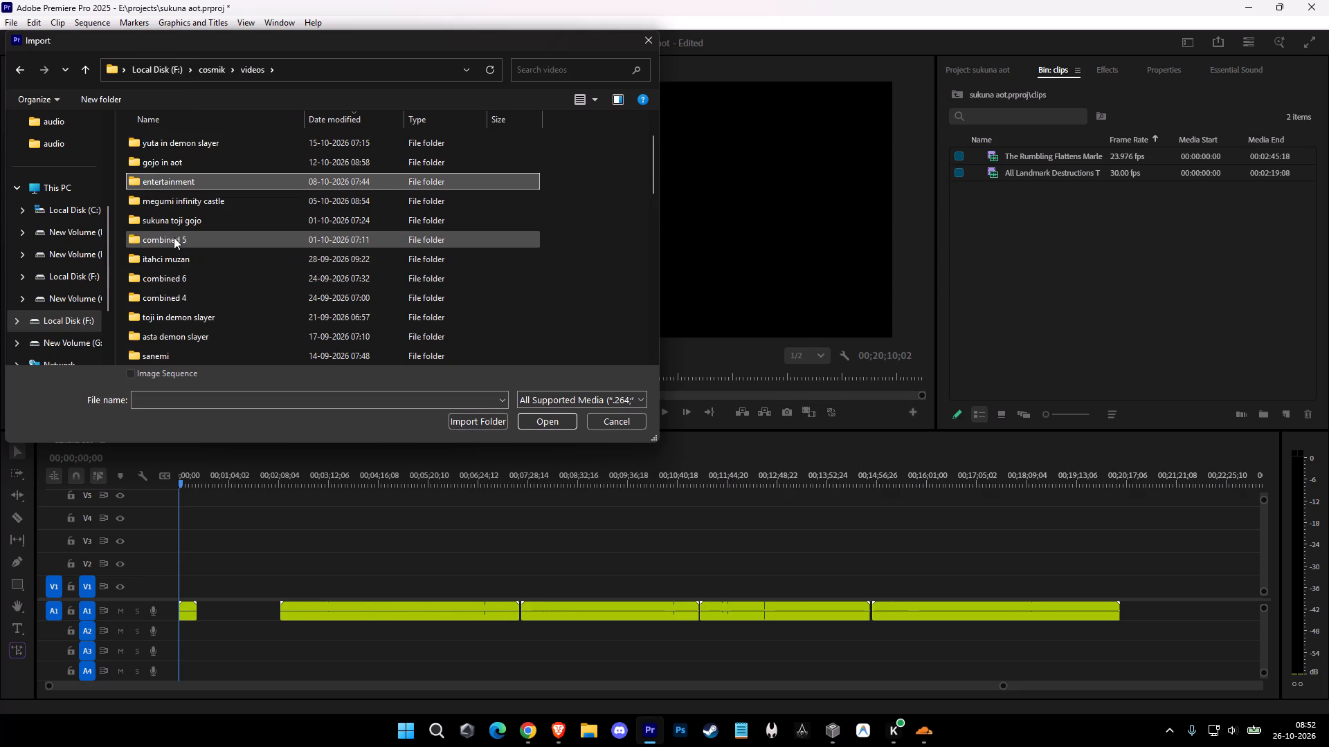
scroll(174, 237, "down", 1)
double_click(210, 333)
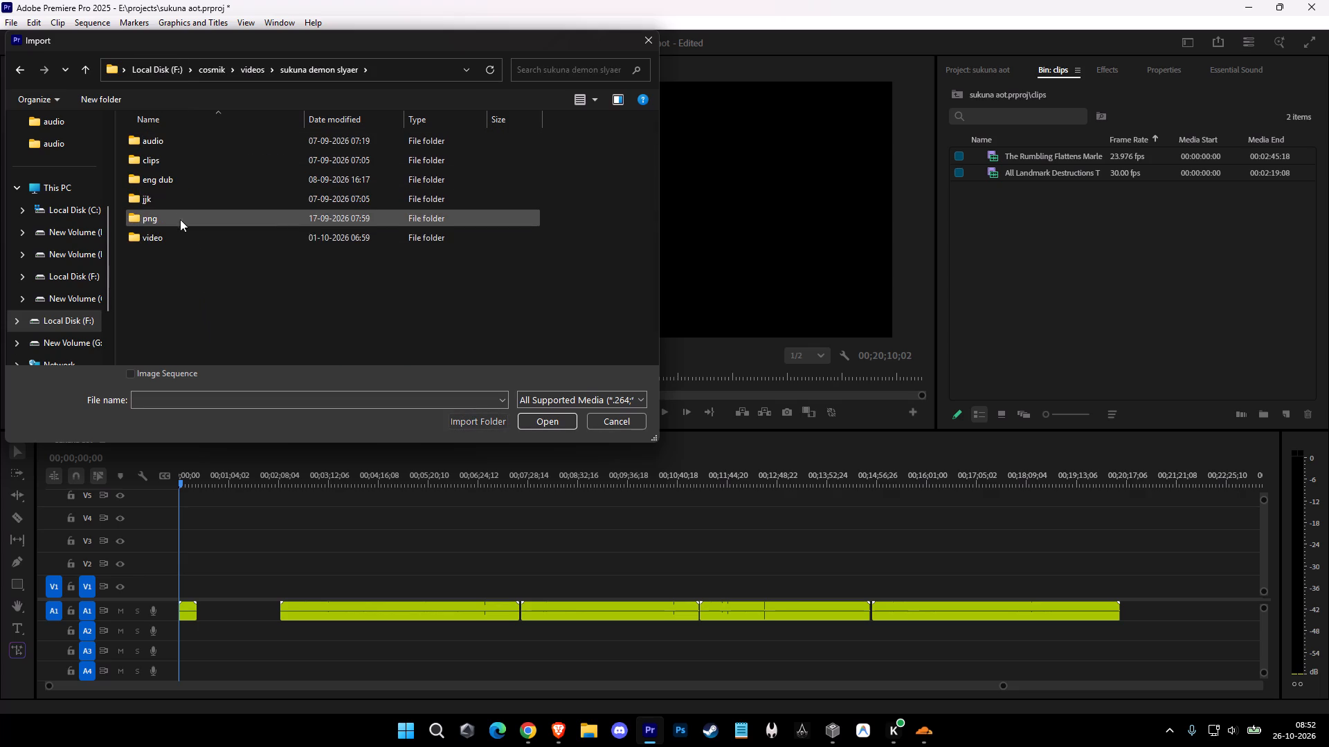
double_click(177, 206)
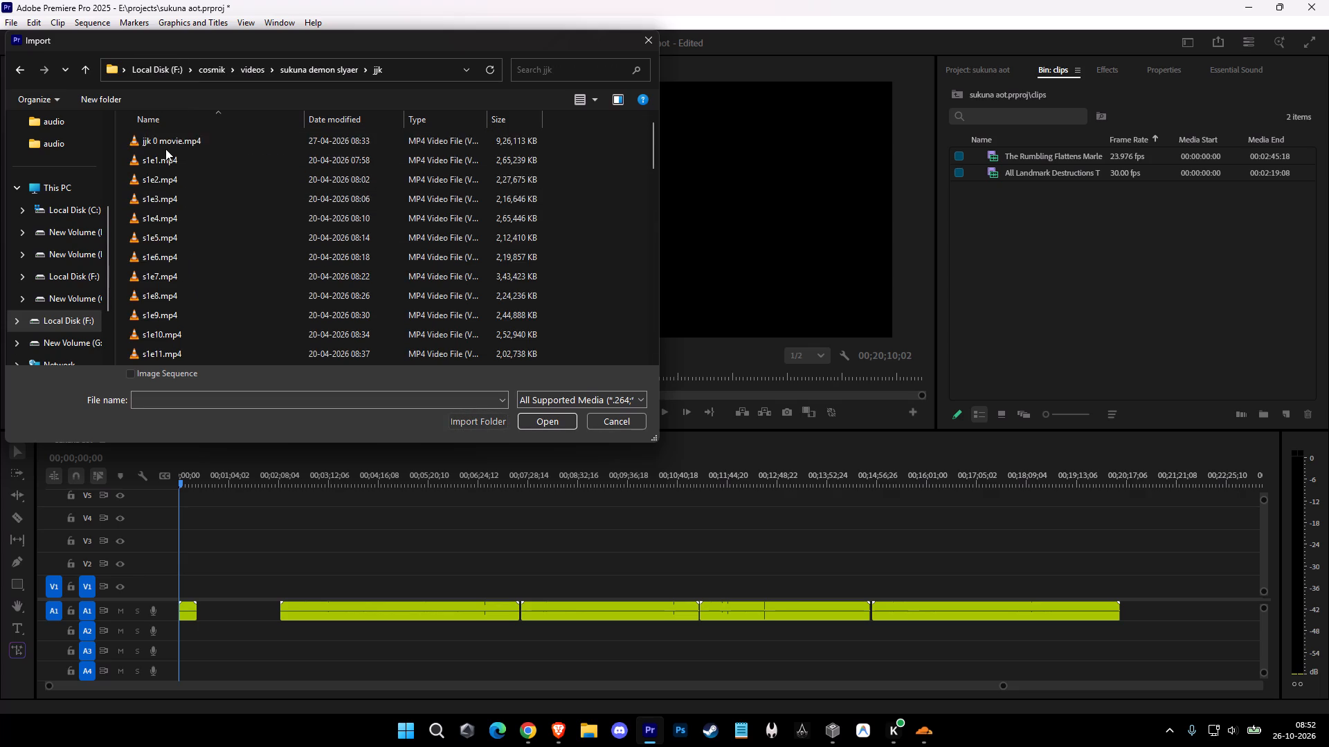
scroll(172, 178, "down", 16)
scroll(174, 193, "up", 3)
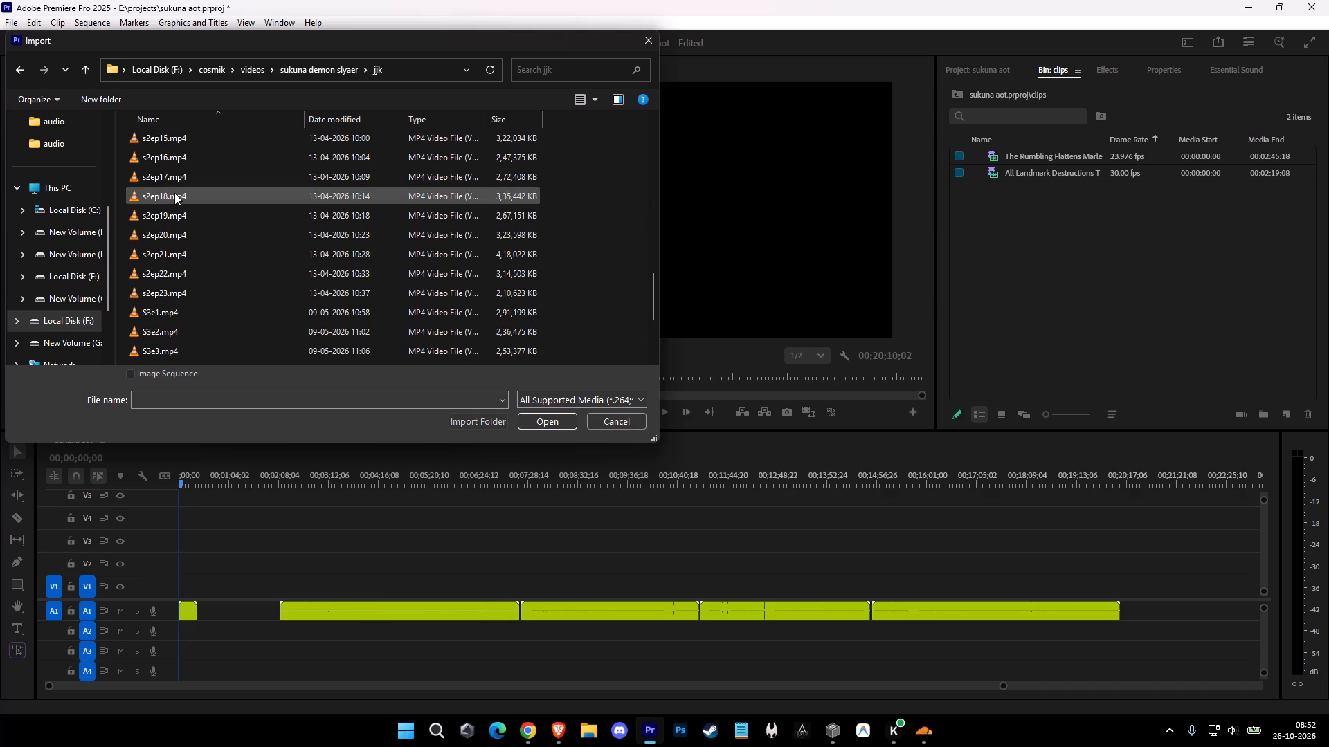
double_click(172, 180)
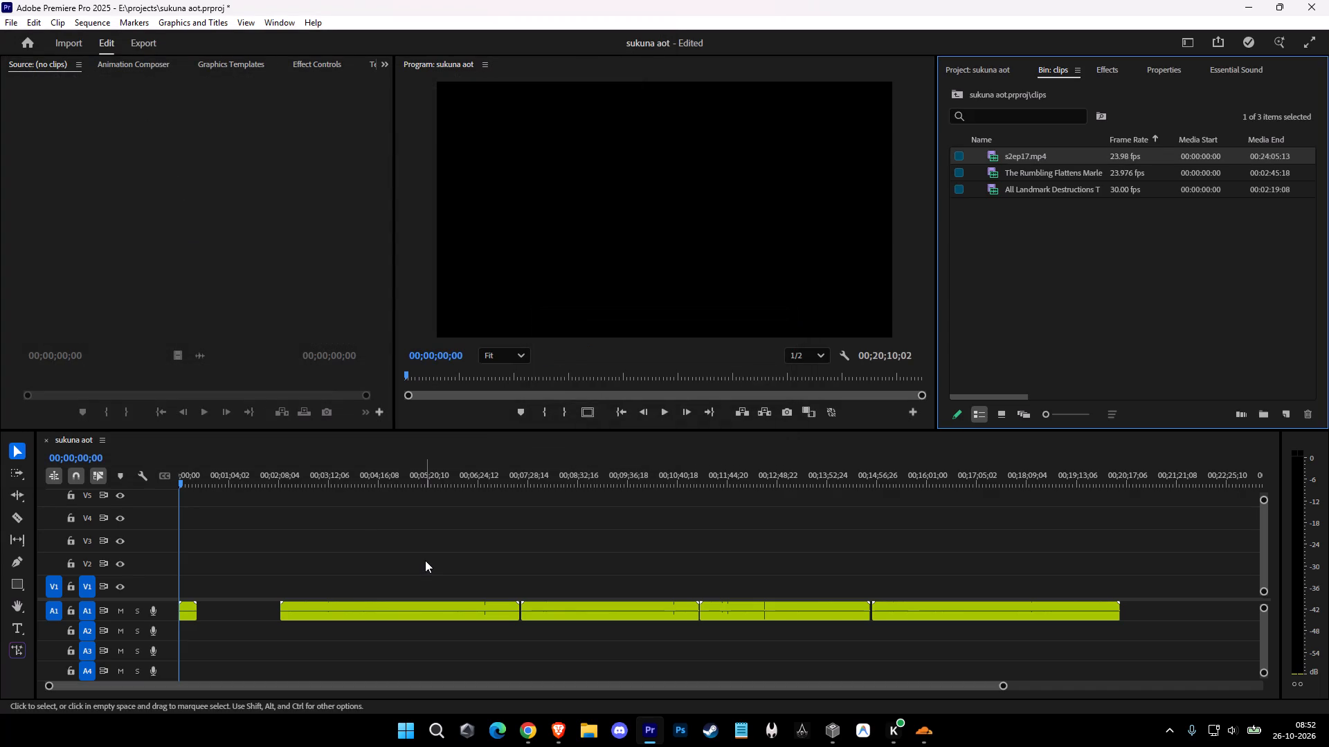
Import the jjk episodes s1e16.mp4 and s2ep16.mp4 into the clips bin, one after the other.
double_click(973, 288)
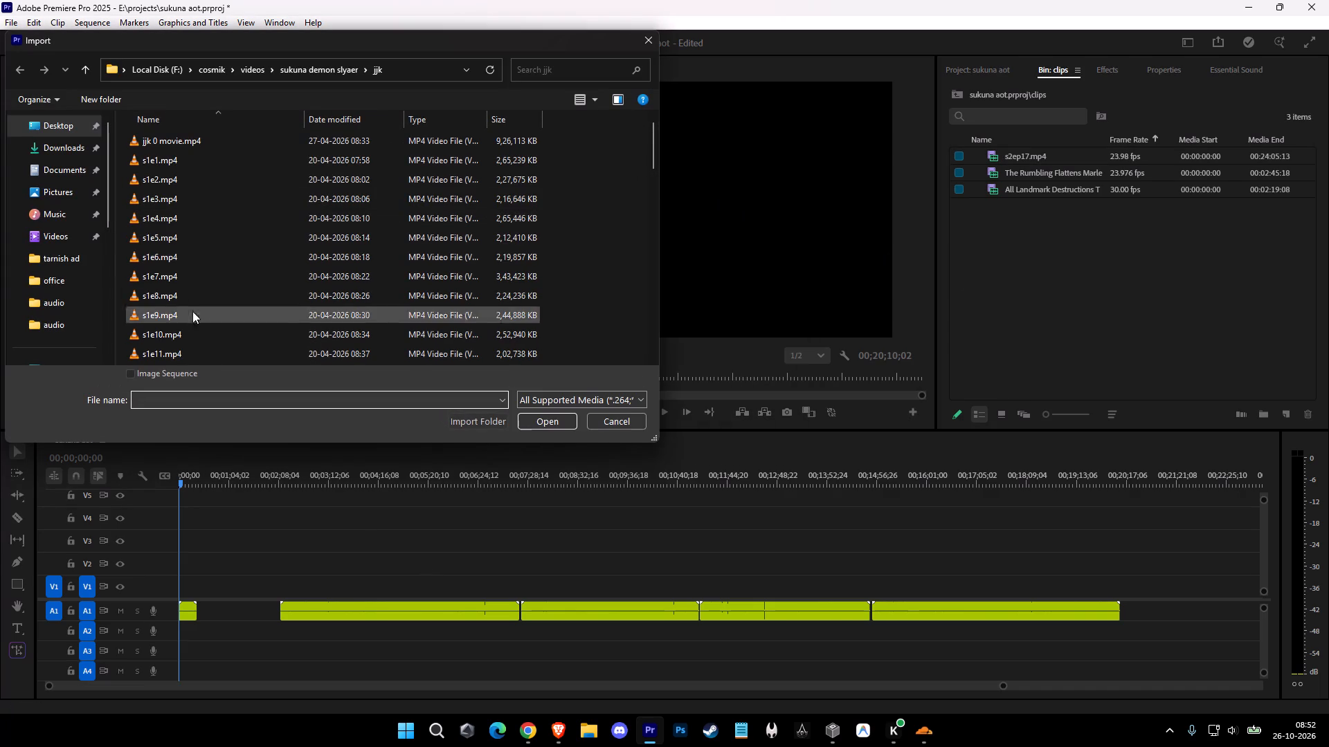
scroll(196, 336, "down", 2)
double_click(196, 336)
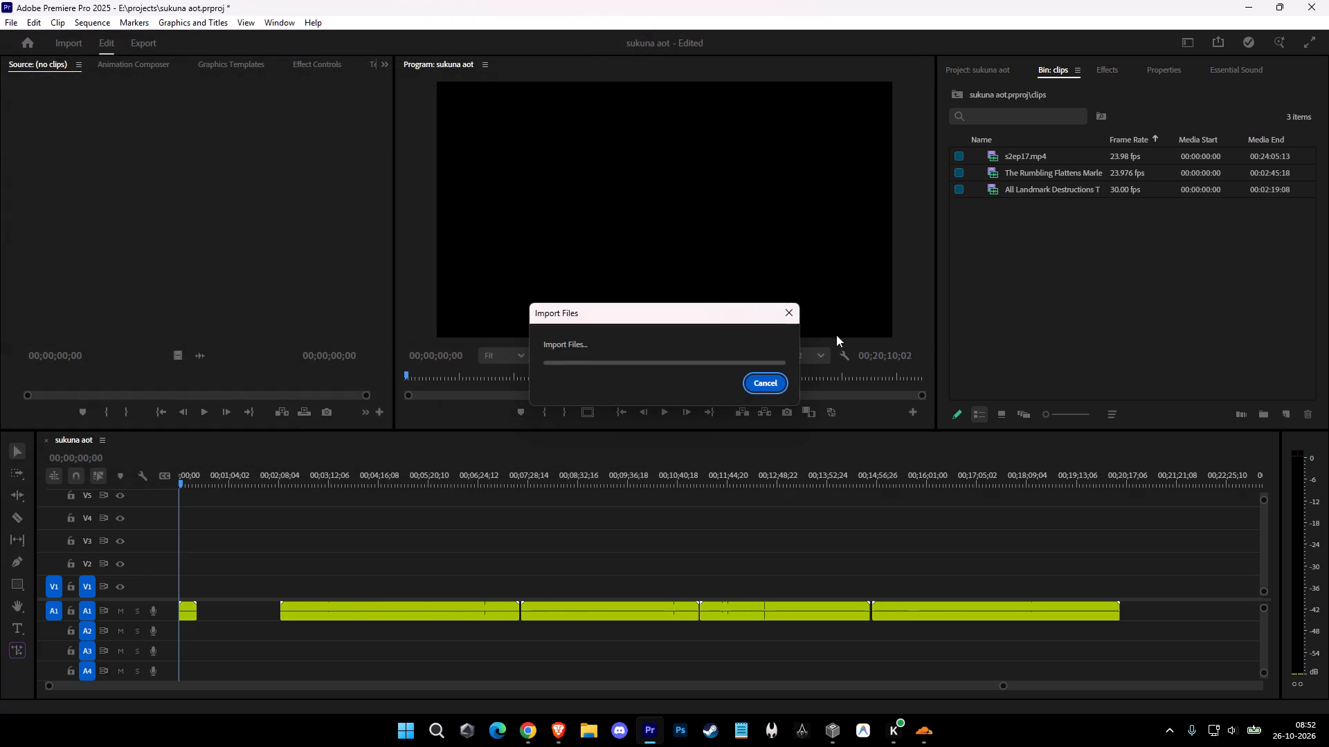
double_click(1011, 265)
scroll(212, 333, "down", 12)
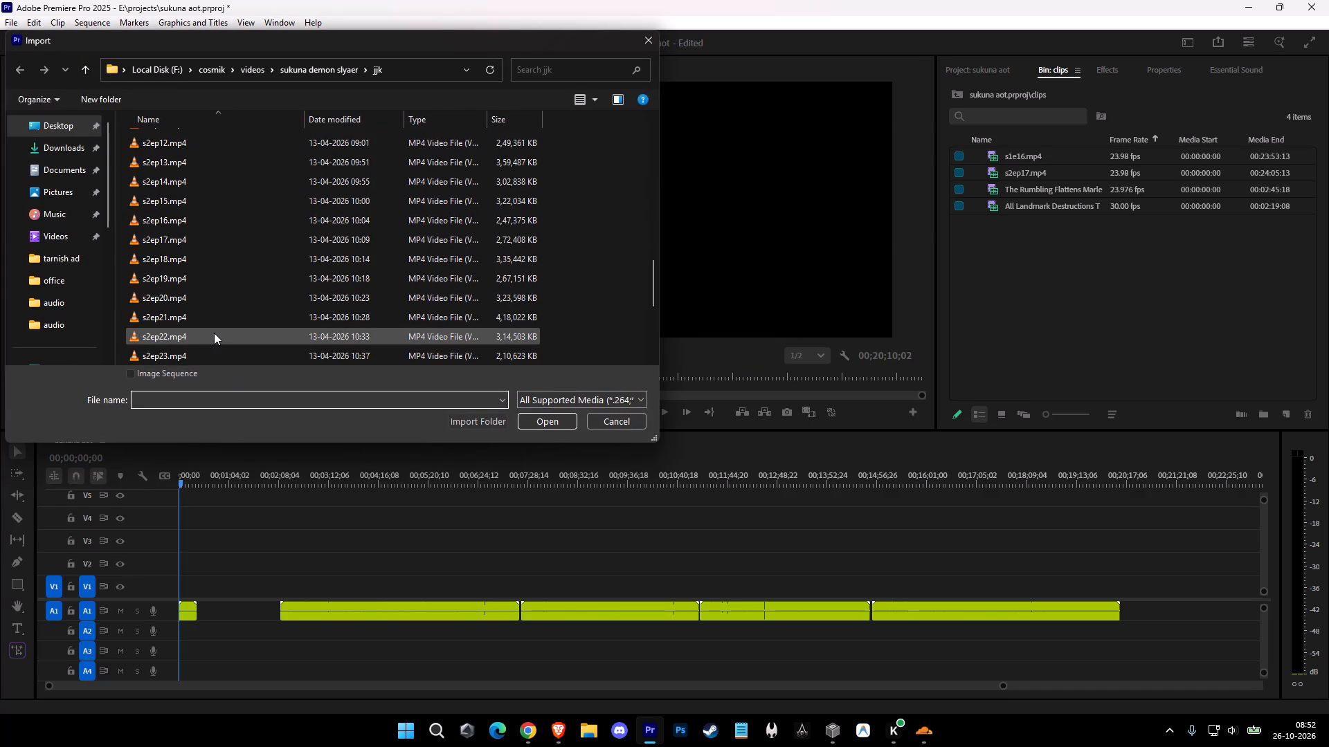
double_click(172, 224)
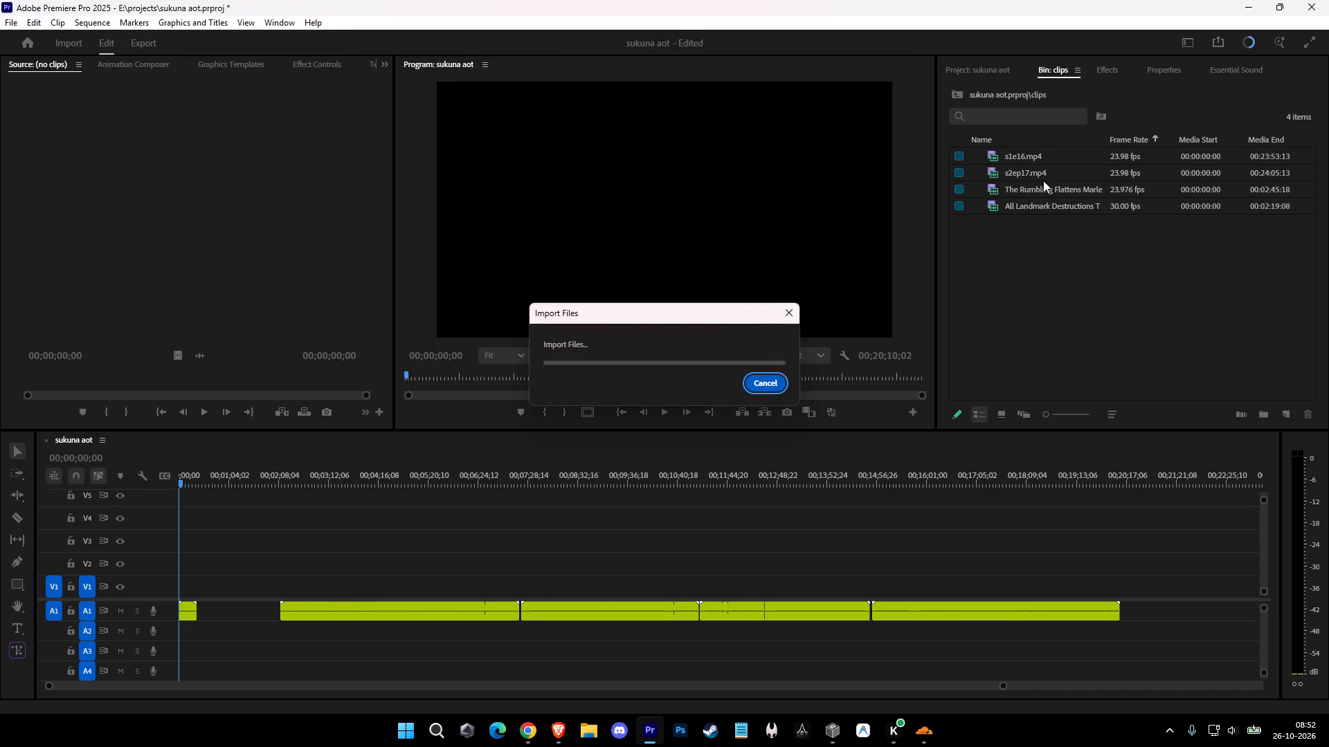